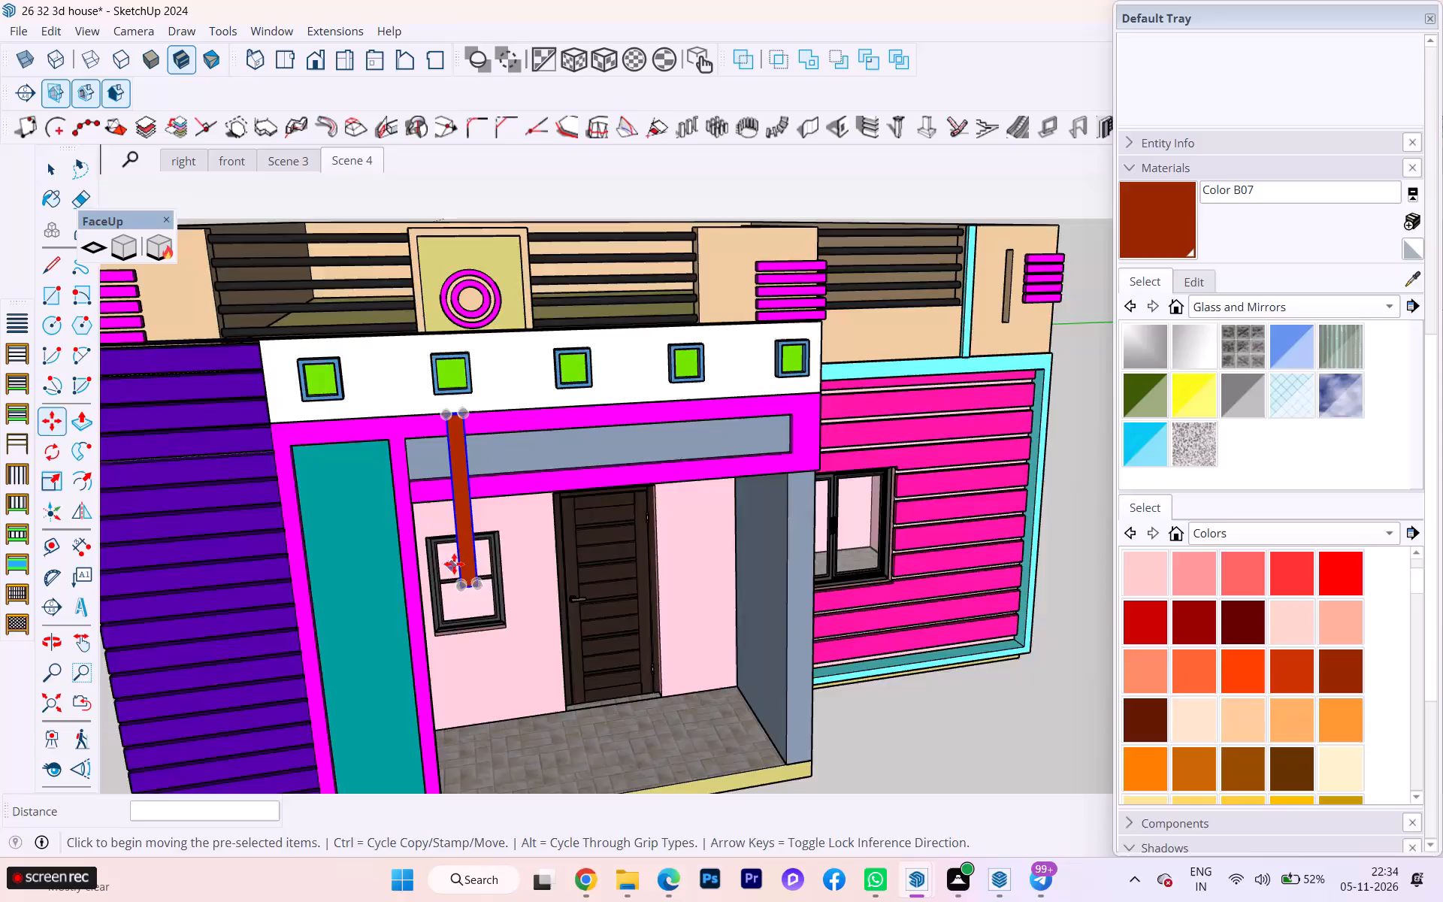
# Shorten the brown vertical bar from below by pushing its bottom face up about 2' 3 1/4".
pyautogui.moveTo(454, 564); pyautogui.dragTo(425, 297, button='middle')
pyautogui.scroll(4, 473, 403)
pyautogui.scroll(2, 453, 492)
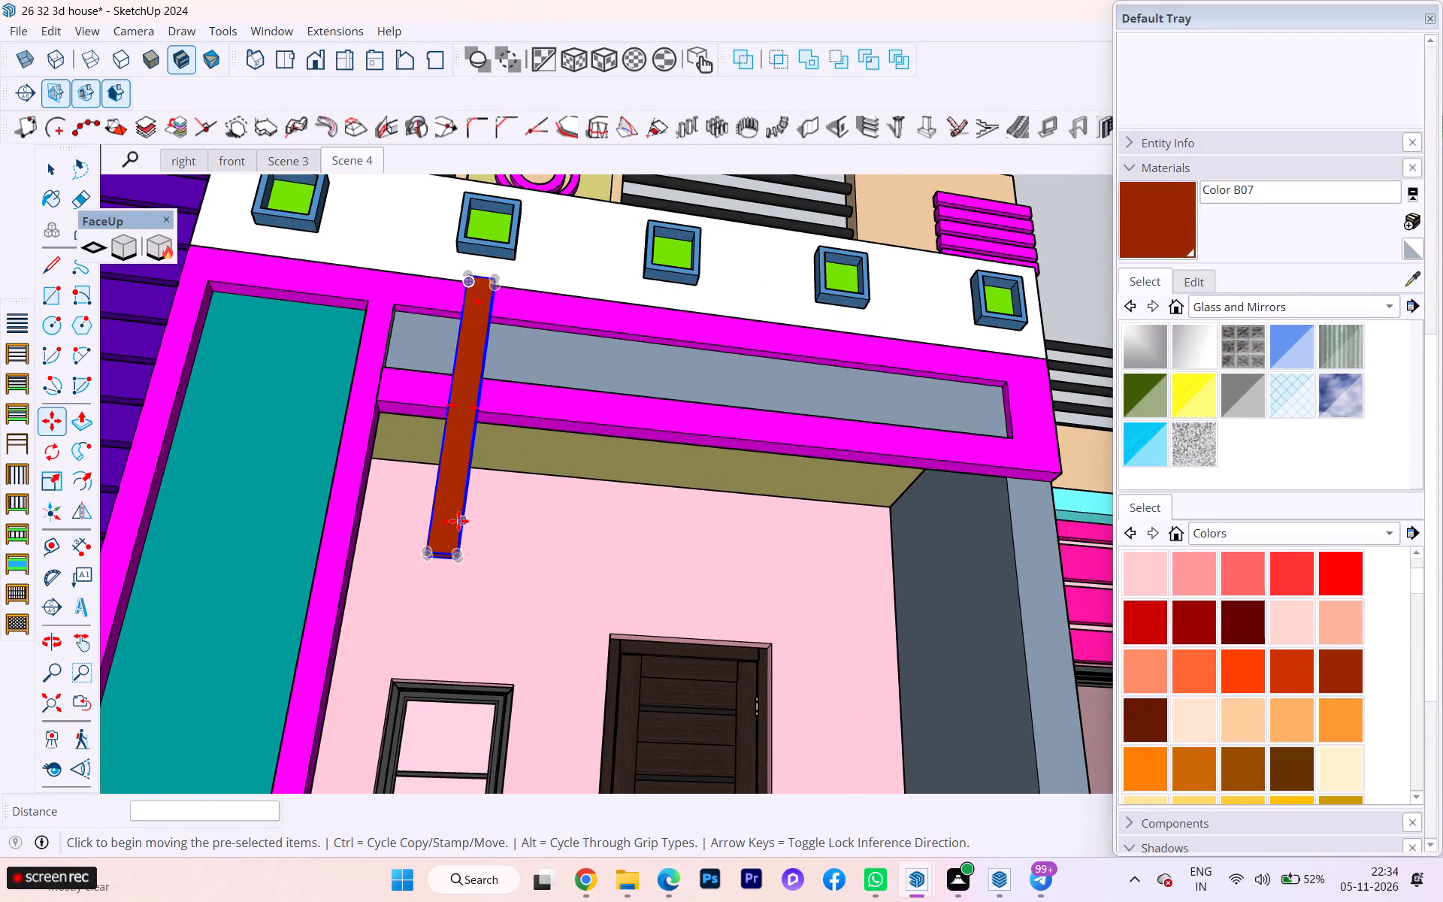
pyautogui.moveTo(457, 519); pyautogui.dragTo(585, 264, button='middle')
pyautogui.scroll(1, 492, 422)
pyautogui.scroll(-1, 492, 415)
pyautogui.scroll(1, 496, 391)
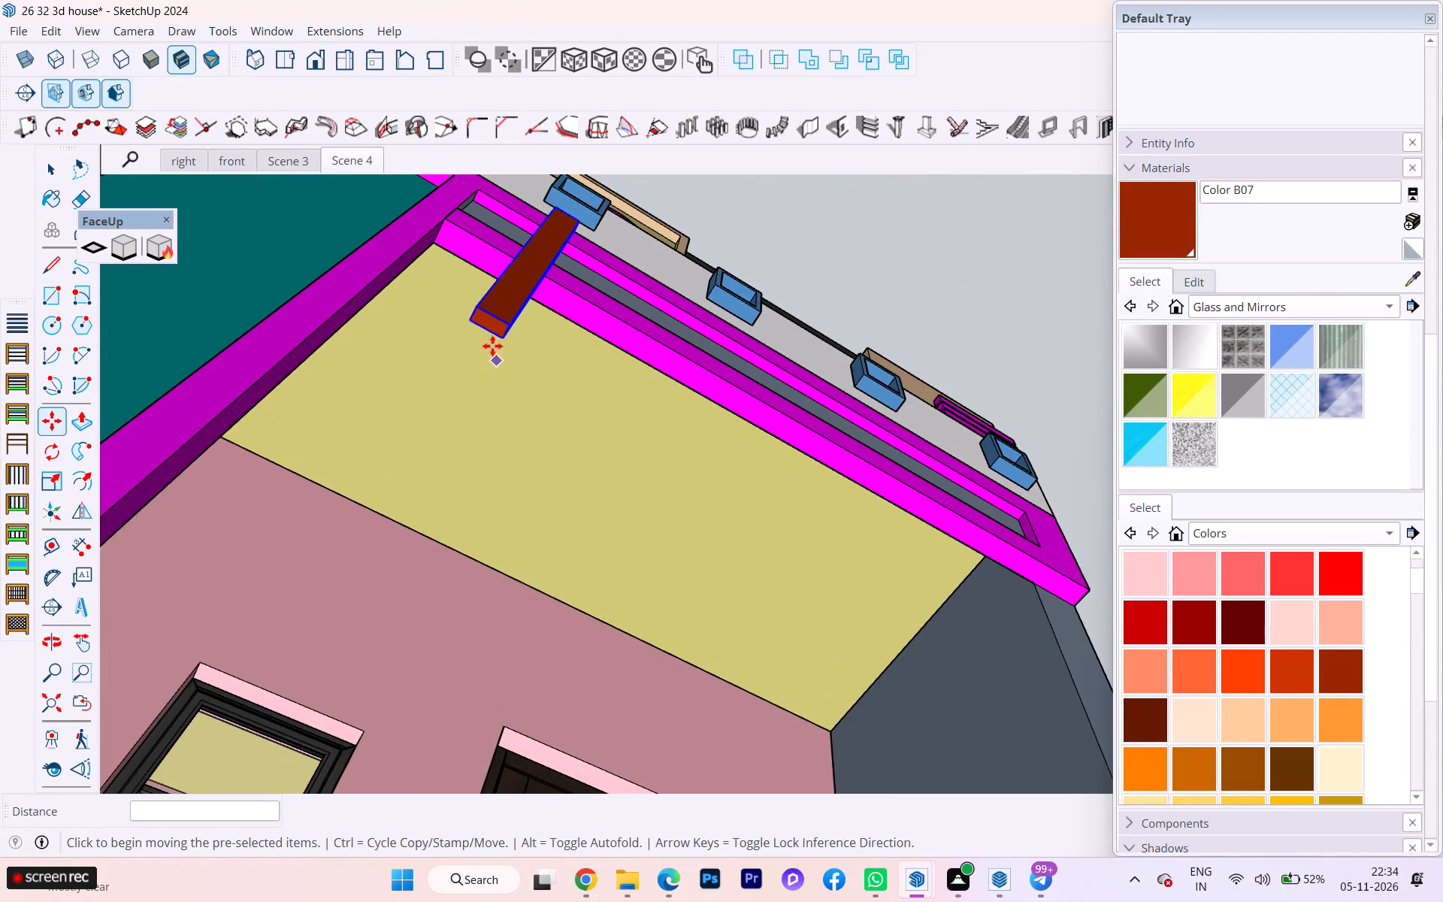
pyautogui.scroll(7, 518, 226)
pyautogui.click(51, 168)
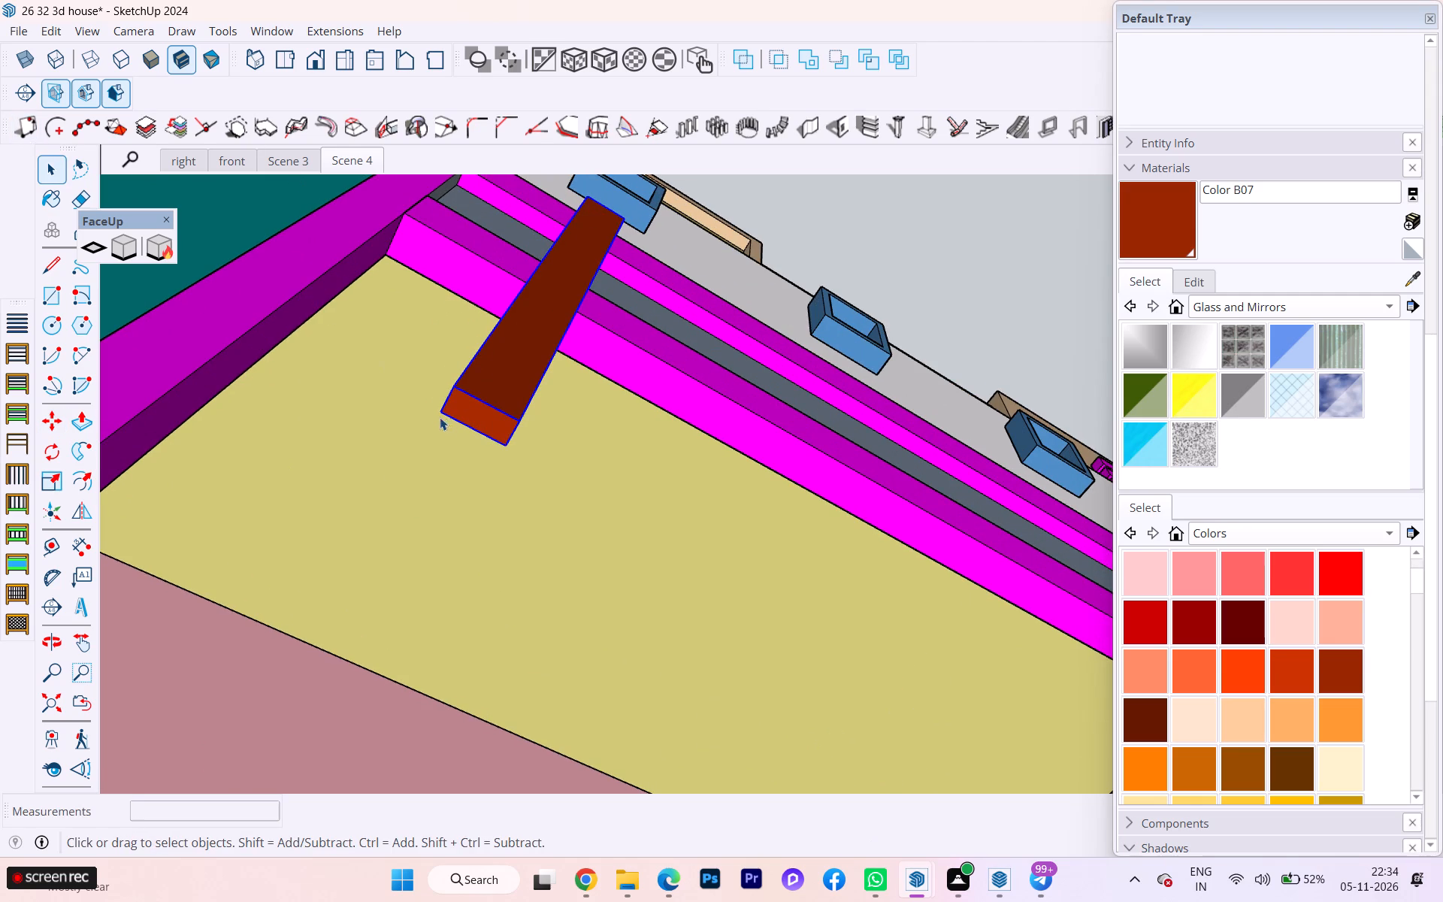
pyautogui.doubleClick(463, 411)
pyautogui.click(464, 411)
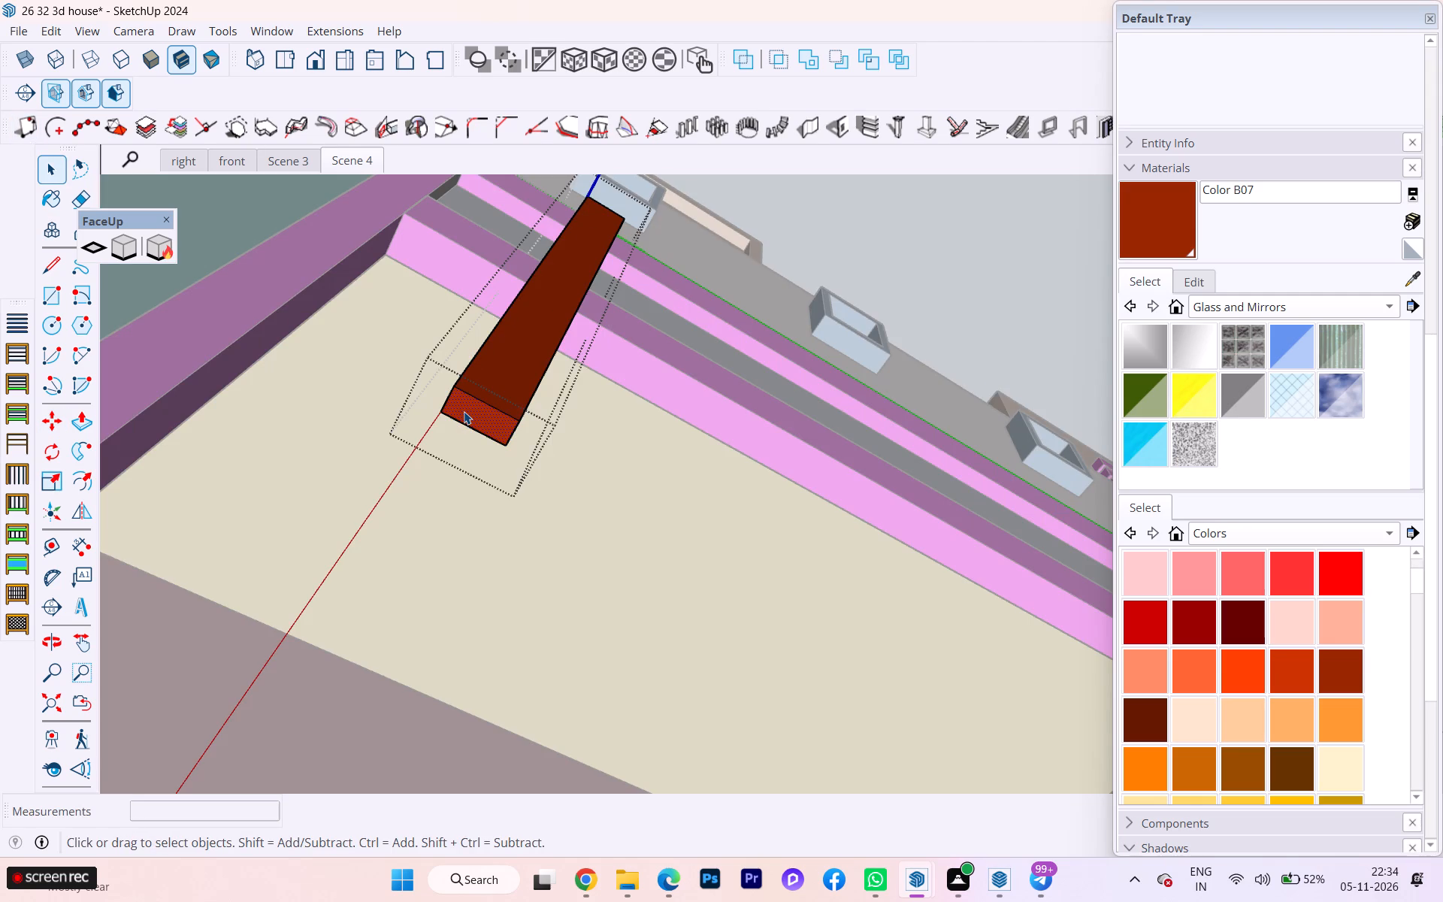
pyautogui.press('p')
pyautogui.click(464, 411)
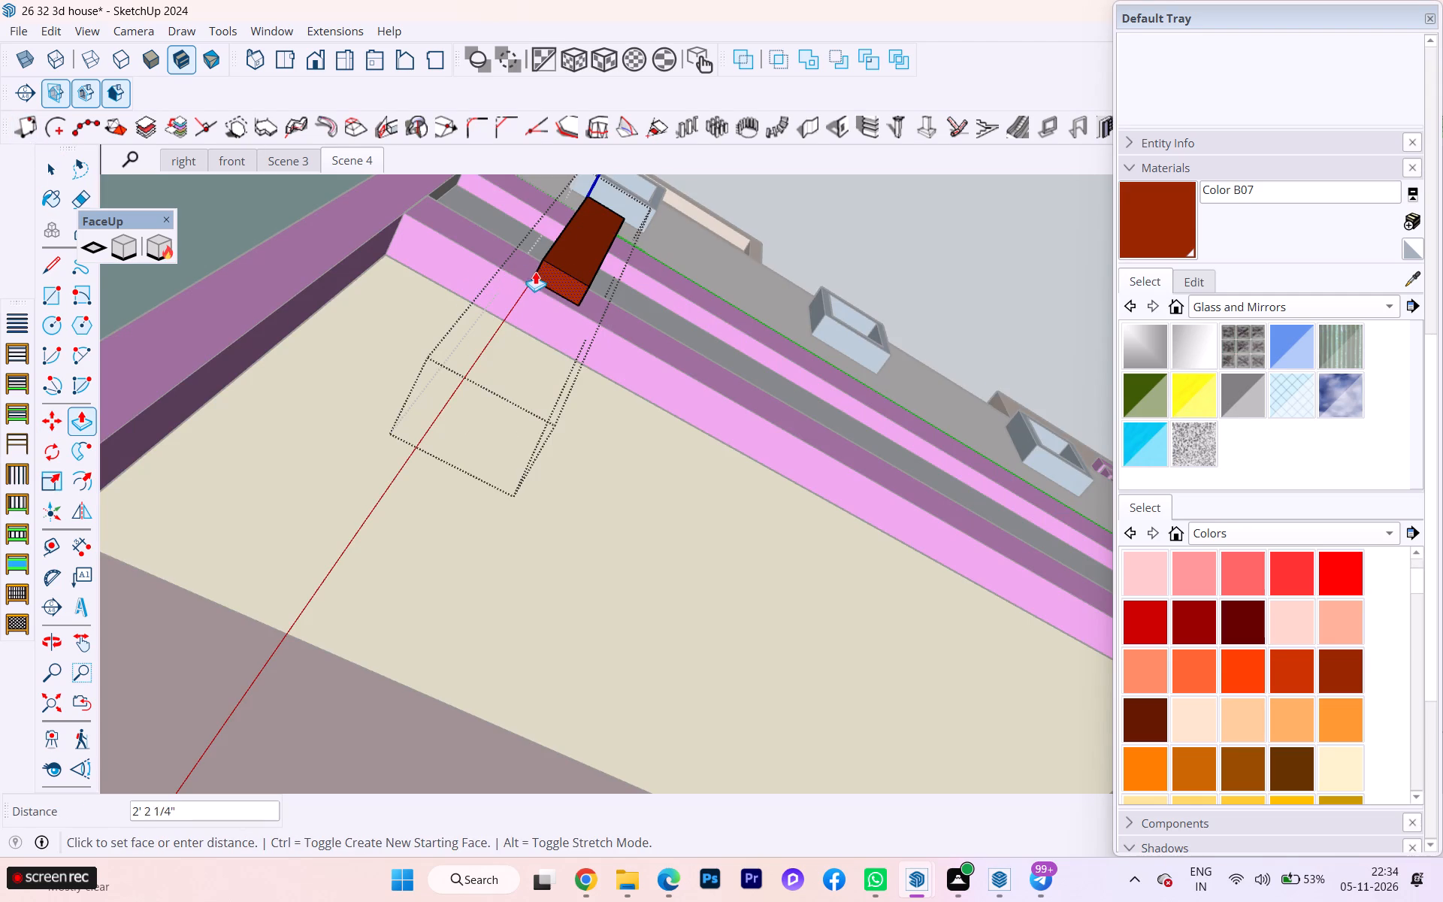
pyautogui.click(539, 267)
# Push the brown bar's top face down about 2 3/4" below the magenta beam's upper edge and exit the bar's editing.
pyautogui.scroll(-1, 465, 440)
pyautogui.moveTo(452, 478); pyautogui.dragTo(443, 581, button='middle')
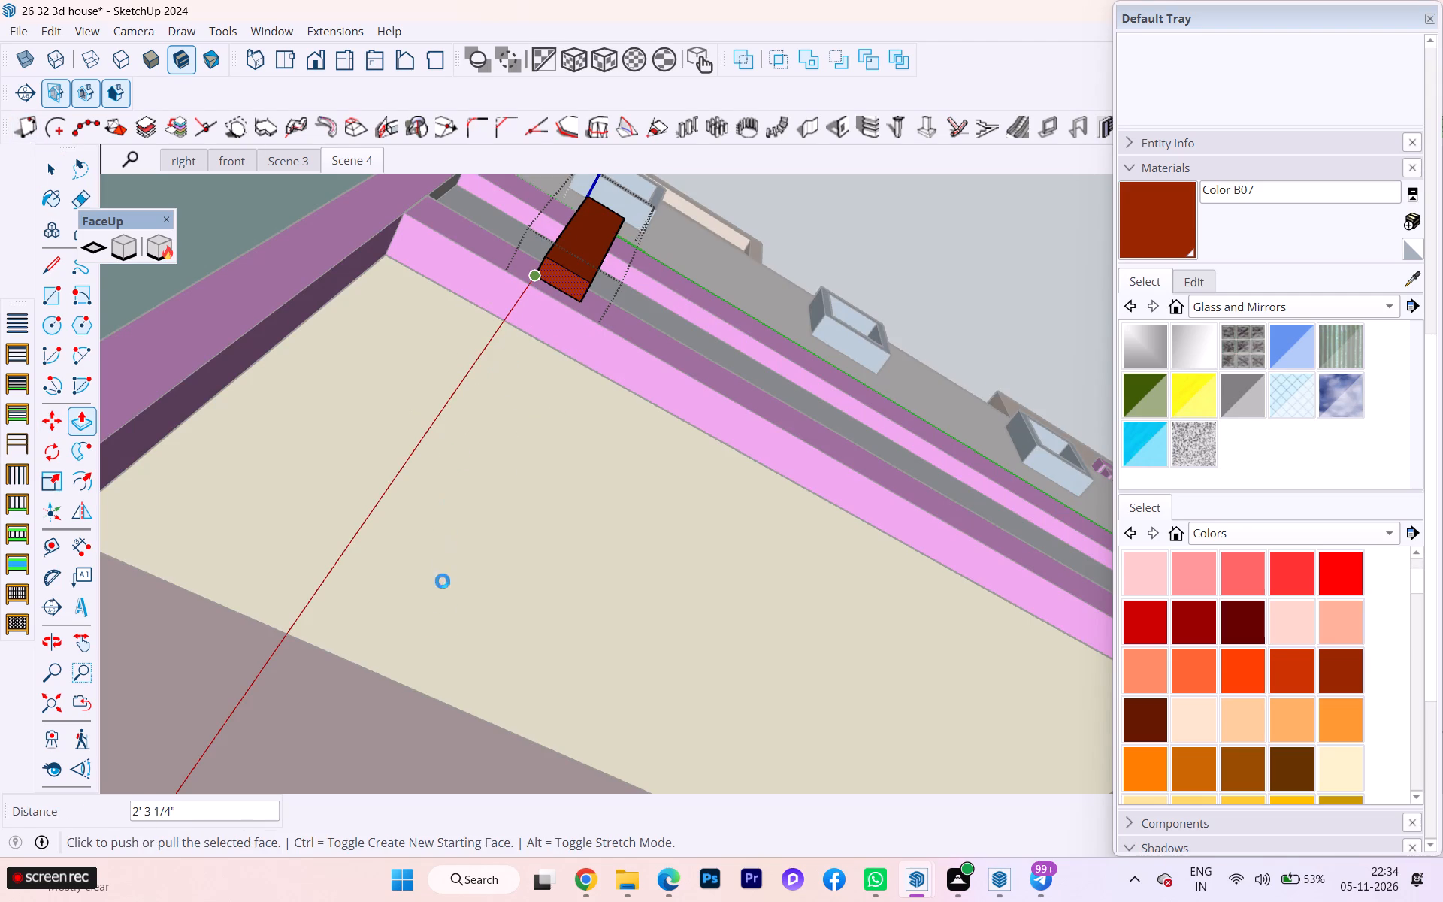
pyautogui.moveTo(443, 581); pyautogui.dragTo(431, 670, button='middle')
pyautogui.scroll(1, 431, 670)
pyautogui.scroll(-1, 554, 464)
pyautogui.moveTo(552, 492); pyautogui.dragTo(551, 721, button='middle')
pyautogui.scroll(4, 530, 503)
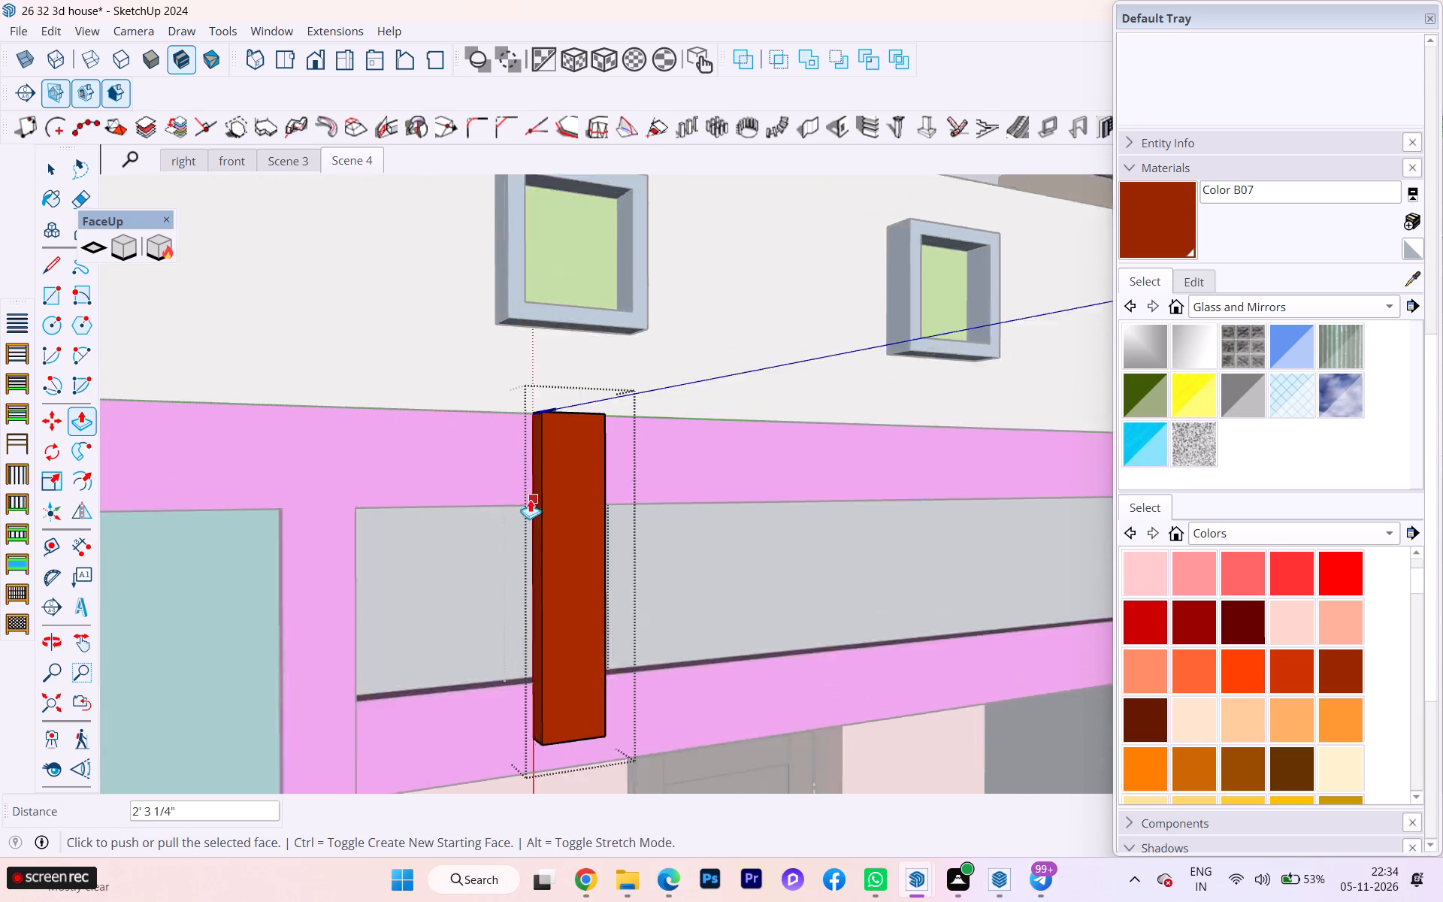
pyautogui.scroll(2, 530, 499)
pyautogui.moveTo(552, 527); pyautogui.dragTo(560, 734, button='middle')
pyautogui.scroll(-1, 556, 640)
pyautogui.scroll(13, 588, 571)
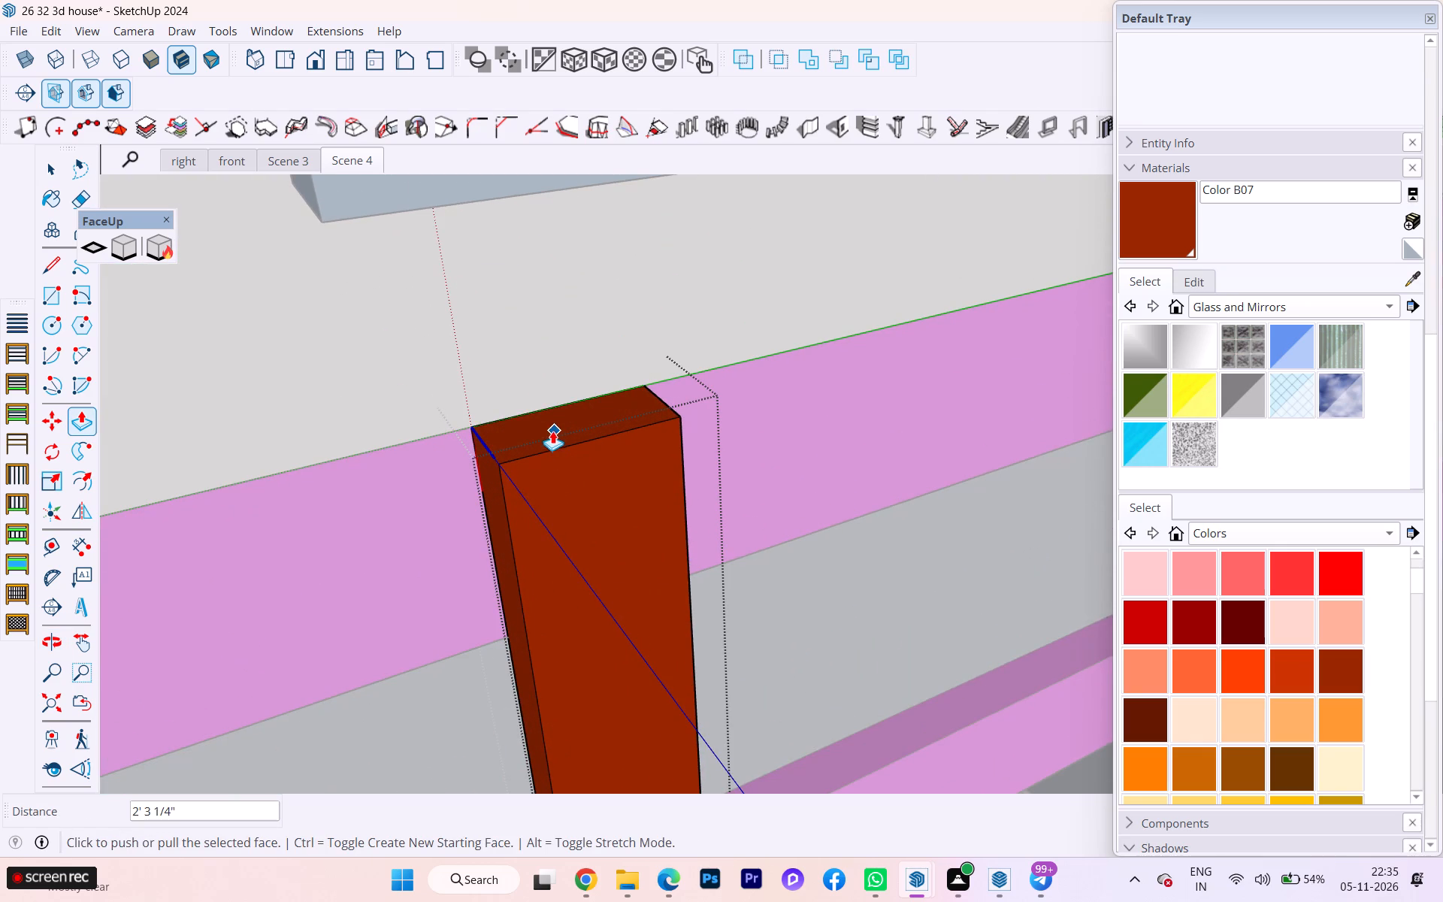
pyautogui.click(545, 423)
pyautogui.click(57, 165)
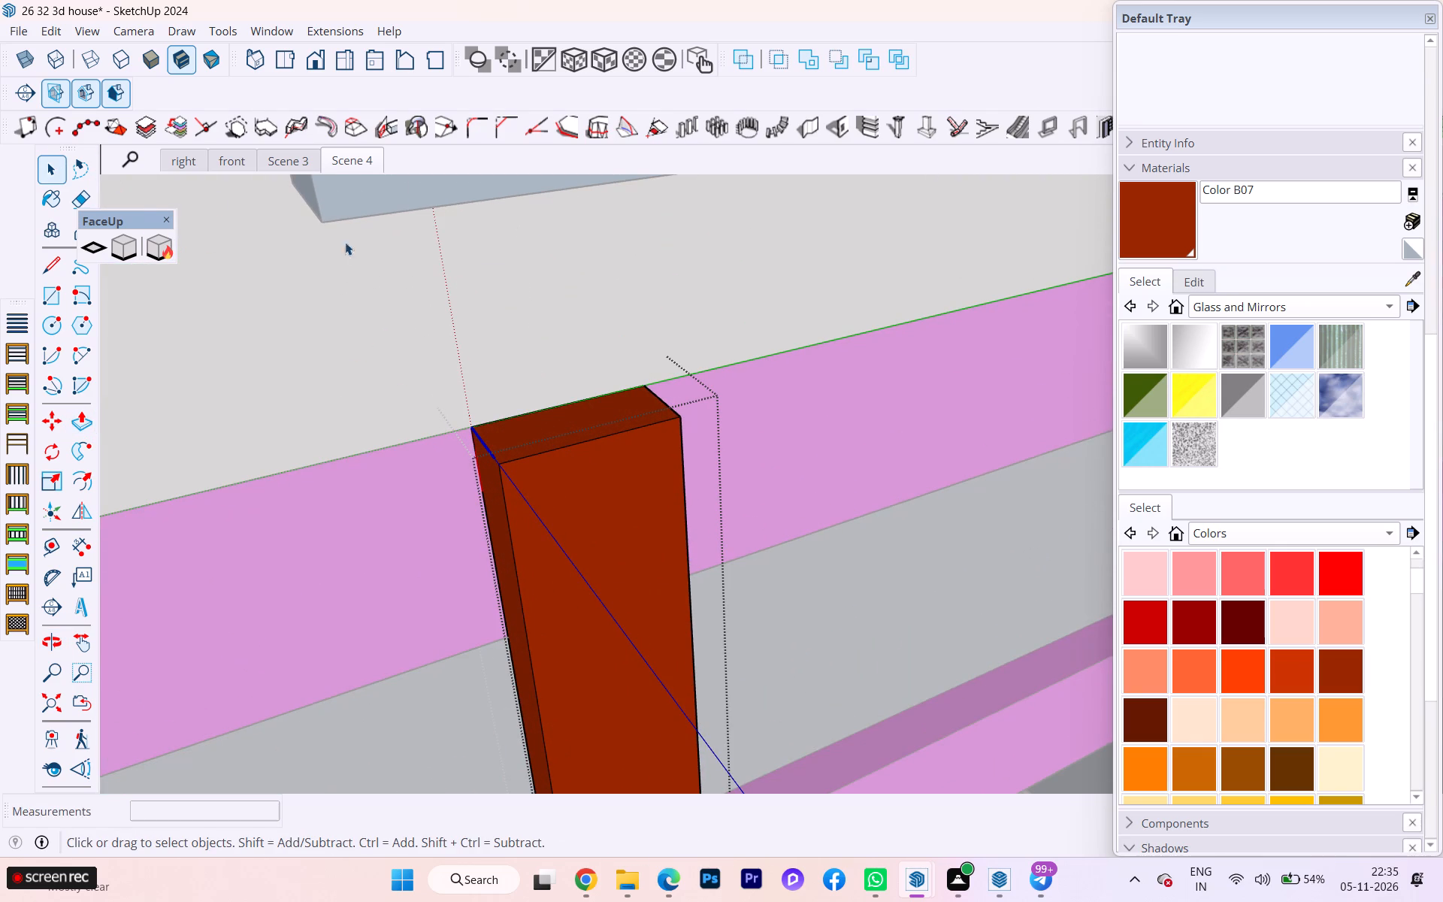
pyautogui.click(524, 440)
pyautogui.press('p')
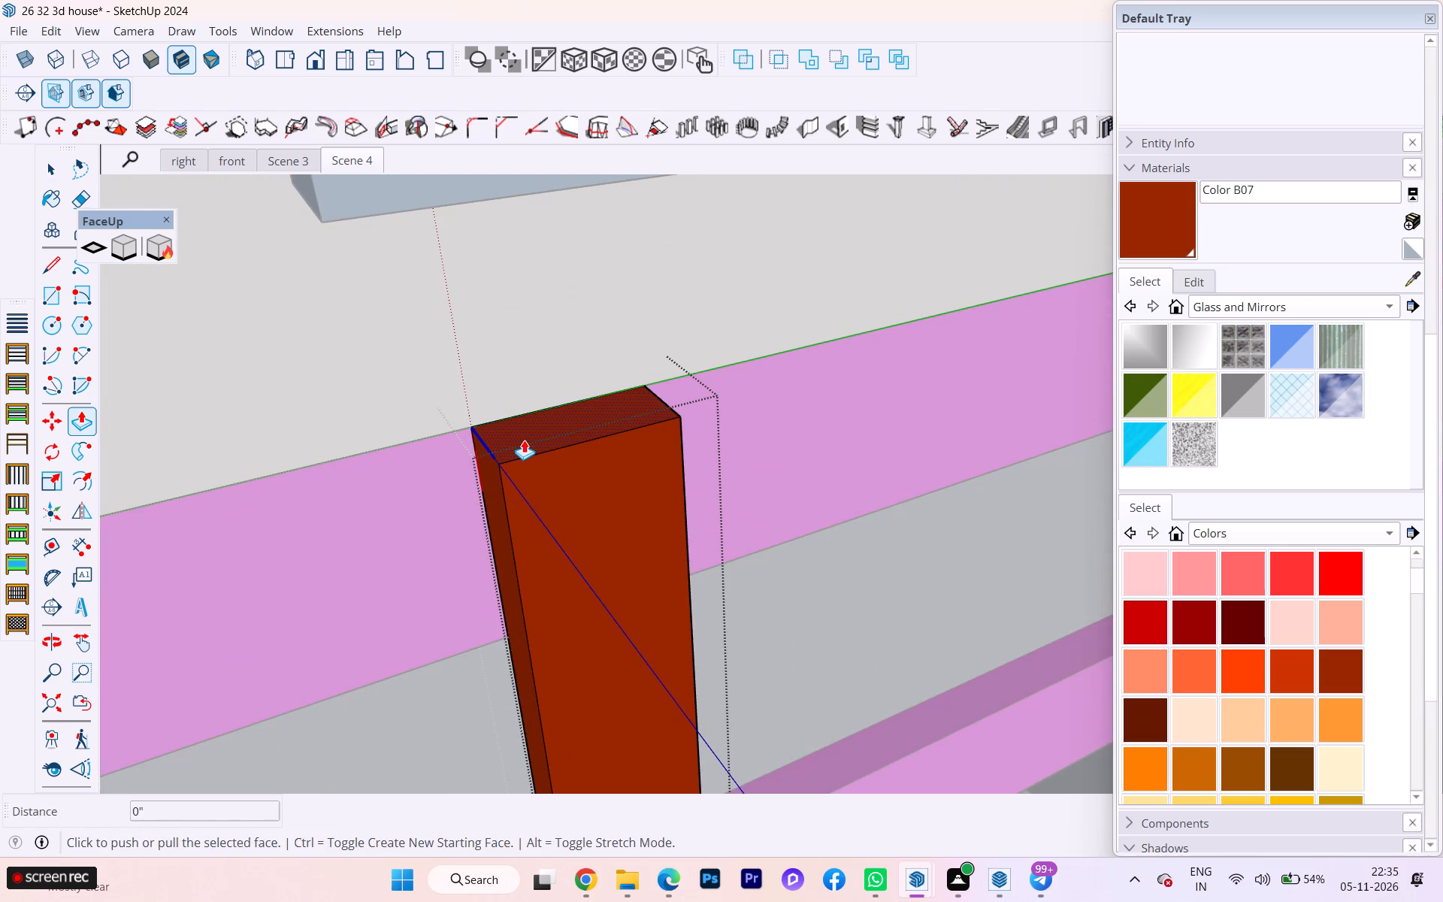
pyautogui.click(524, 440)
pyautogui.click(513, 546)
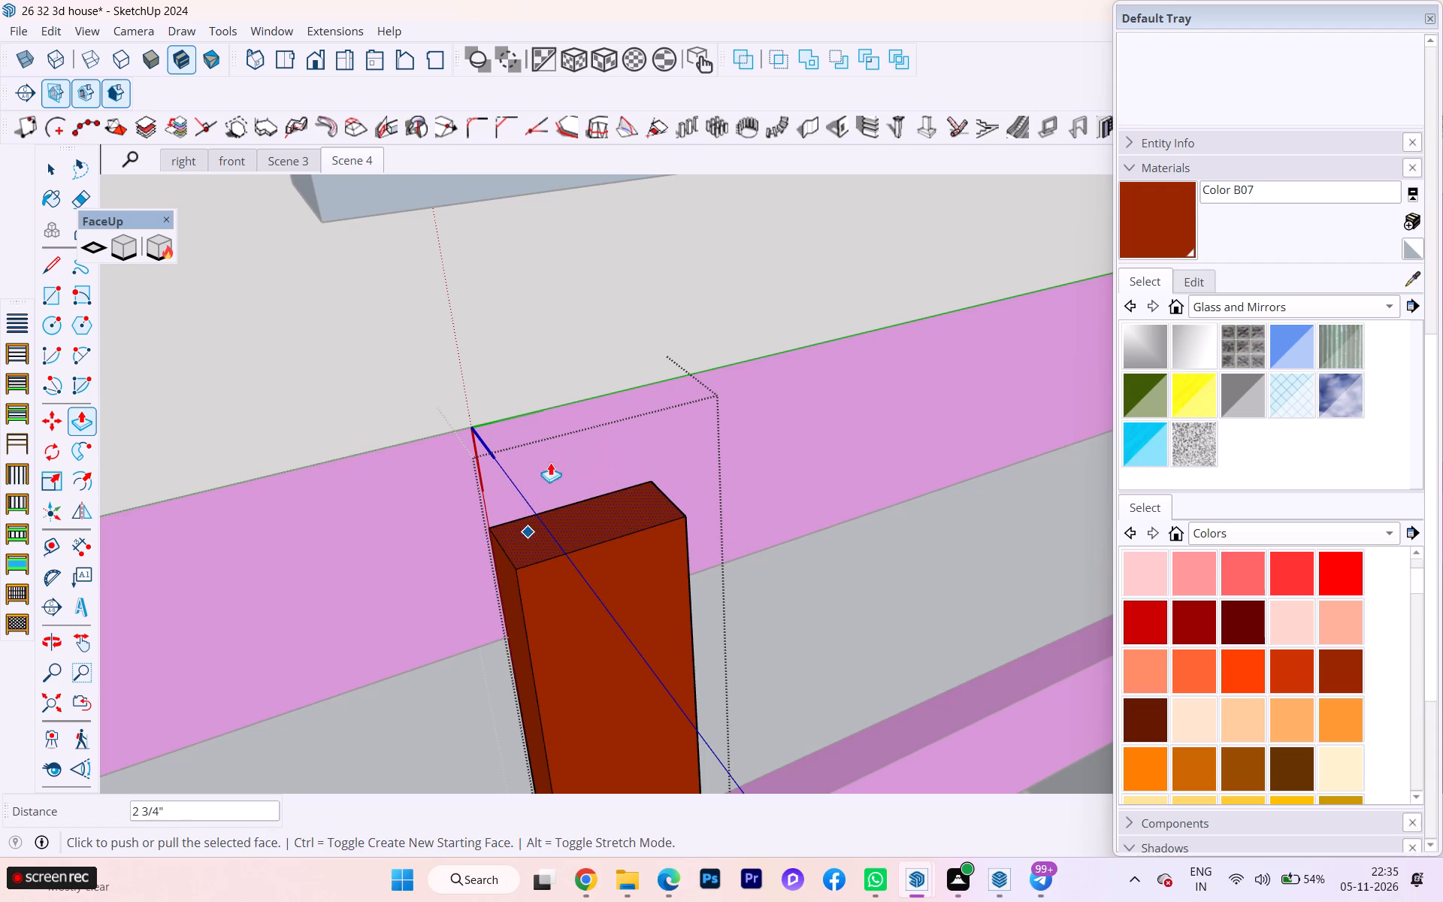
pyautogui.scroll(-7, 594, 356)
pyautogui.scroll(2, 618, 385)
pyautogui.scroll(-1, 618, 385)
pyautogui.scroll(1, 617, 385)
pyautogui.scroll(-7, 616, 386)
pyautogui.scroll(1, 577, 423)
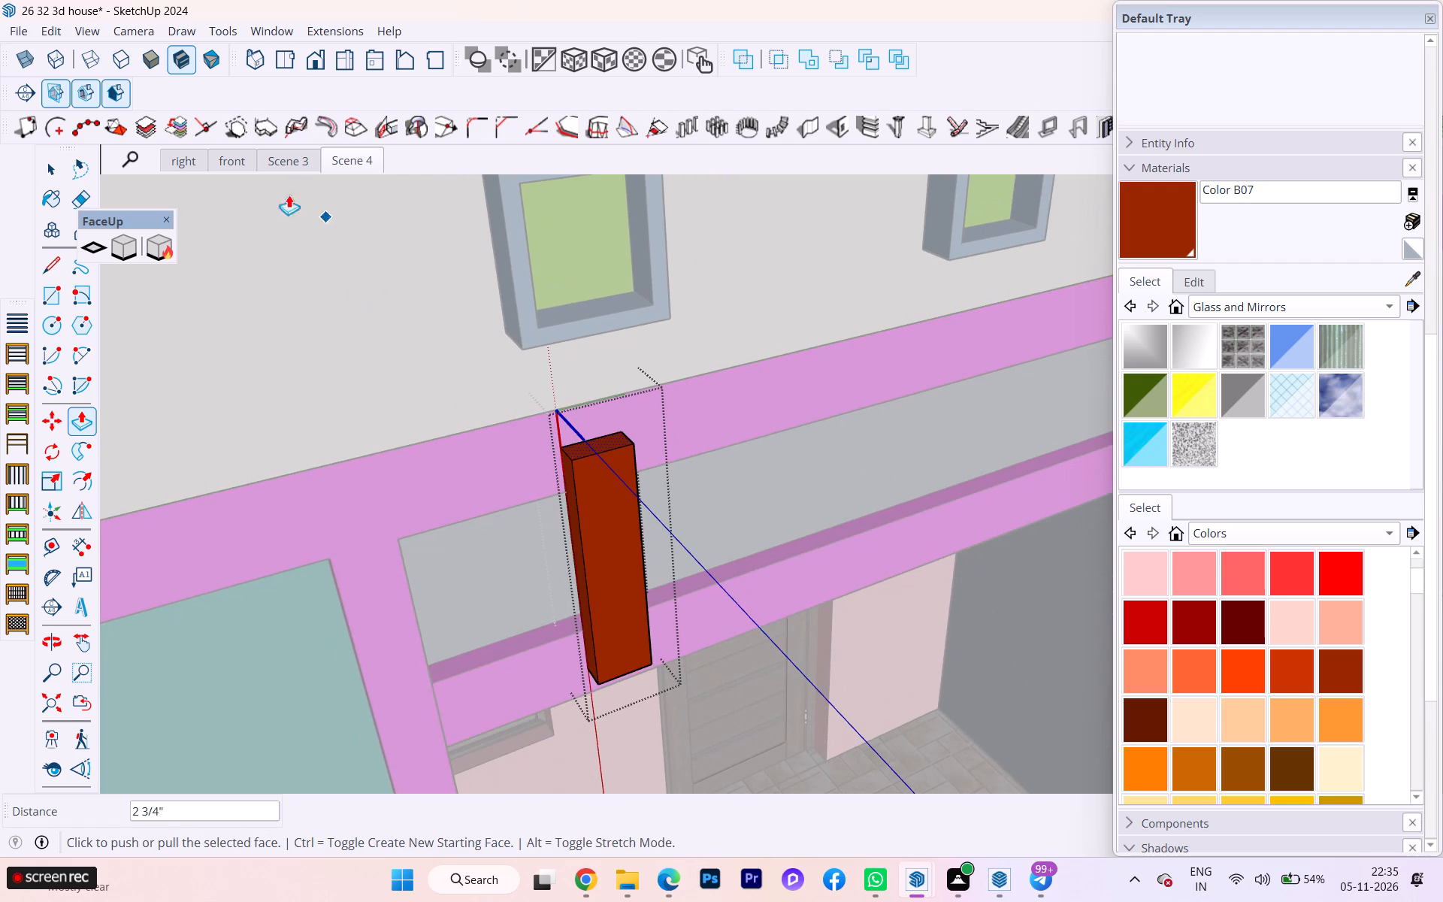
pyautogui.press('space')
pyautogui.click(62, 168)
pyautogui.scroll(-1, 415, 371)
pyautogui.scroll(1, 424, 382)
pyautogui.scroll(-1, 426, 386)
pyautogui.scroll(1, 439, 407)
pyautogui.scroll(-2, 534, 472)
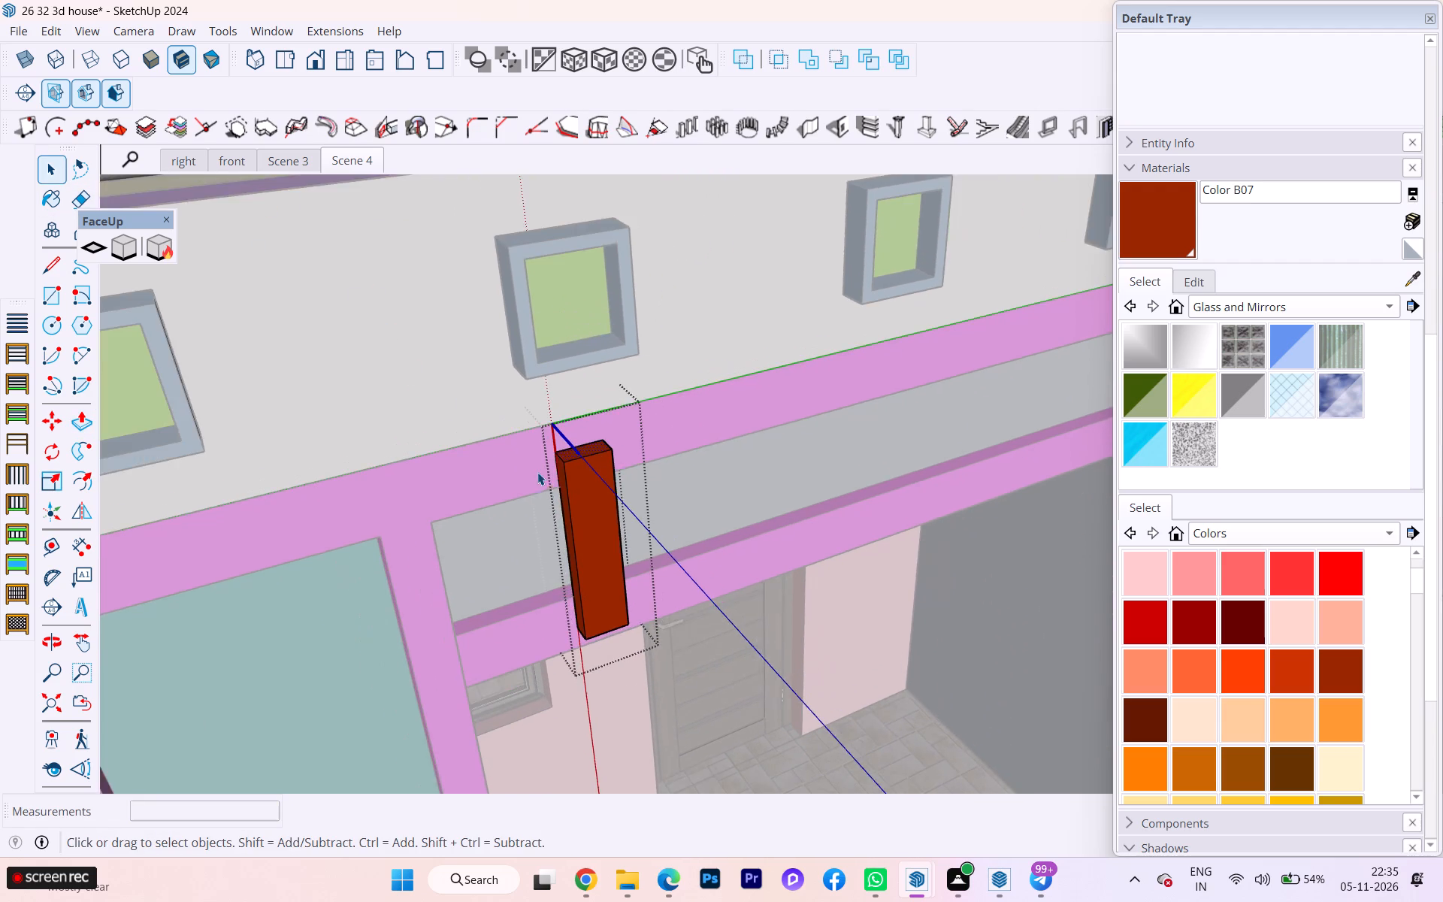
pyautogui.scroll(-4, 537, 472)
pyautogui.scroll(2, 443, 424)
pyautogui.click(991, 626)
# Copy the brown bar about 7' 7 9/16" along the magenta beam and divide the span into 10 equal spaces with copies.
pyautogui.moveTo(626, 493); pyautogui.dragTo(557, 388, button='middle')
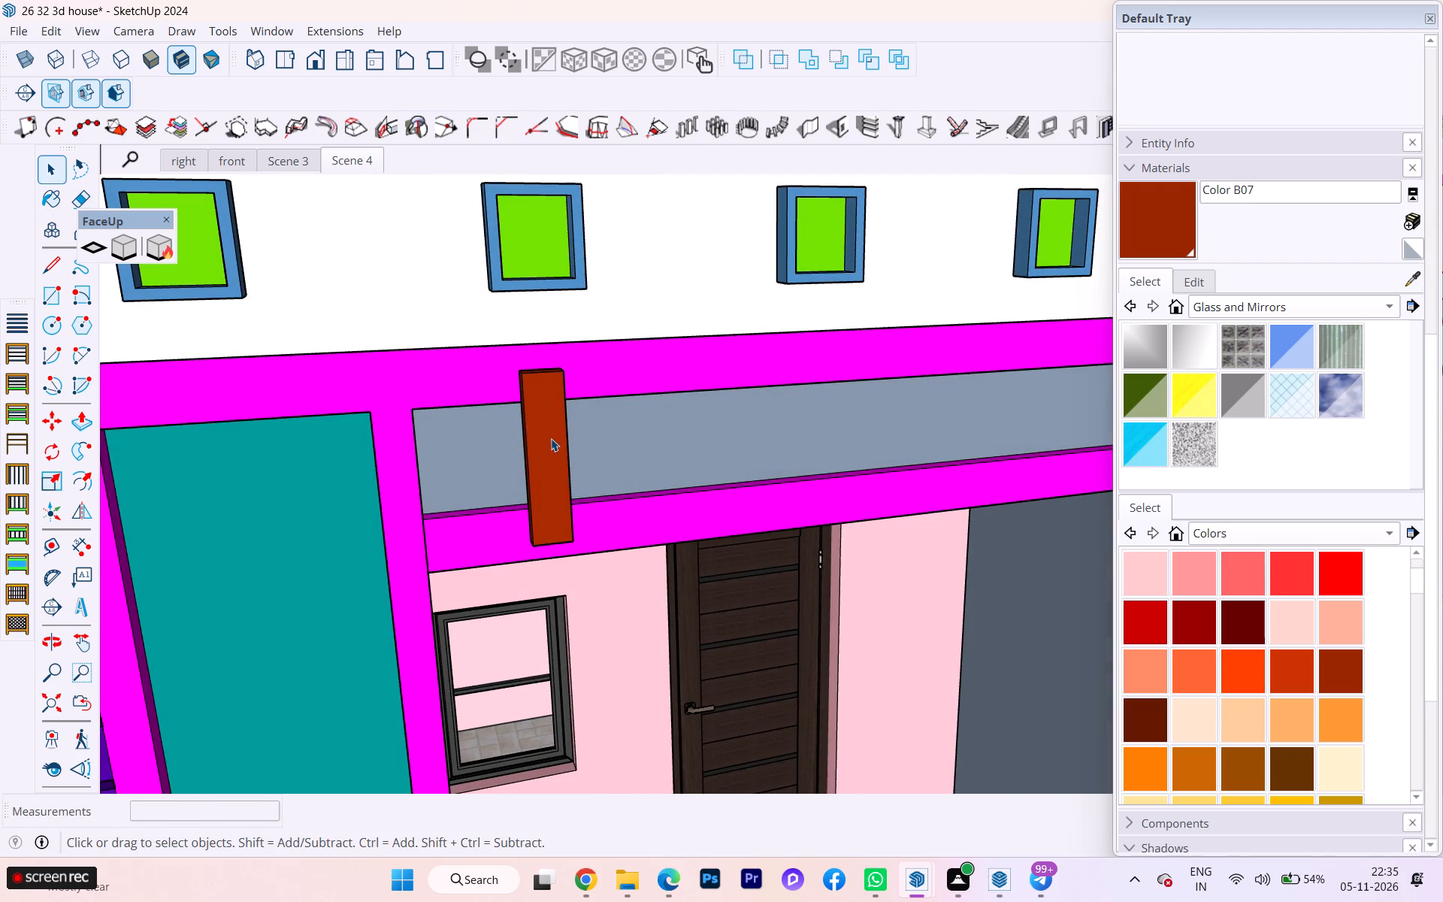
pyautogui.click(551, 439)
pyautogui.press('m')
pyautogui.scroll(5, 625, 443)
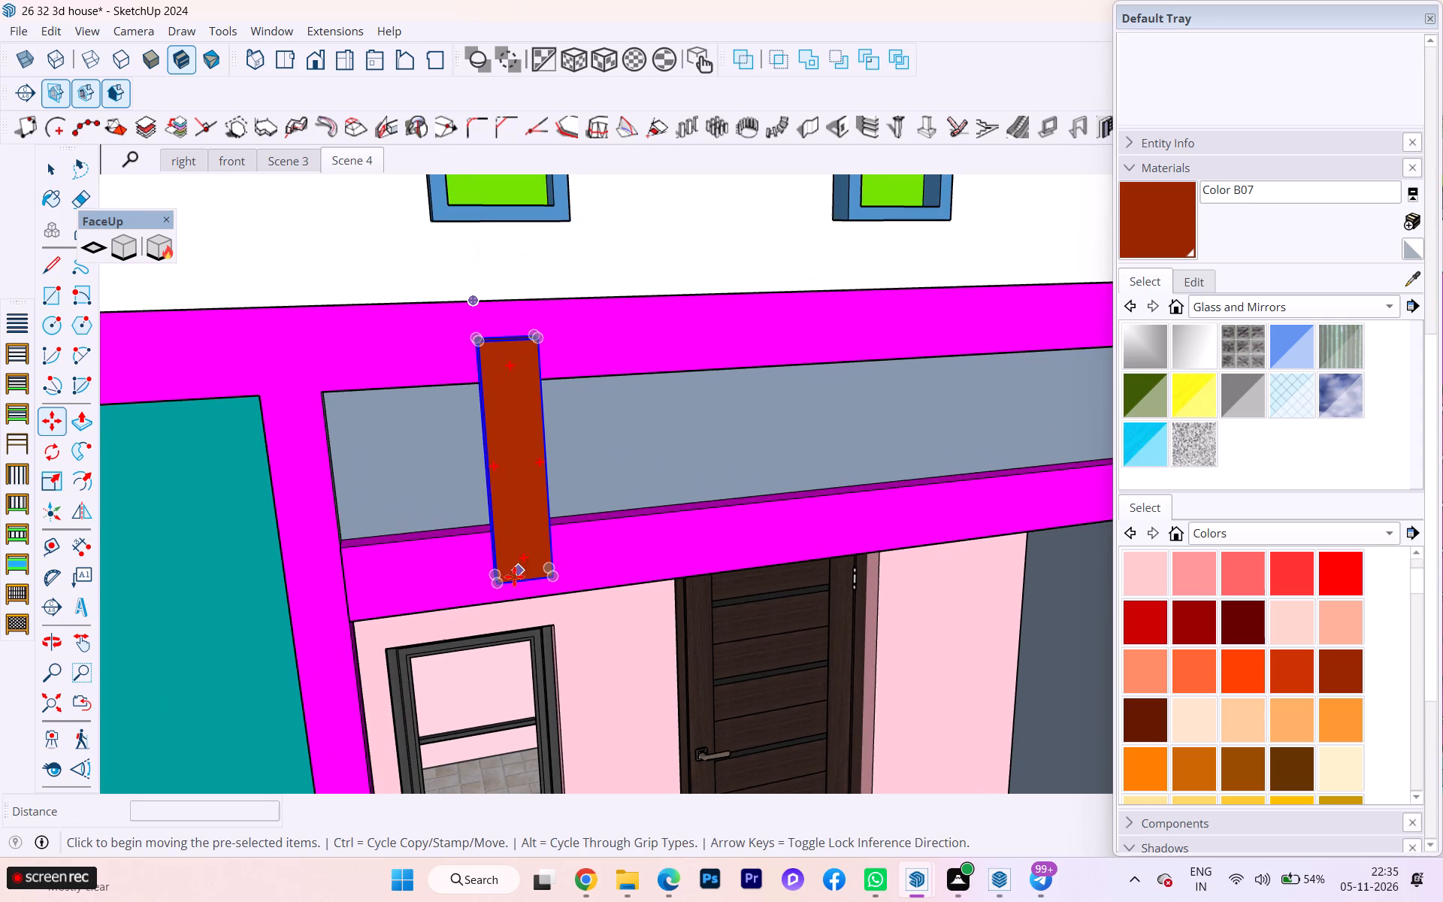
pyautogui.click(499, 581)
pyautogui.scroll(-2, 536, 546)
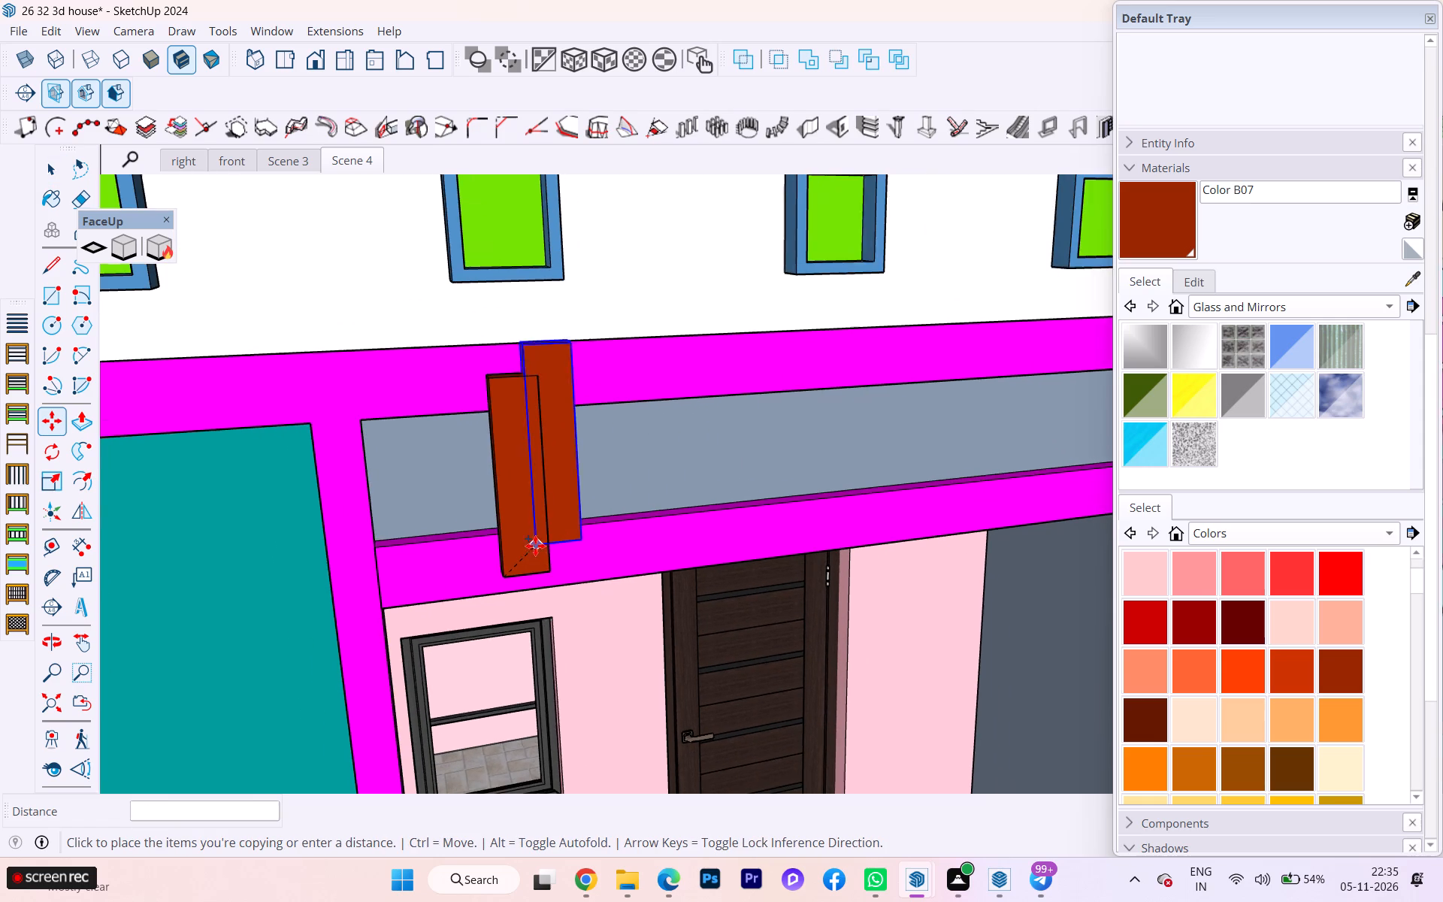
pyautogui.scroll(-3, 535, 546)
pyautogui.scroll(-5, 464, 568)
pyautogui.scroll(1, 520, 574)
pyautogui.scroll(-4, 520, 574)
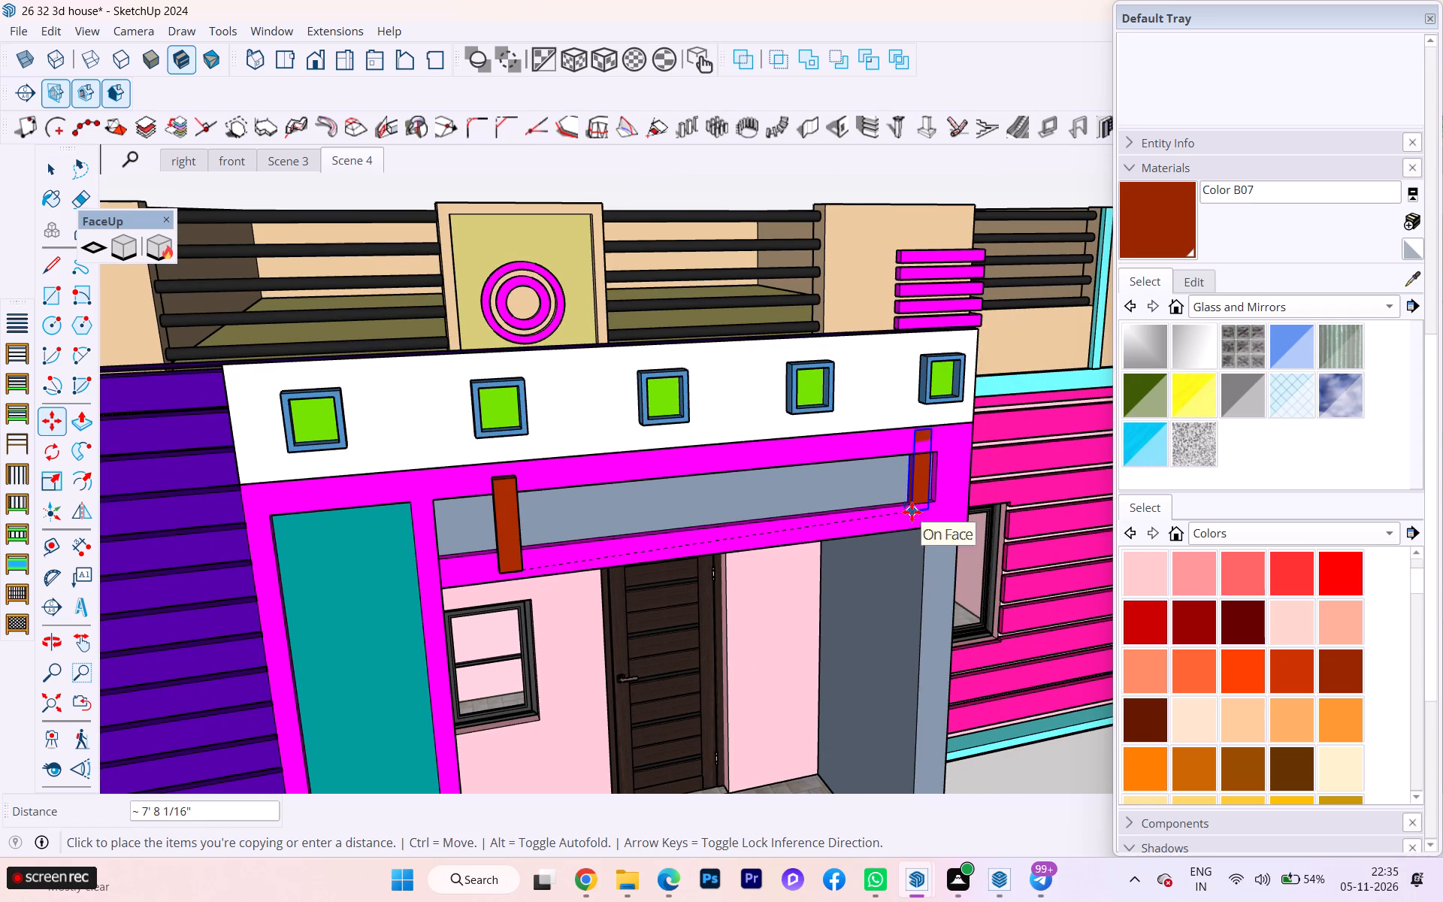
pyautogui.click(913, 517)
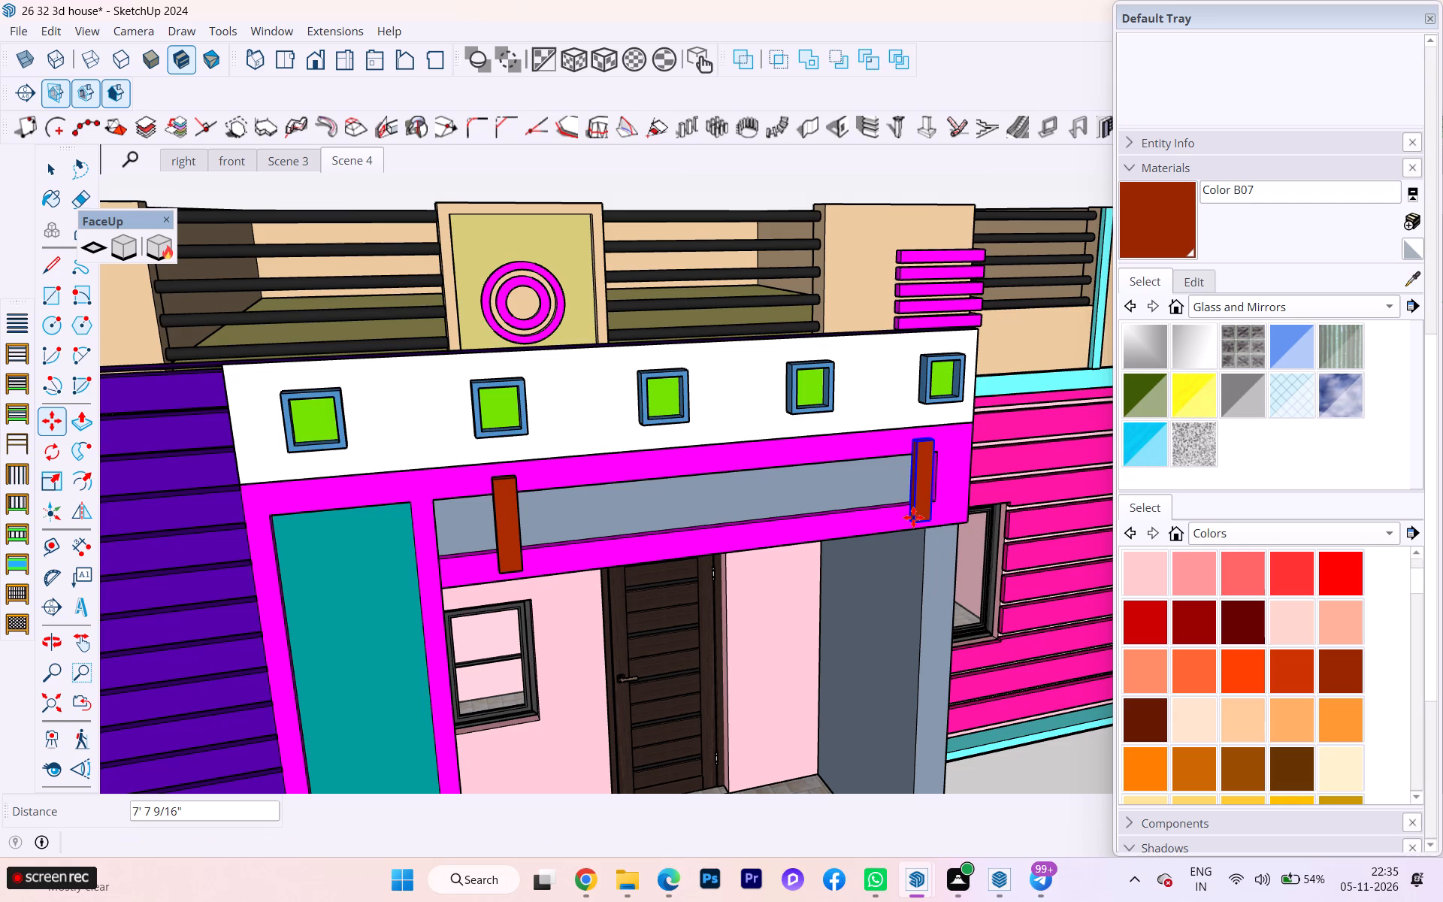
pyautogui.write('/10')
pyautogui.press('Return')
pyautogui.scroll(-5, 566, 419)
pyautogui.scroll(-5, 545, 488)
pyautogui.scroll(2, 548, 494)
pyautogui.scroll(-2, 553, 507)
pyautogui.press('space')
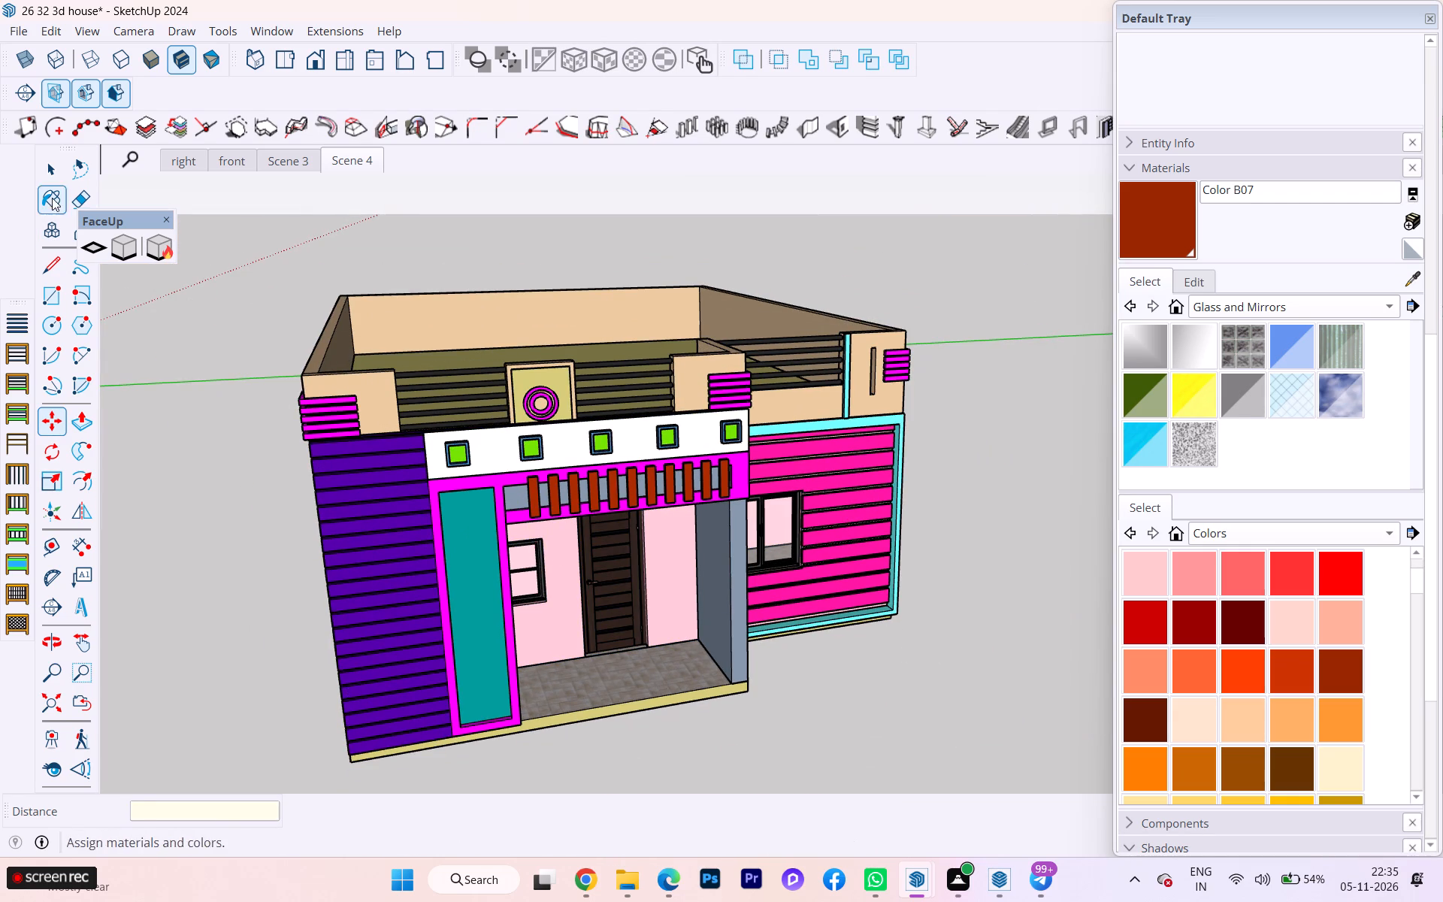
pyautogui.click(53, 180)
pyautogui.click(251, 493)
# Copy the slat nearest the teal panel about 7 7/8" along the beam toward that panel, then deselect it.
pyautogui.scroll(4, 725, 551)
pyautogui.scroll(-1, 846, 540)
pyautogui.moveTo(812, 548); pyautogui.dragTo(491, 596, button='middle')
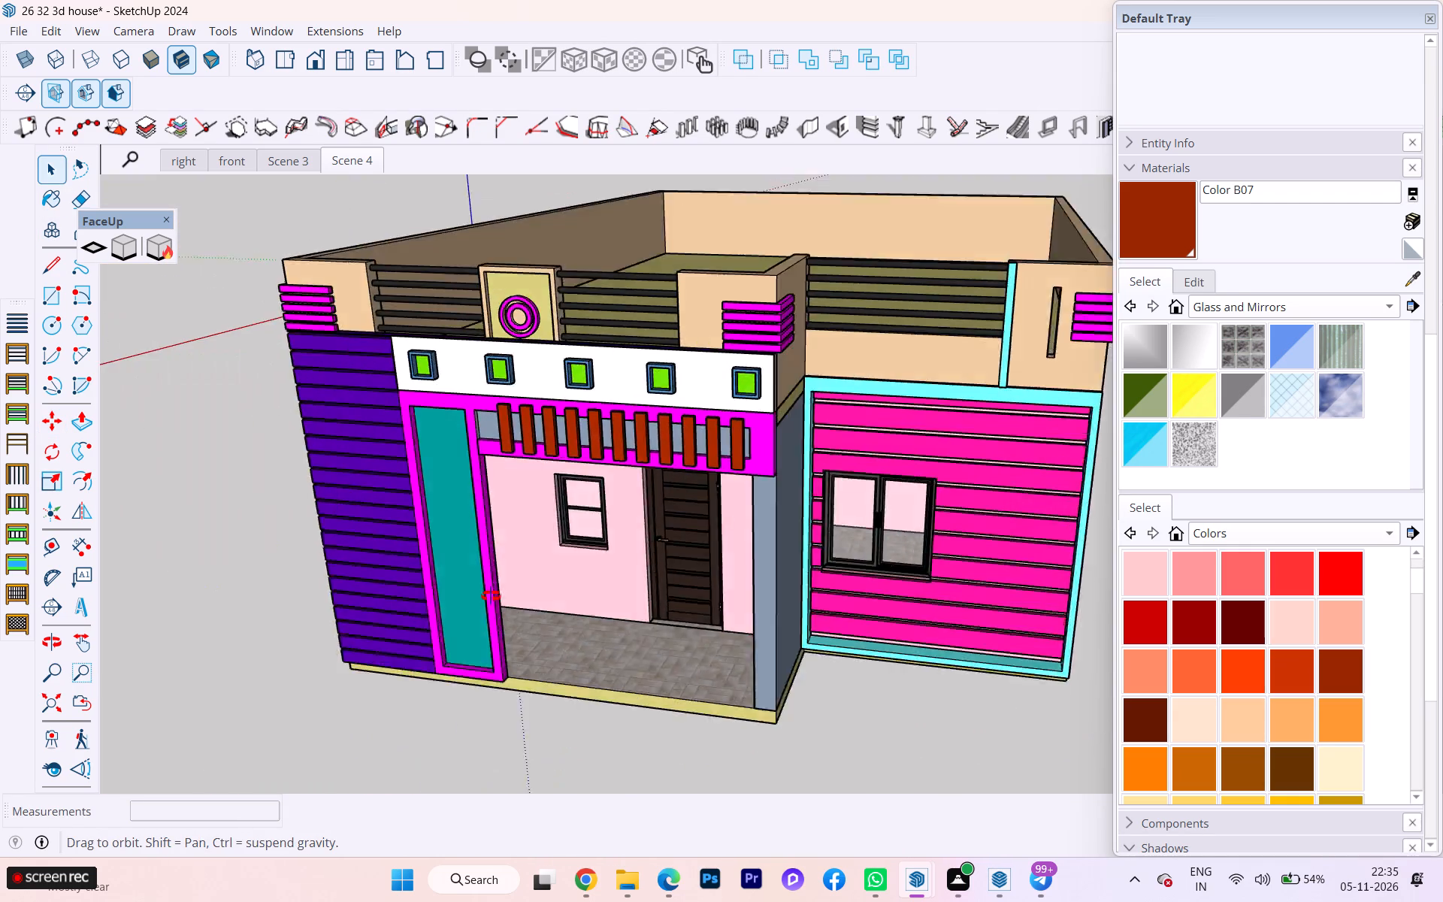
pyautogui.moveTo(491, 596); pyautogui.dragTo(986, 571, button='middle')
pyautogui.scroll(6, 591, 500)
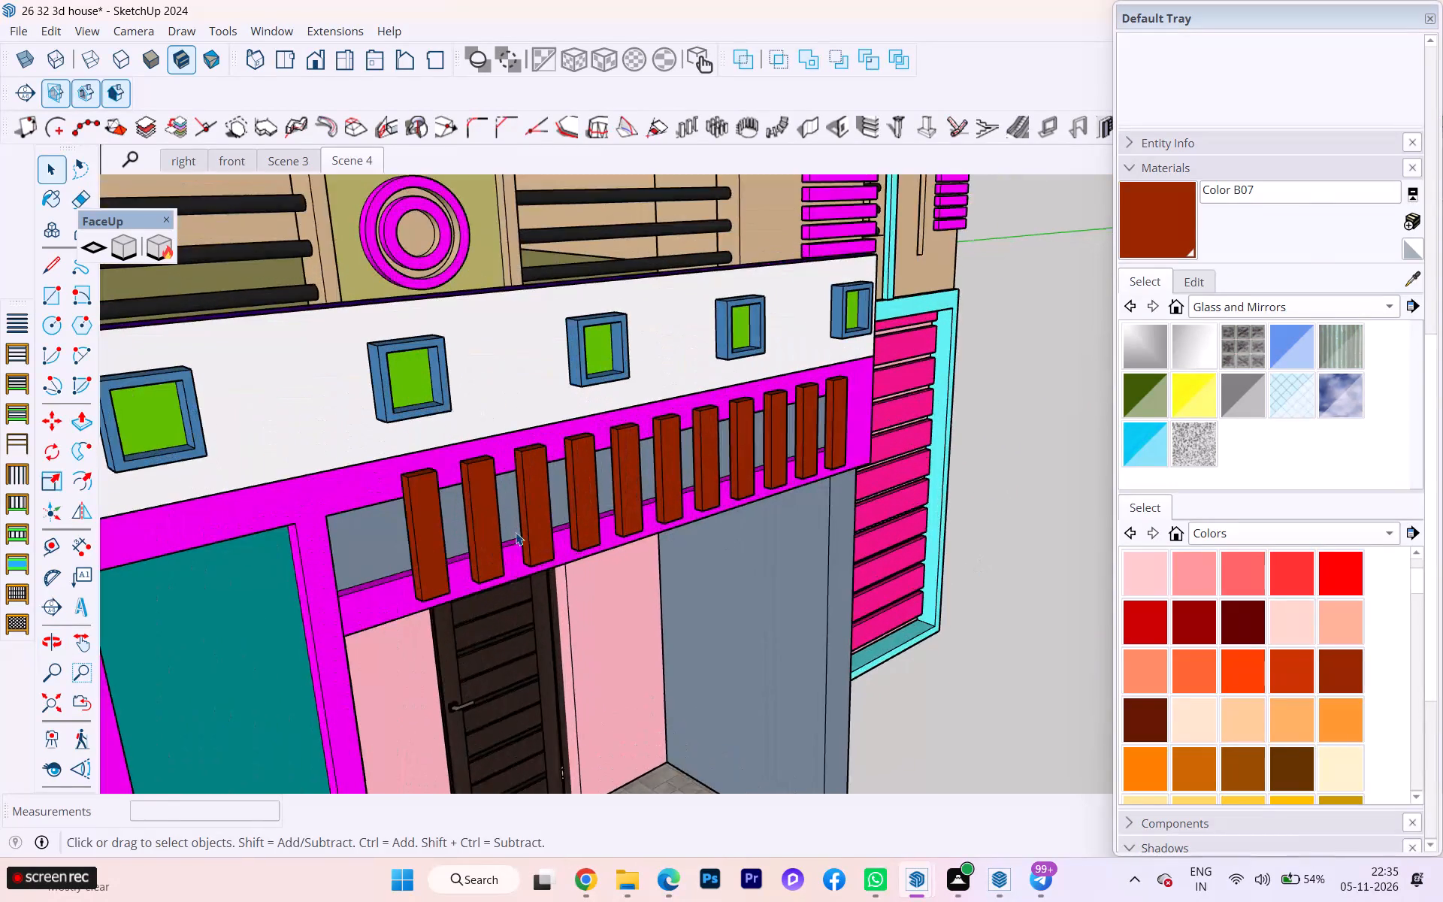
pyautogui.scroll(7, 516, 532)
pyautogui.click(412, 525)
pyautogui.scroll(-3, 737, 528)
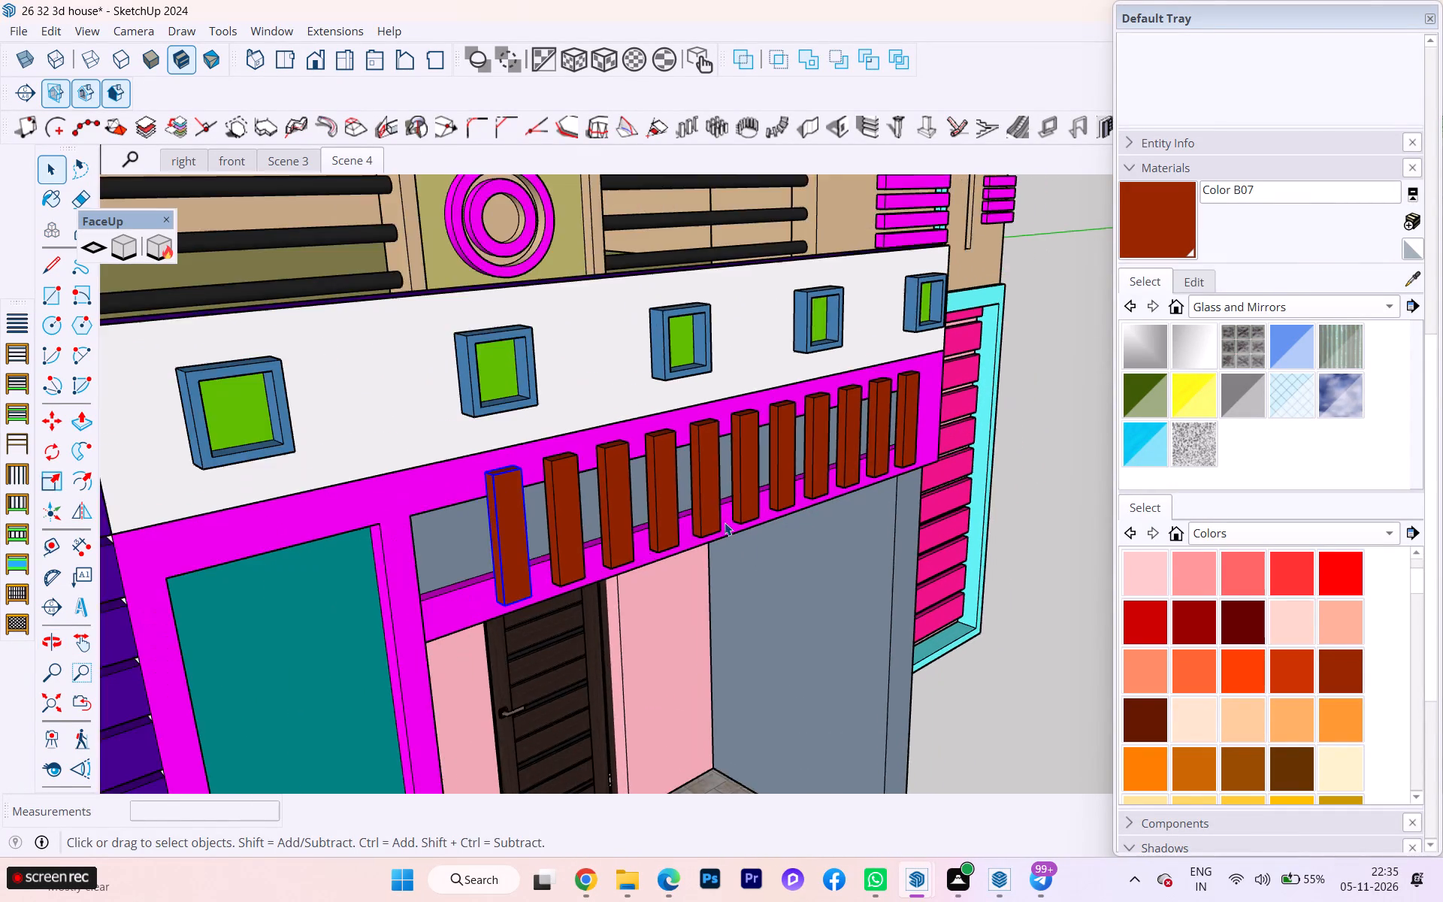
pyautogui.moveTo(725, 520); pyautogui.dragTo(773, 541, button='middle')
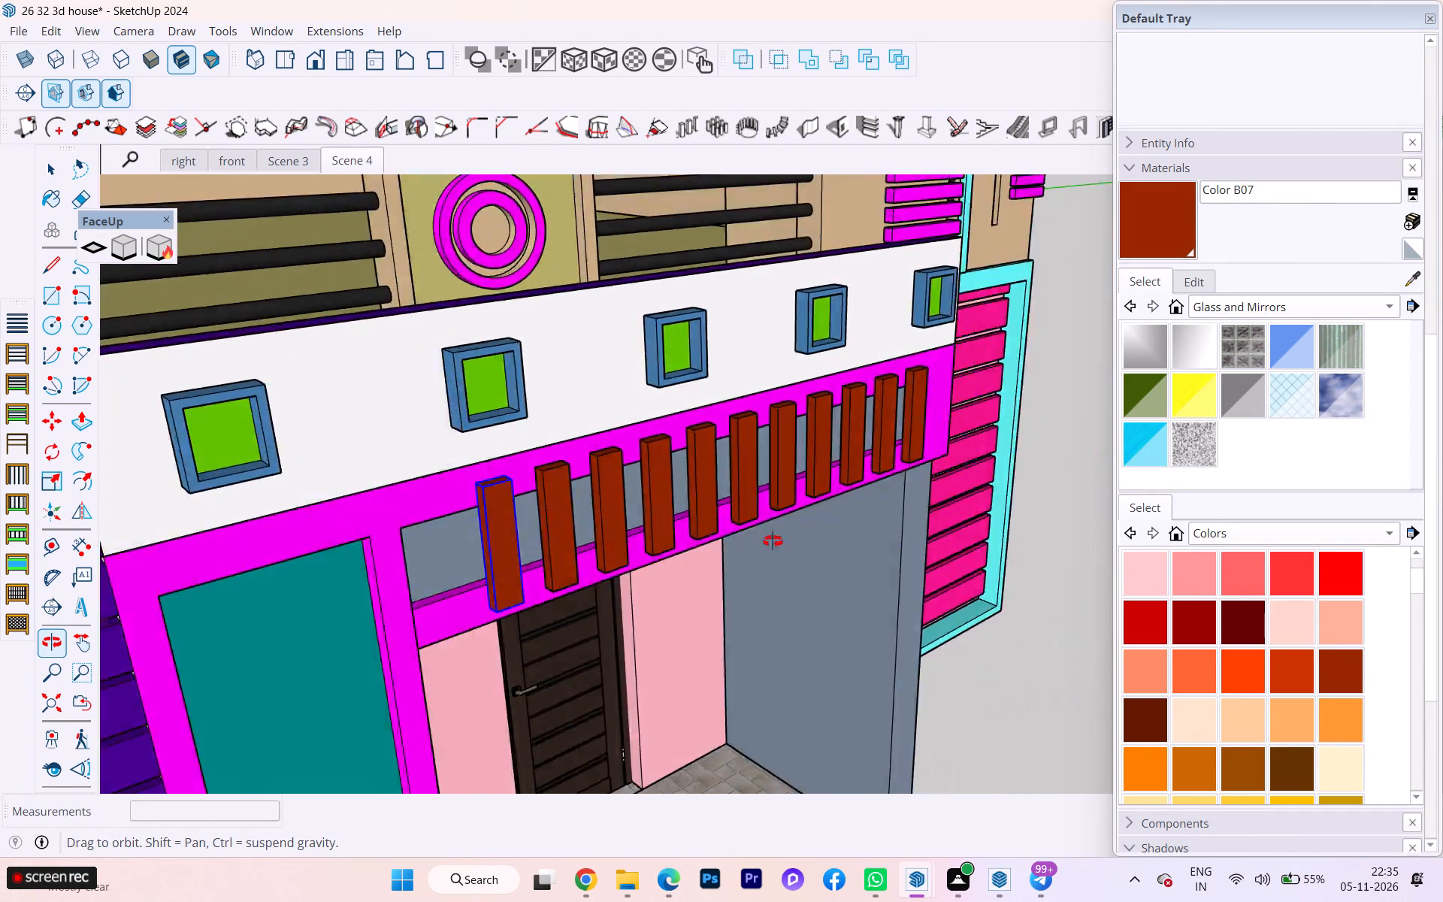
pyautogui.moveTo(773, 541); pyautogui.dragTo(915, 522, button='middle')
pyautogui.scroll(5, 600, 546)
pyautogui.press('m')
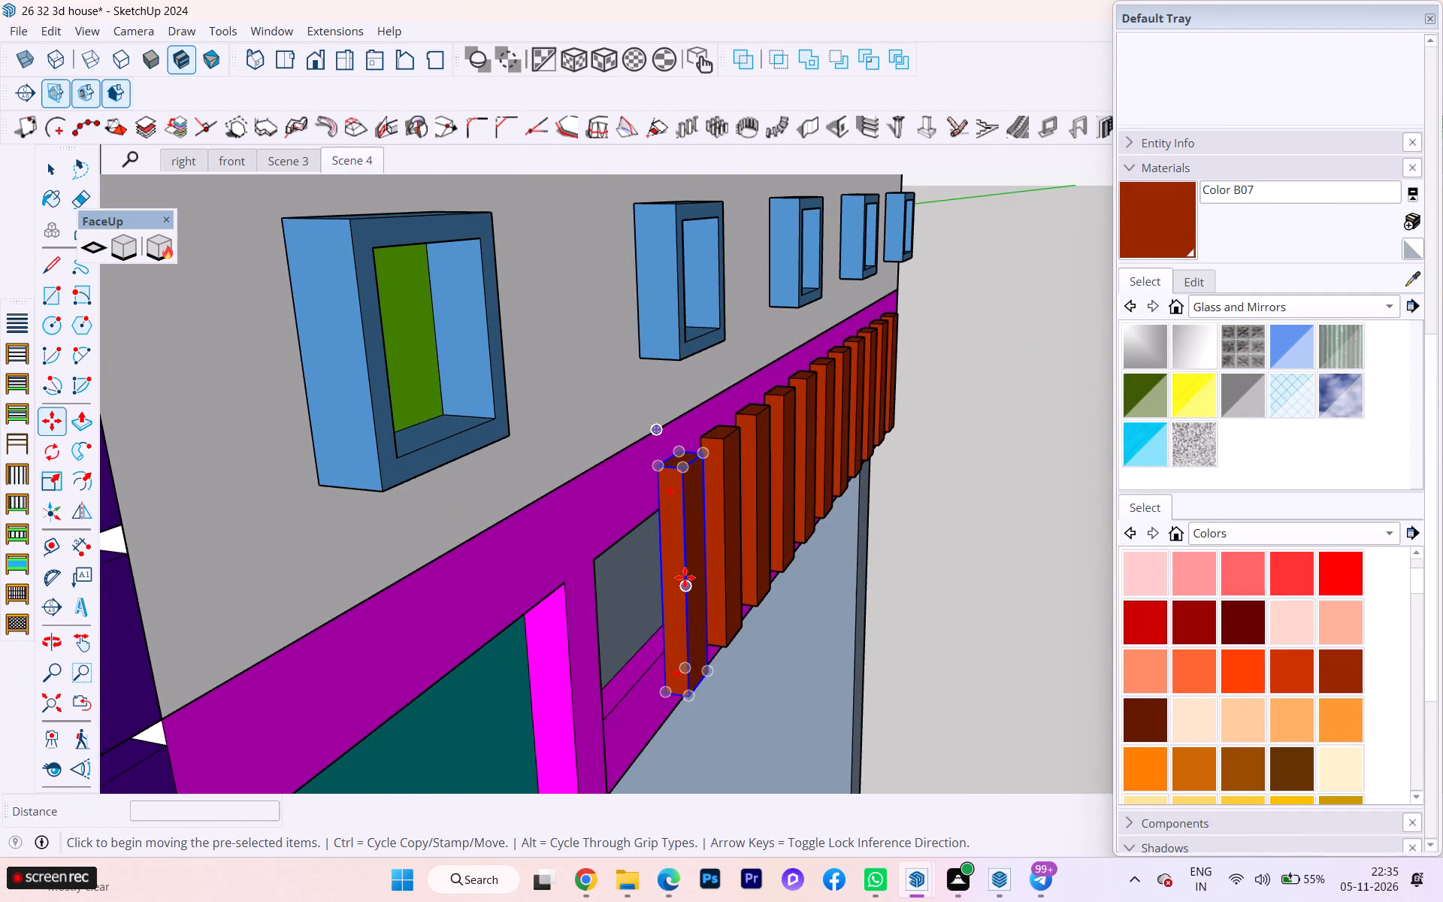
pyautogui.click(685, 577)
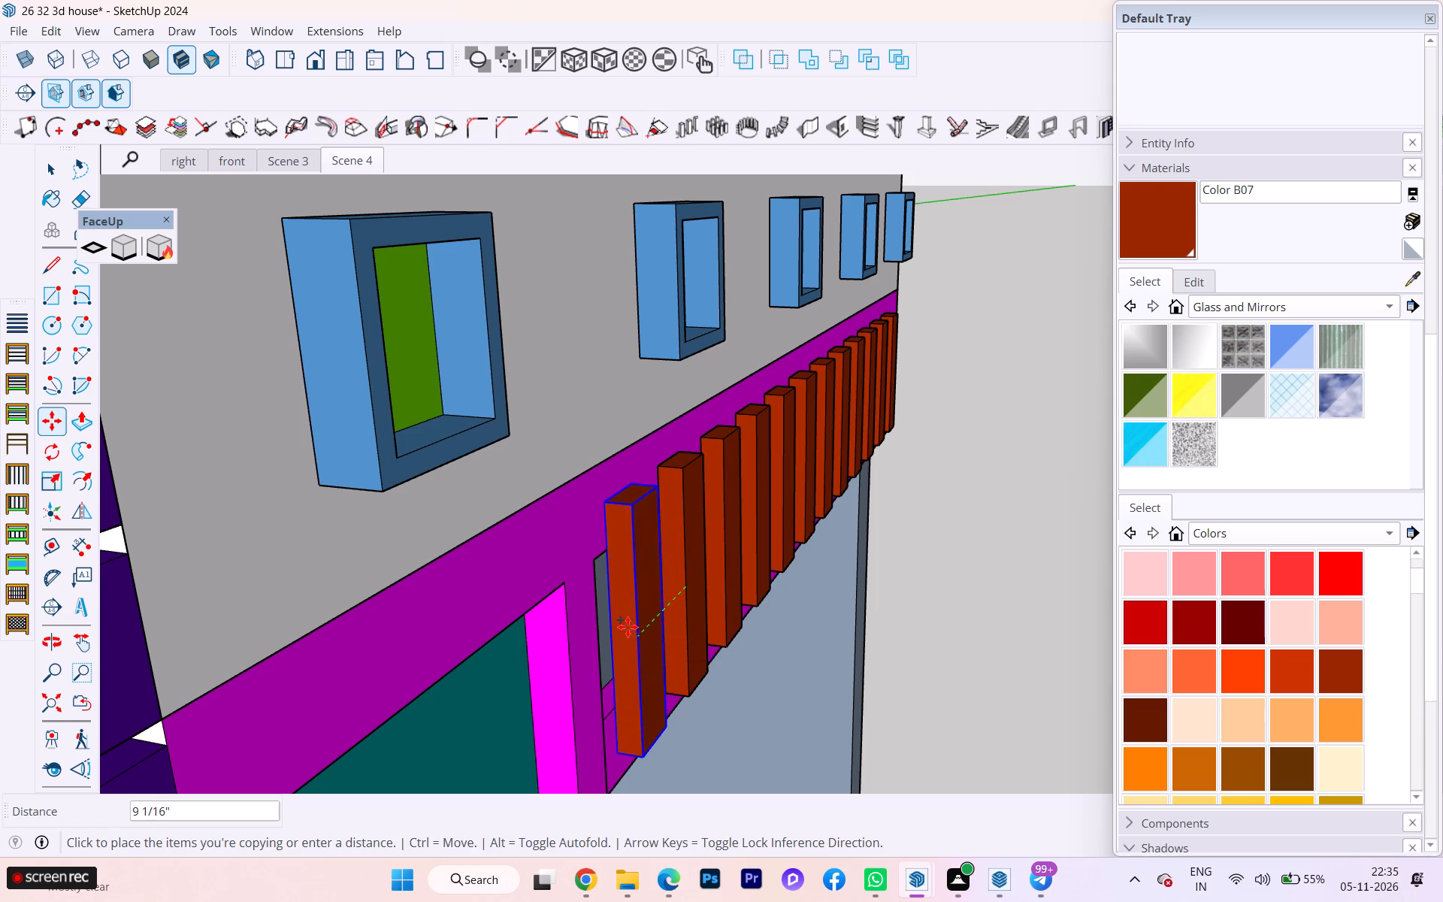
pyautogui.click(638, 622)
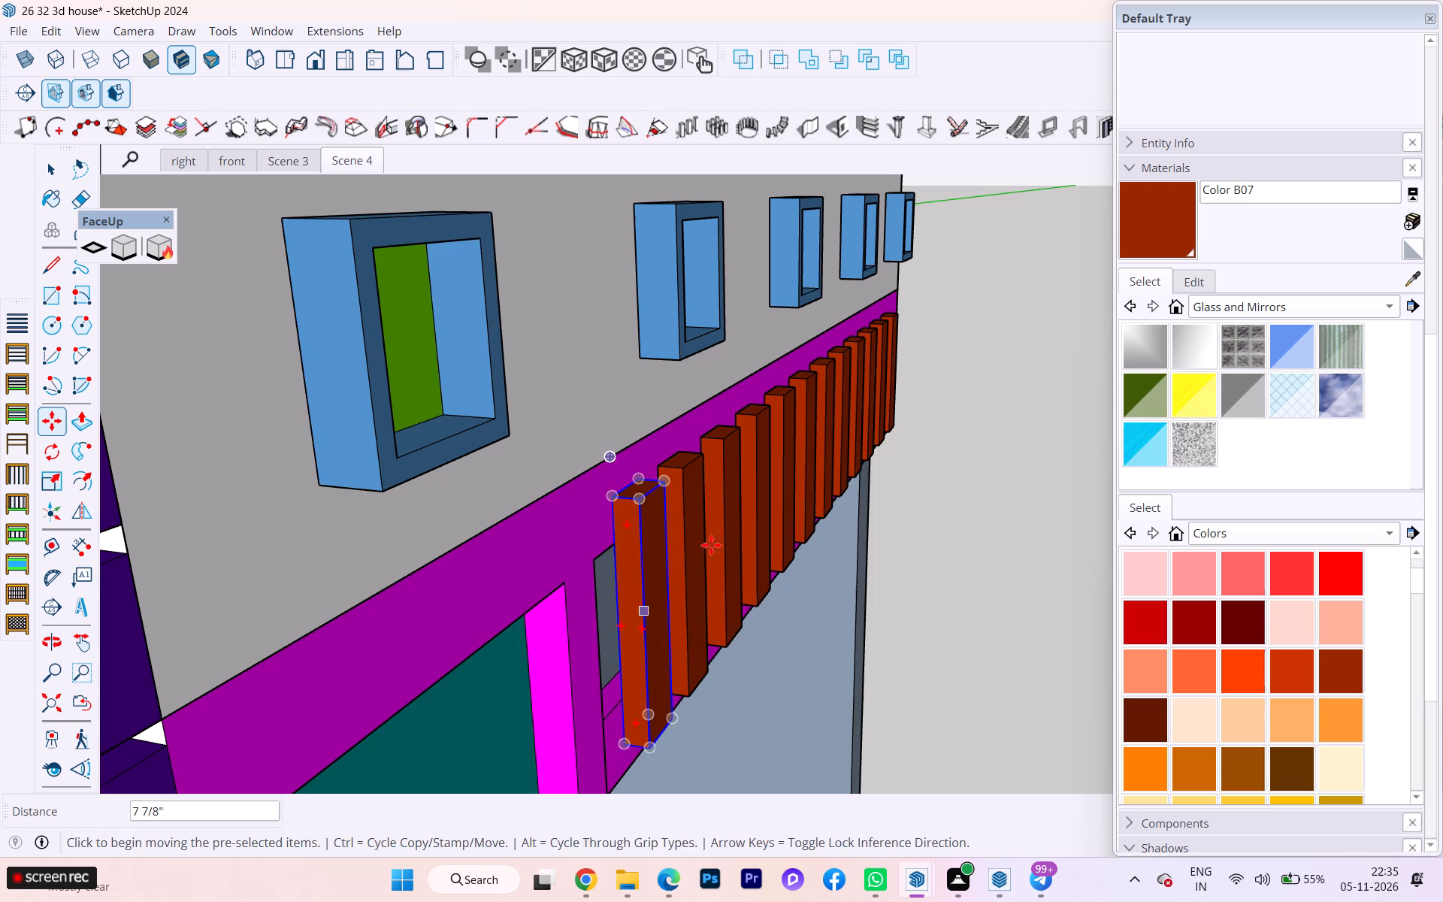
pyautogui.scroll(-2, 766, 523)
pyautogui.moveTo(779, 522); pyautogui.dragTo(284, 531, button='middle')
pyautogui.press('space')
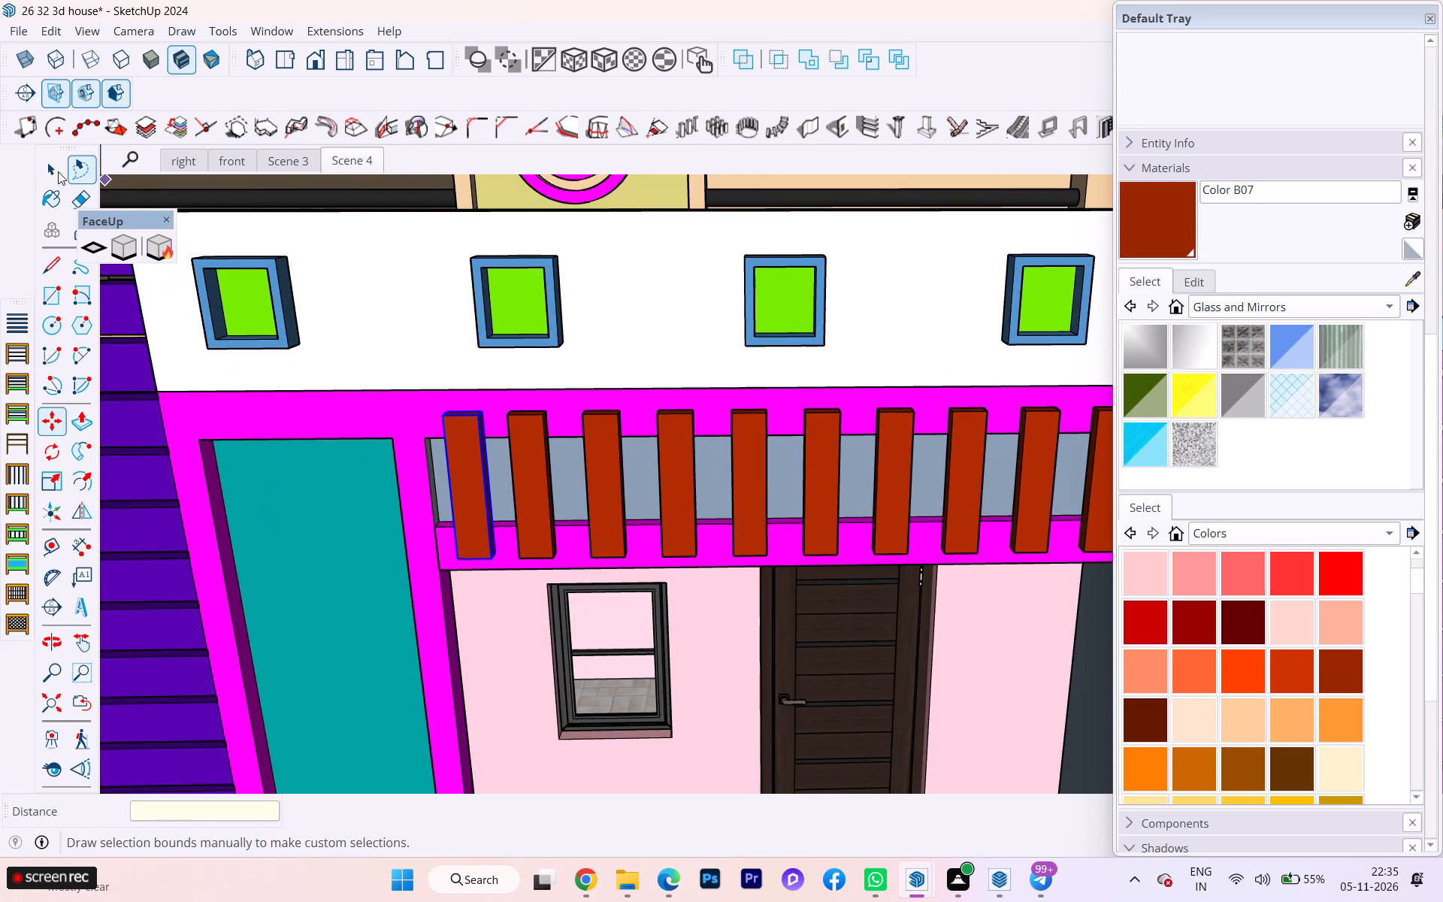
pyautogui.click(47, 180)
pyautogui.scroll(-2, 458, 274)
pyautogui.scroll(7, 607, 489)
pyautogui.scroll(-4, 616, 498)
pyautogui.scroll(1, 649, 536)
pyautogui.scroll(-4, 648, 539)
pyautogui.scroll(7, 517, 544)
pyautogui.scroll(-8, 517, 544)
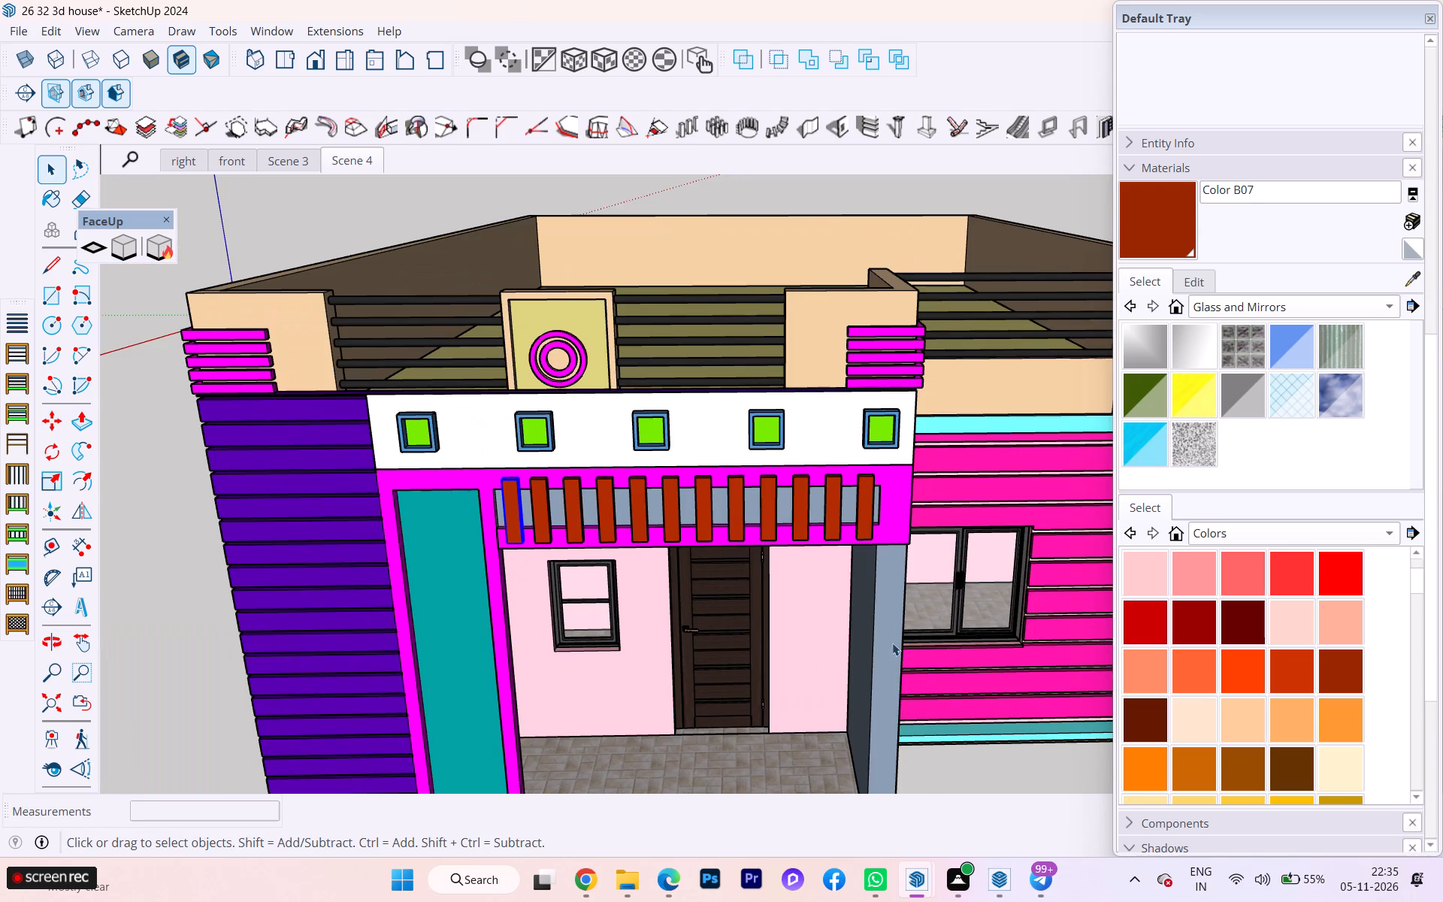
pyautogui.click(207, 546)
# Examine the front facade with its slat row, porch, door and windows from several angles.
pyautogui.scroll(-4, 531, 505)
pyautogui.moveTo(560, 507); pyautogui.dragTo(591, 433, button='middle')
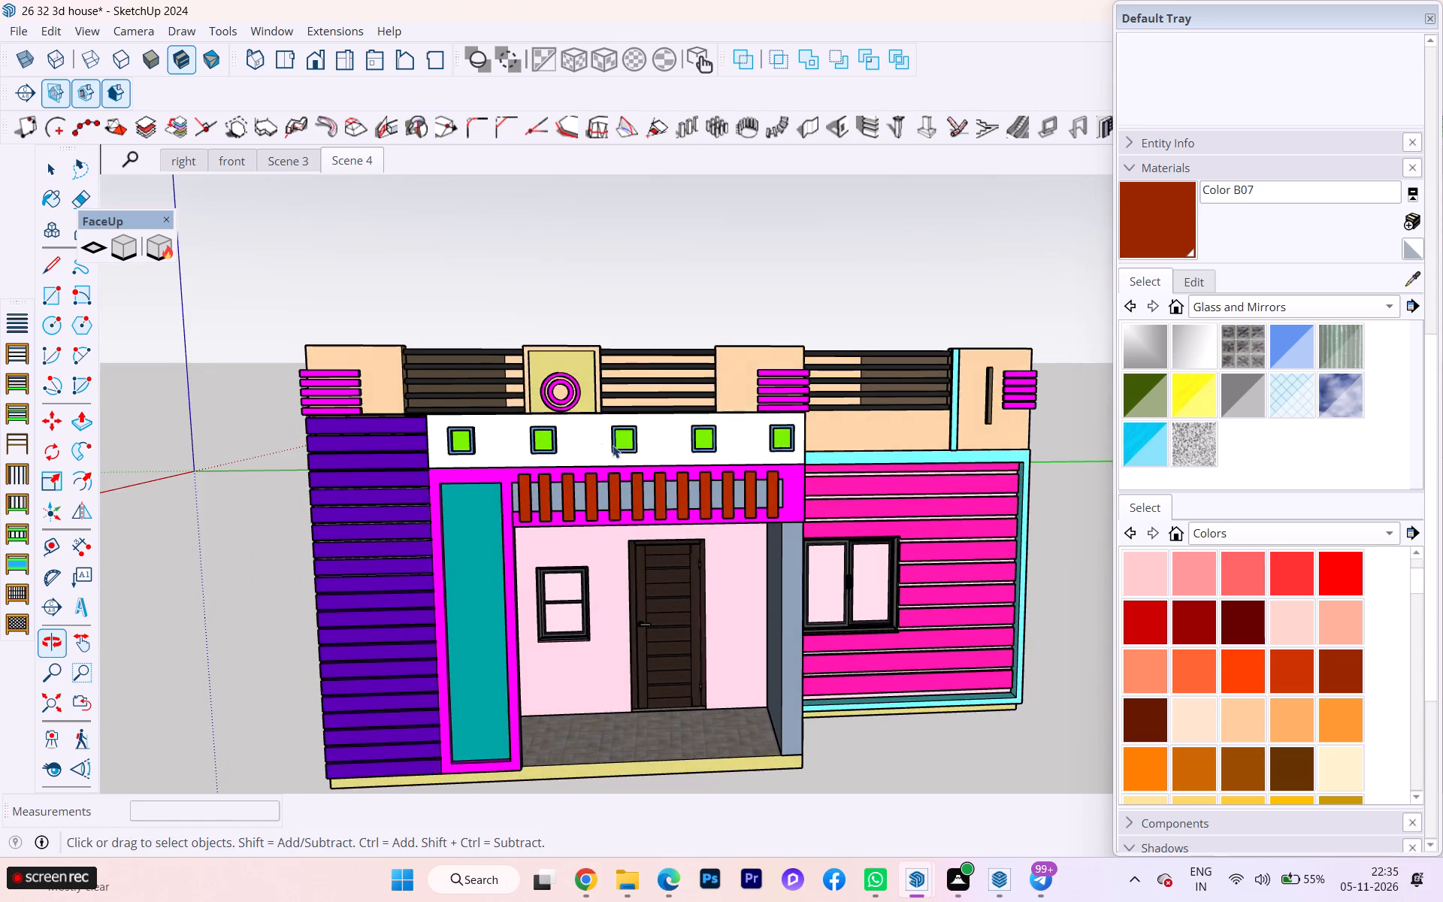
pyautogui.scroll(-1, 631, 456)
pyautogui.scroll(1, 635, 457)
pyautogui.scroll(-3, 638, 462)
pyautogui.scroll(3, 709, 544)
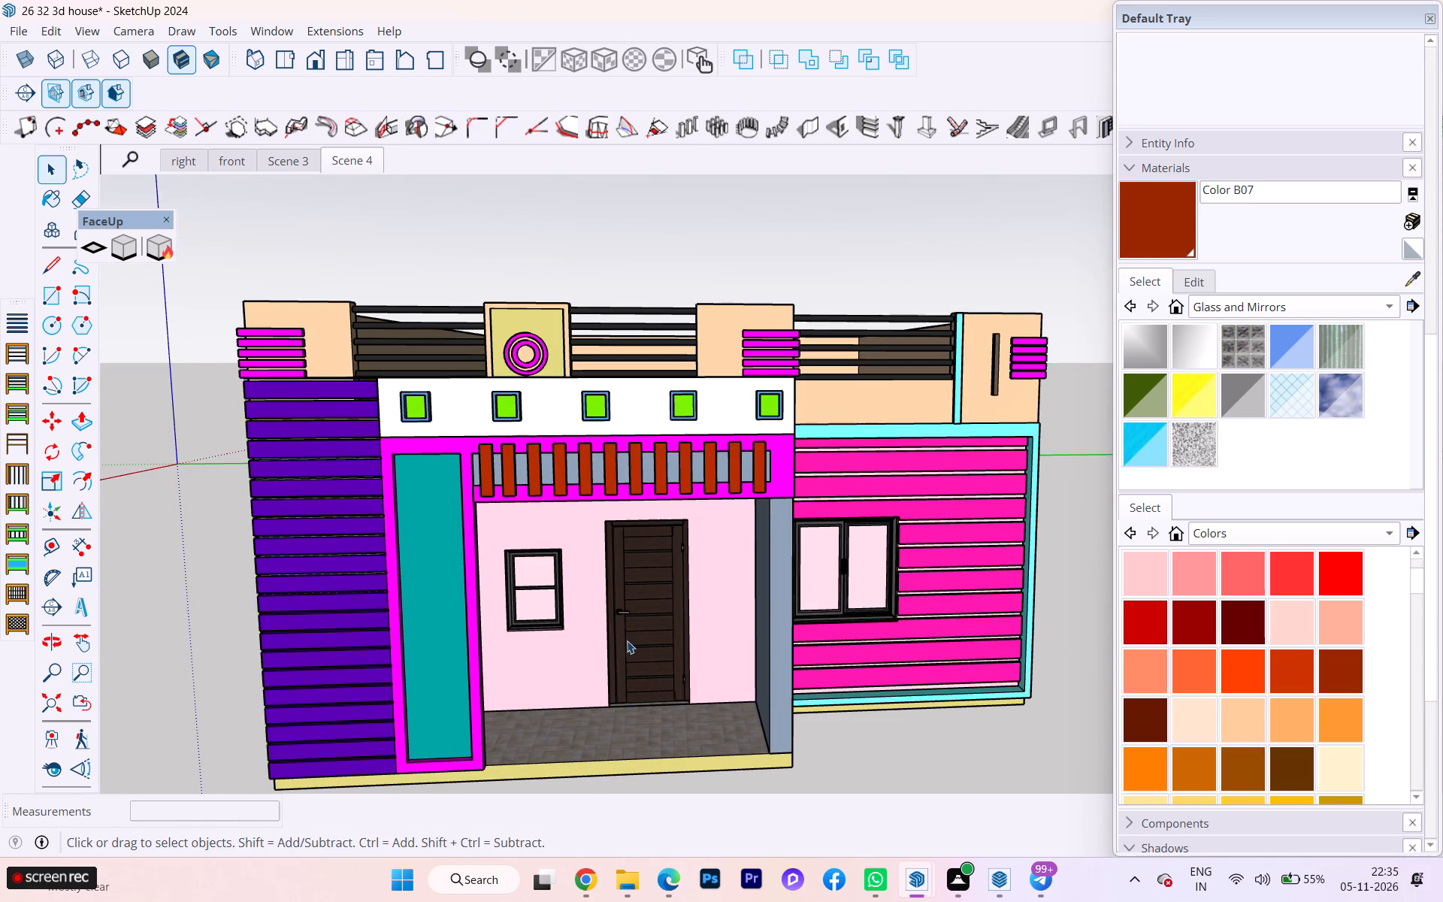
pyautogui.scroll(4, 712, 700)
pyautogui.scroll(1, 800, 703)
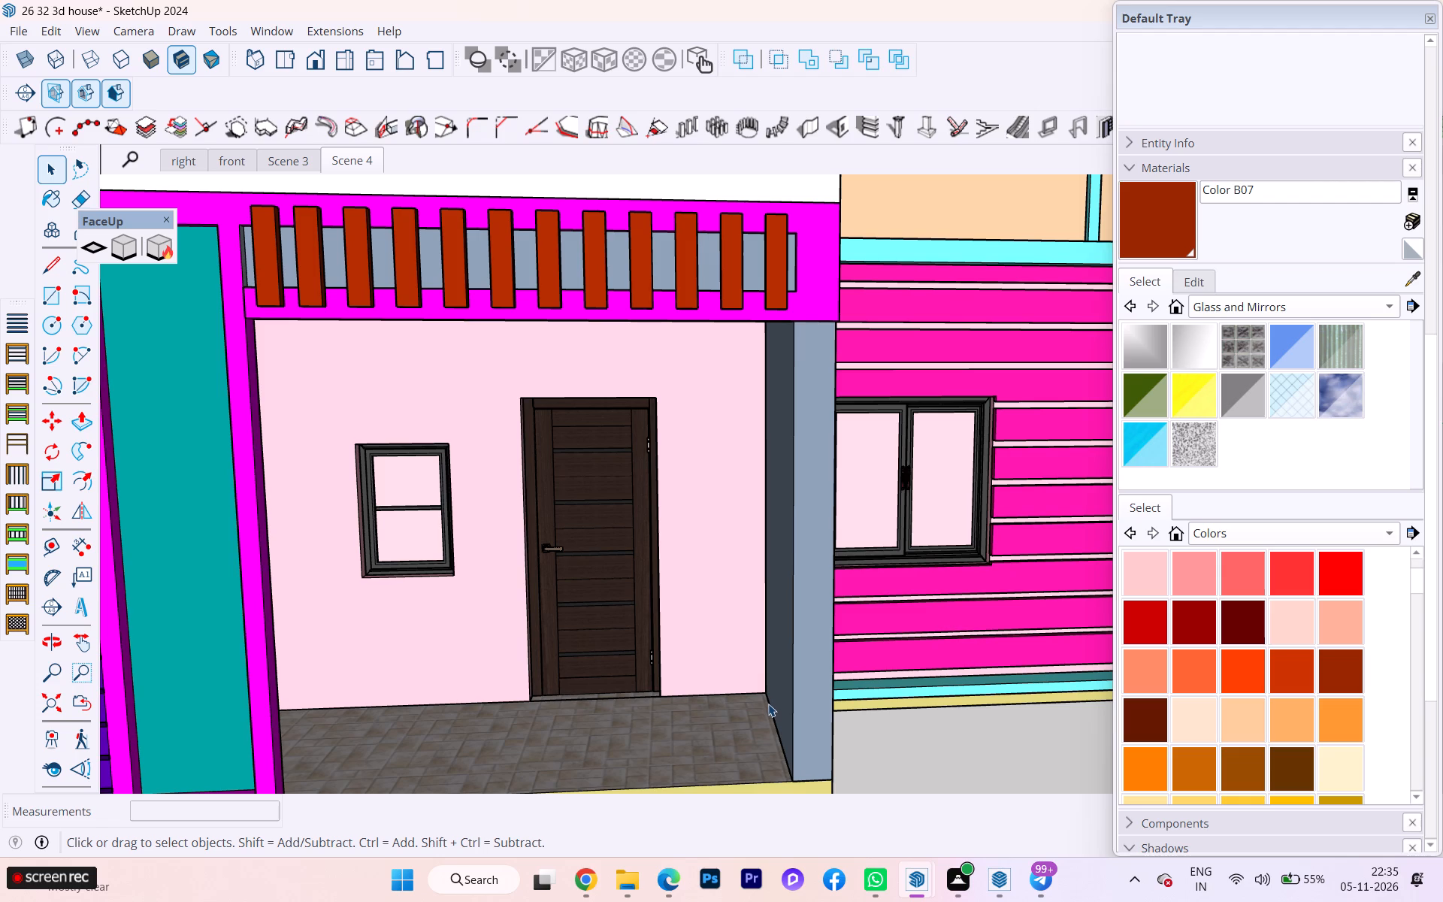
pyautogui.moveTo(888, 669); pyautogui.dragTo(611, 701, button='middle')
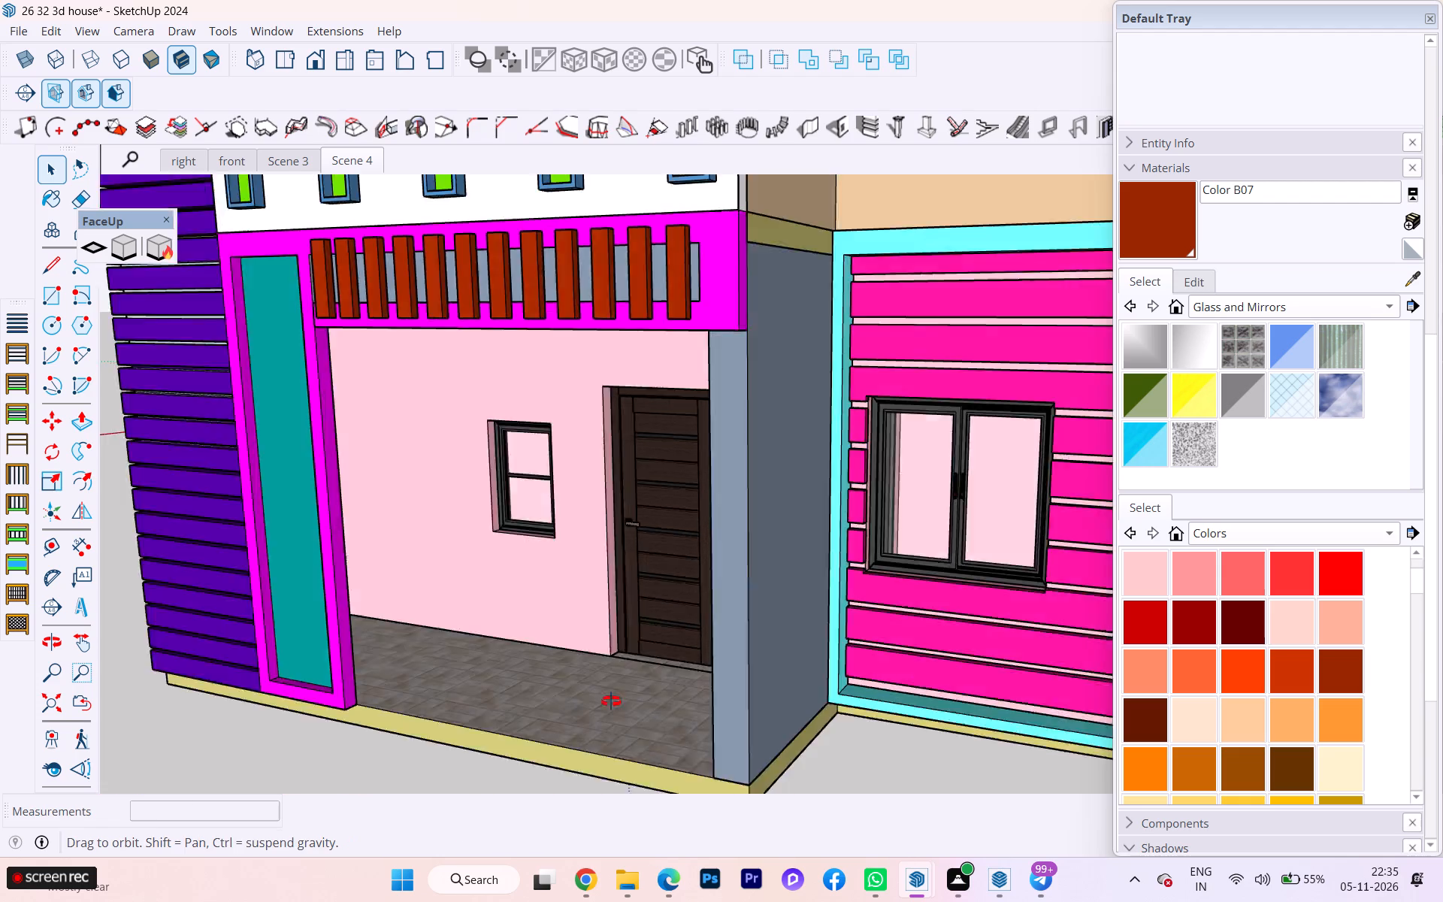
pyautogui.moveTo(611, 701); pyautogui.dragTo(819, 693, button='middle')
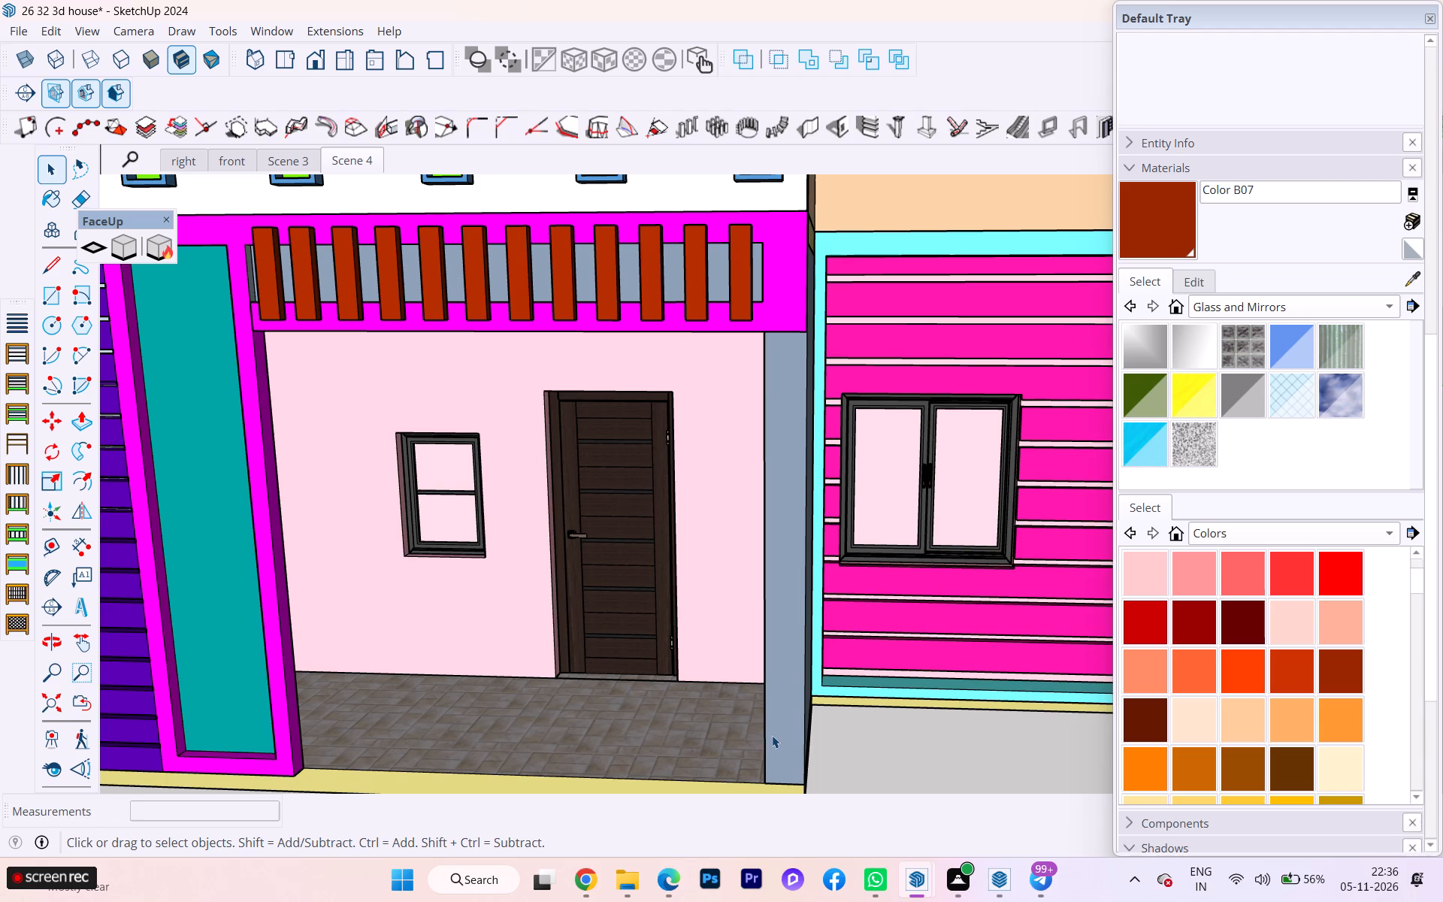
pyautogui.scroll(-3, 758, 728)
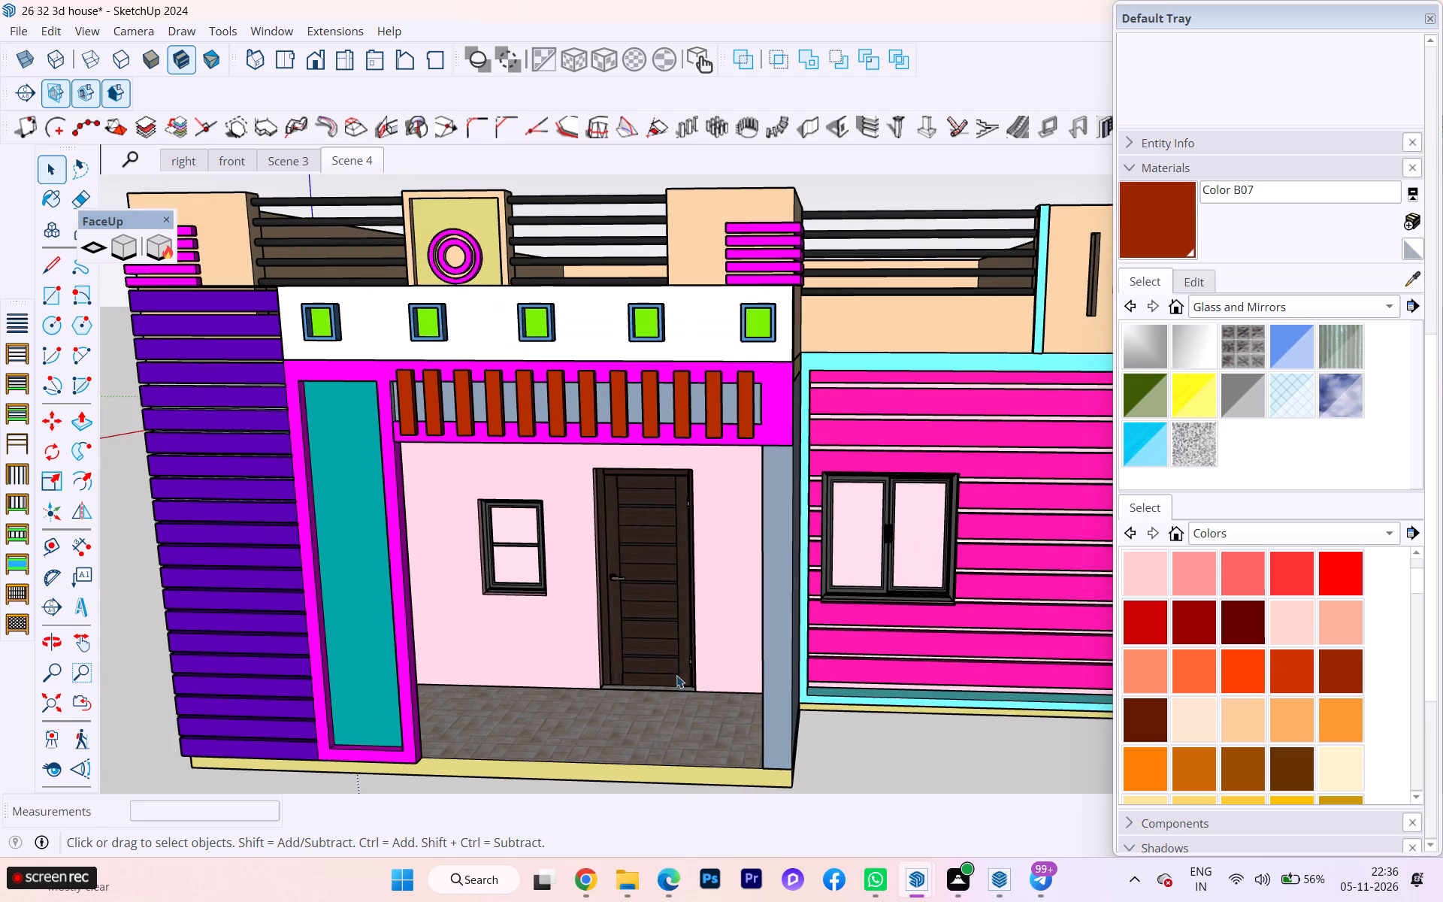
# Set the model to the standard Right view, with the house's complete slatted front facade framed.
pyautogui.scroll(-8, 607, 635)
pyautogui.scroll(-1, 540, 709)
pyautogui.moveTo(557, 687); pyautogui.dragTo(613, 619, button='middle')
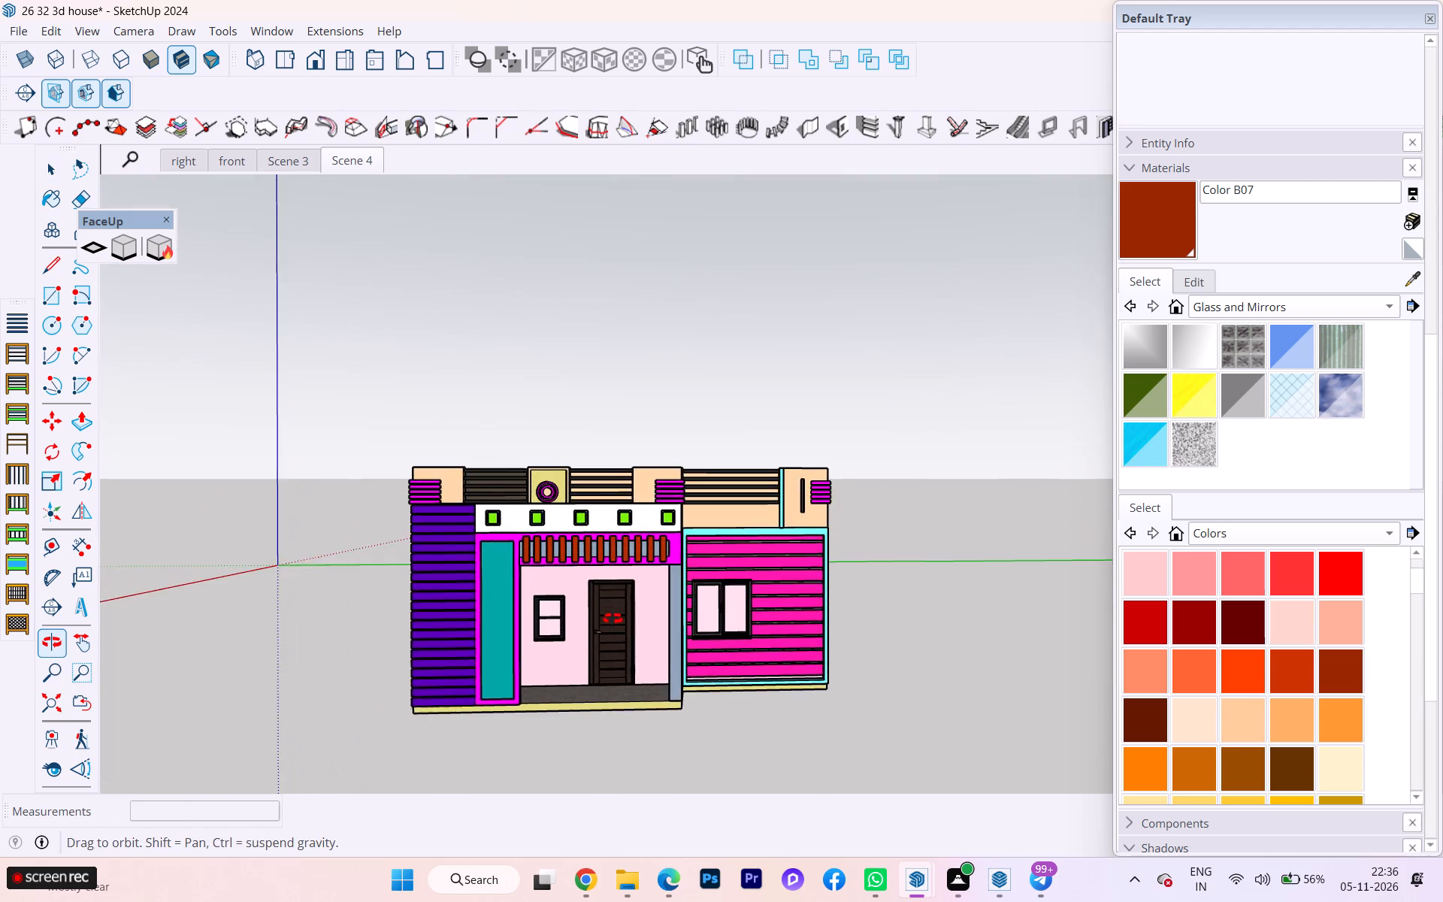
pyautogui.moveTo(613, 619); pyautogui.dragTo(615, 640, button='middle')
pyautogui.scroll(-1, 652, 664)
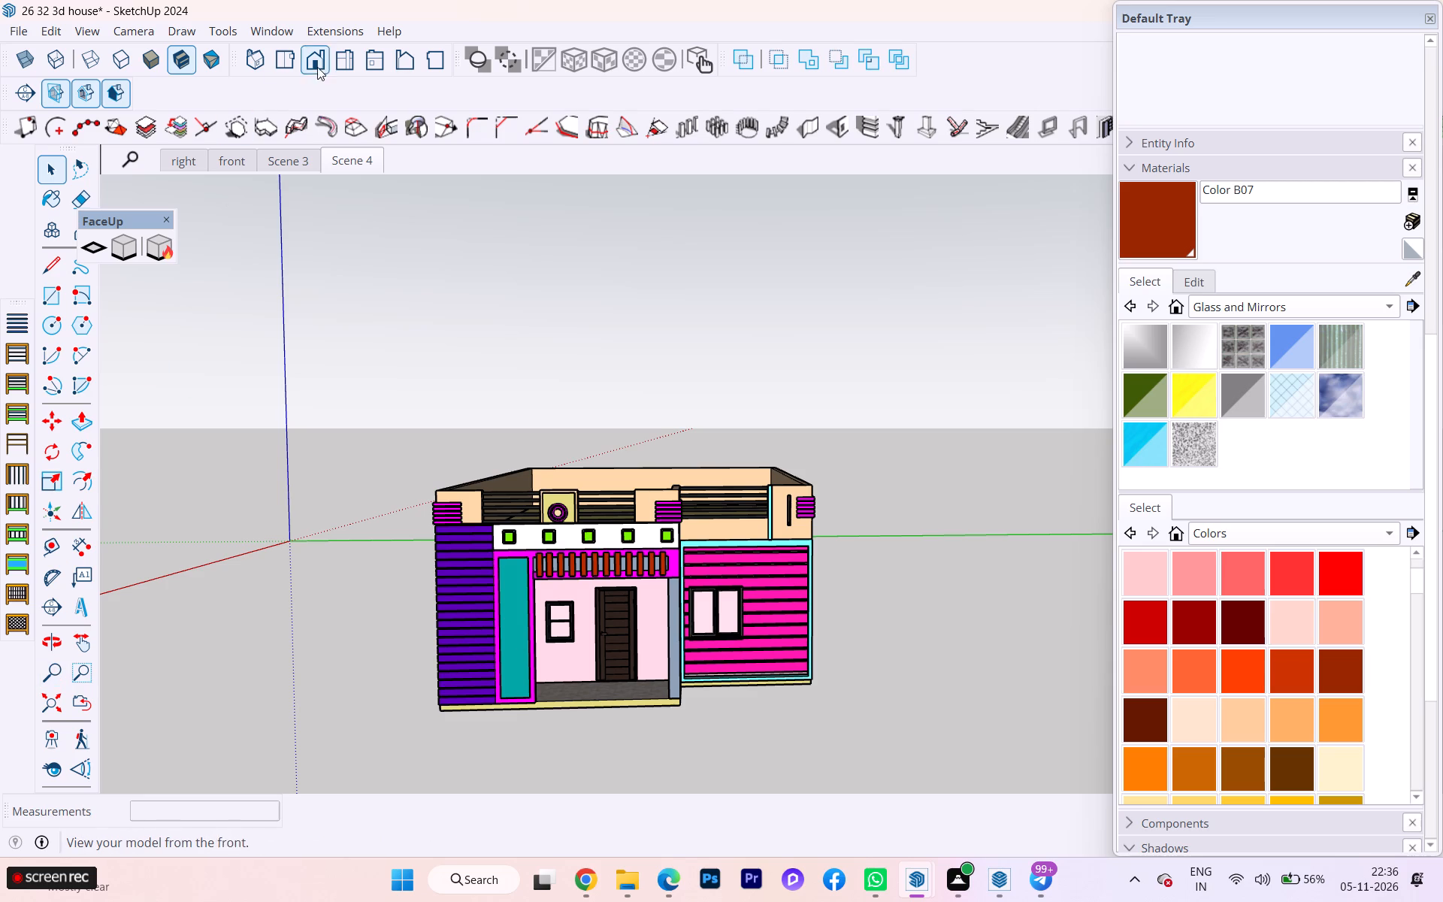
pyautogui.click(334, 58)
pyautogui.scroll(1, 852, 440)
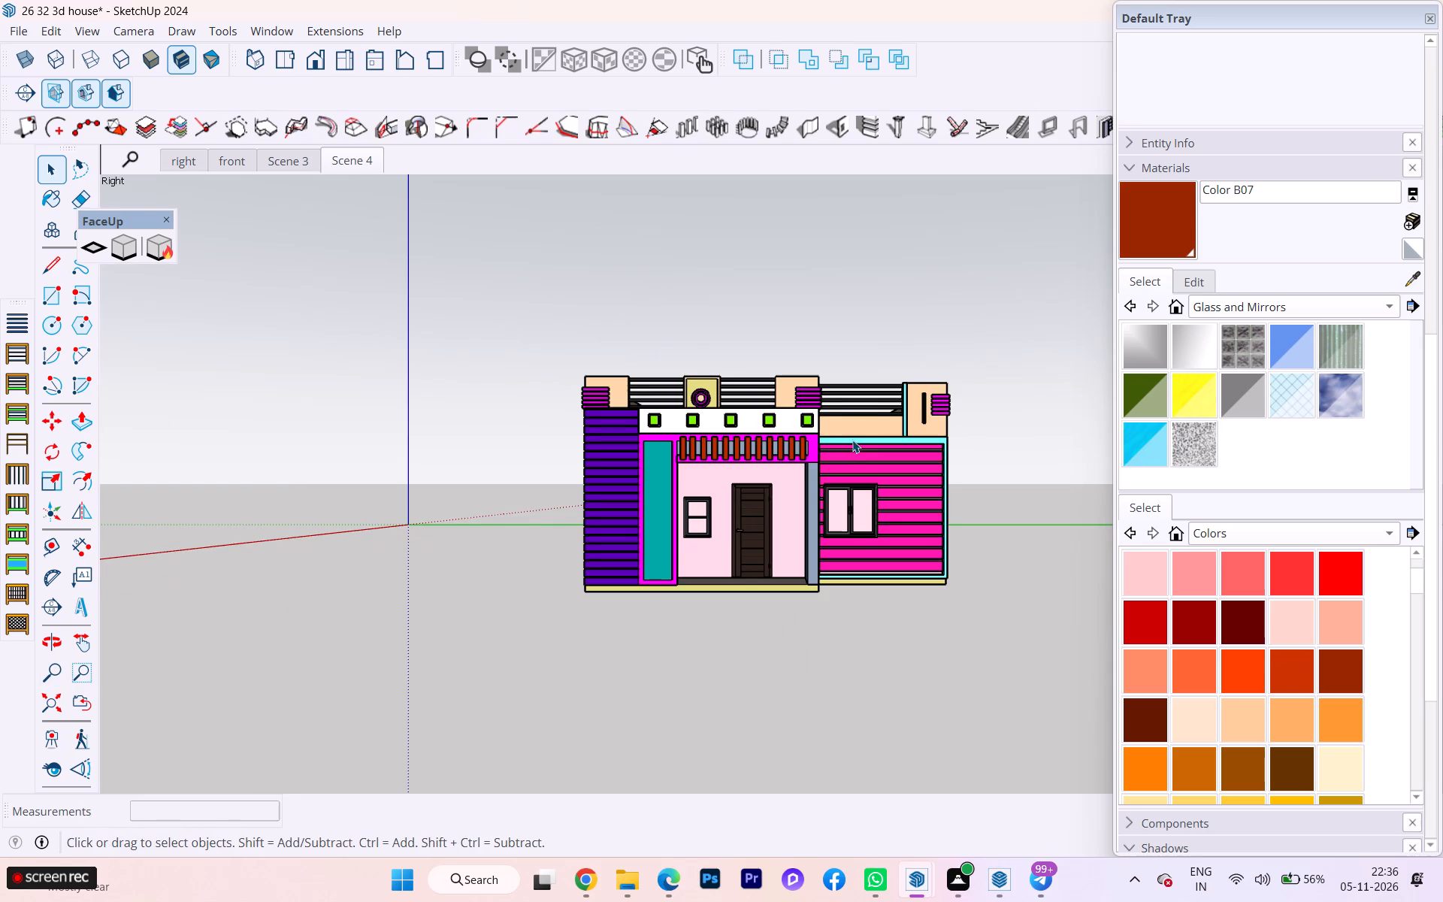
pyautogui.scroll(2, 852, 440)
pyautogui.scroll(4, 903, 407)
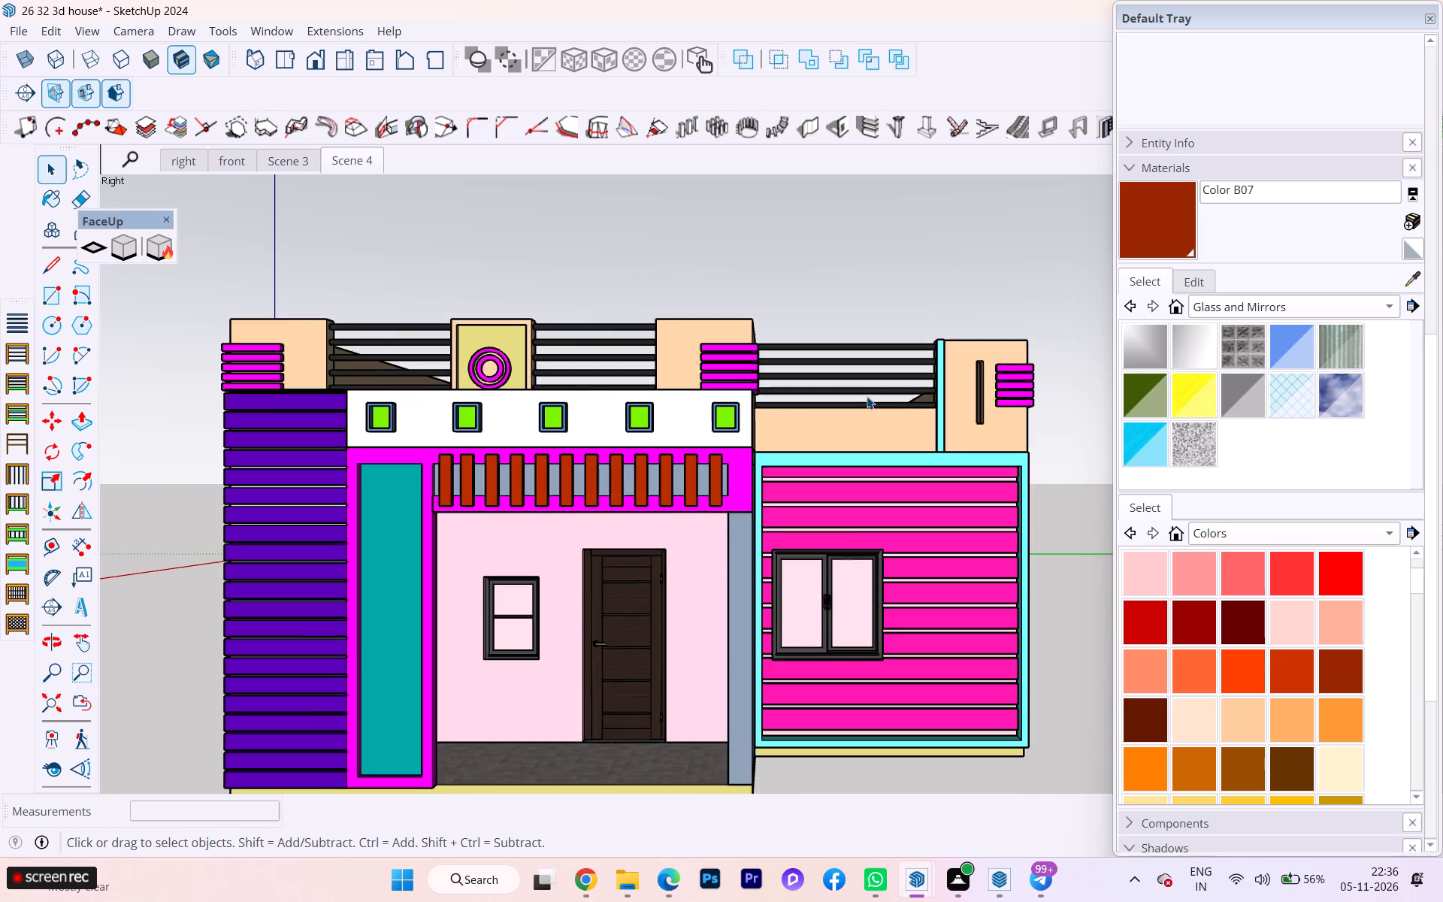
pyautogui.scroll(1, 867, 396)
pyautogui.scroll(-1, 846, 410)
pyautogui.scroll(-2, 464, 386)
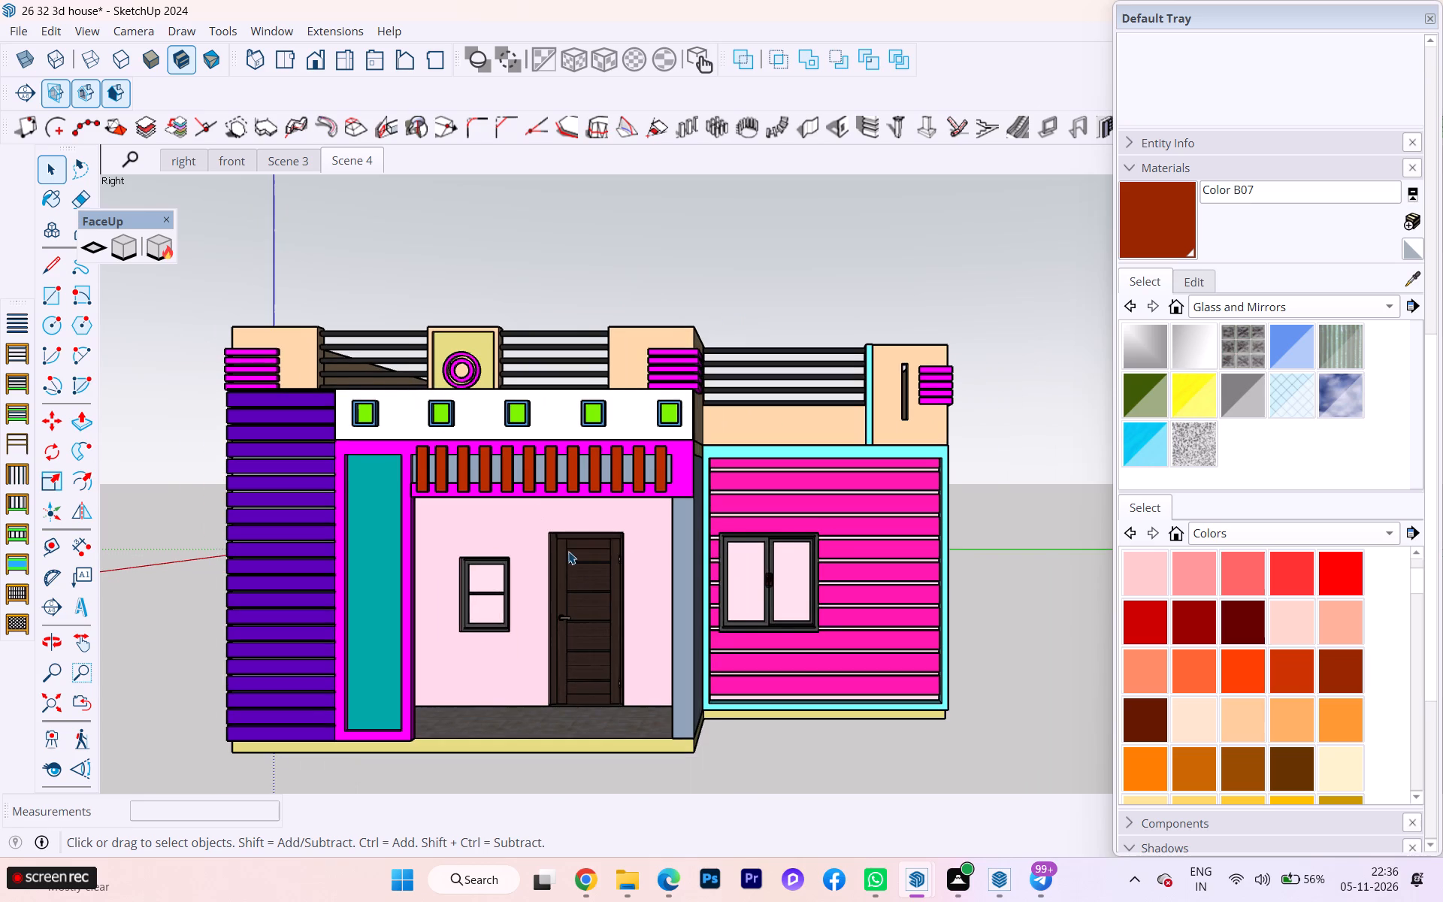
pyautogui.scroll(1, 575, 563)
pyautogui.scroll(-1, 846, 524)
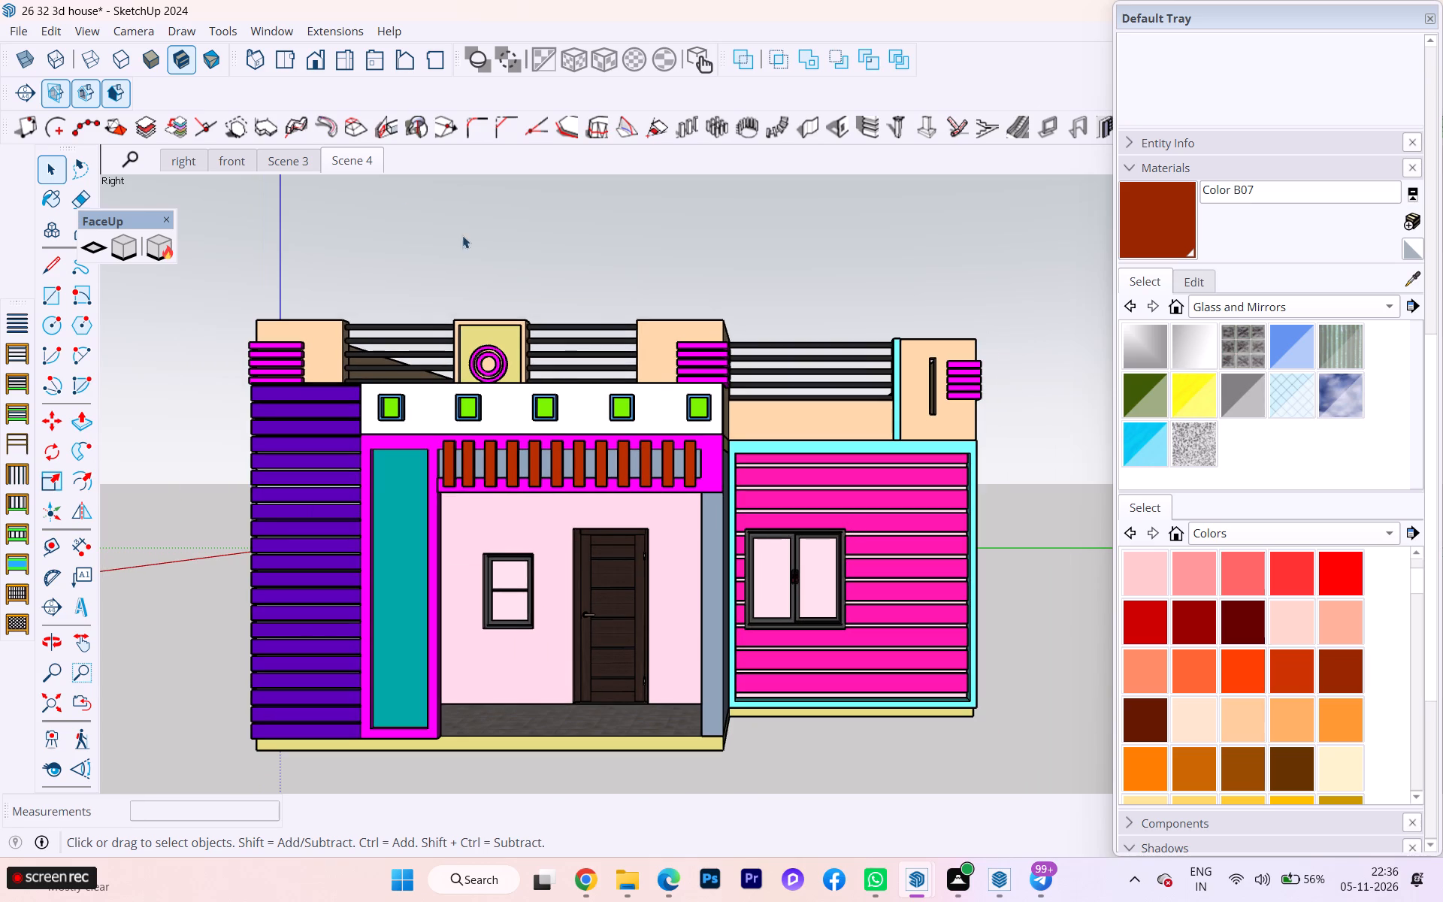
# Send the model to LayOut, placing it on a plain A3 Landscape sheet.
pyautogui.click(12, 27)
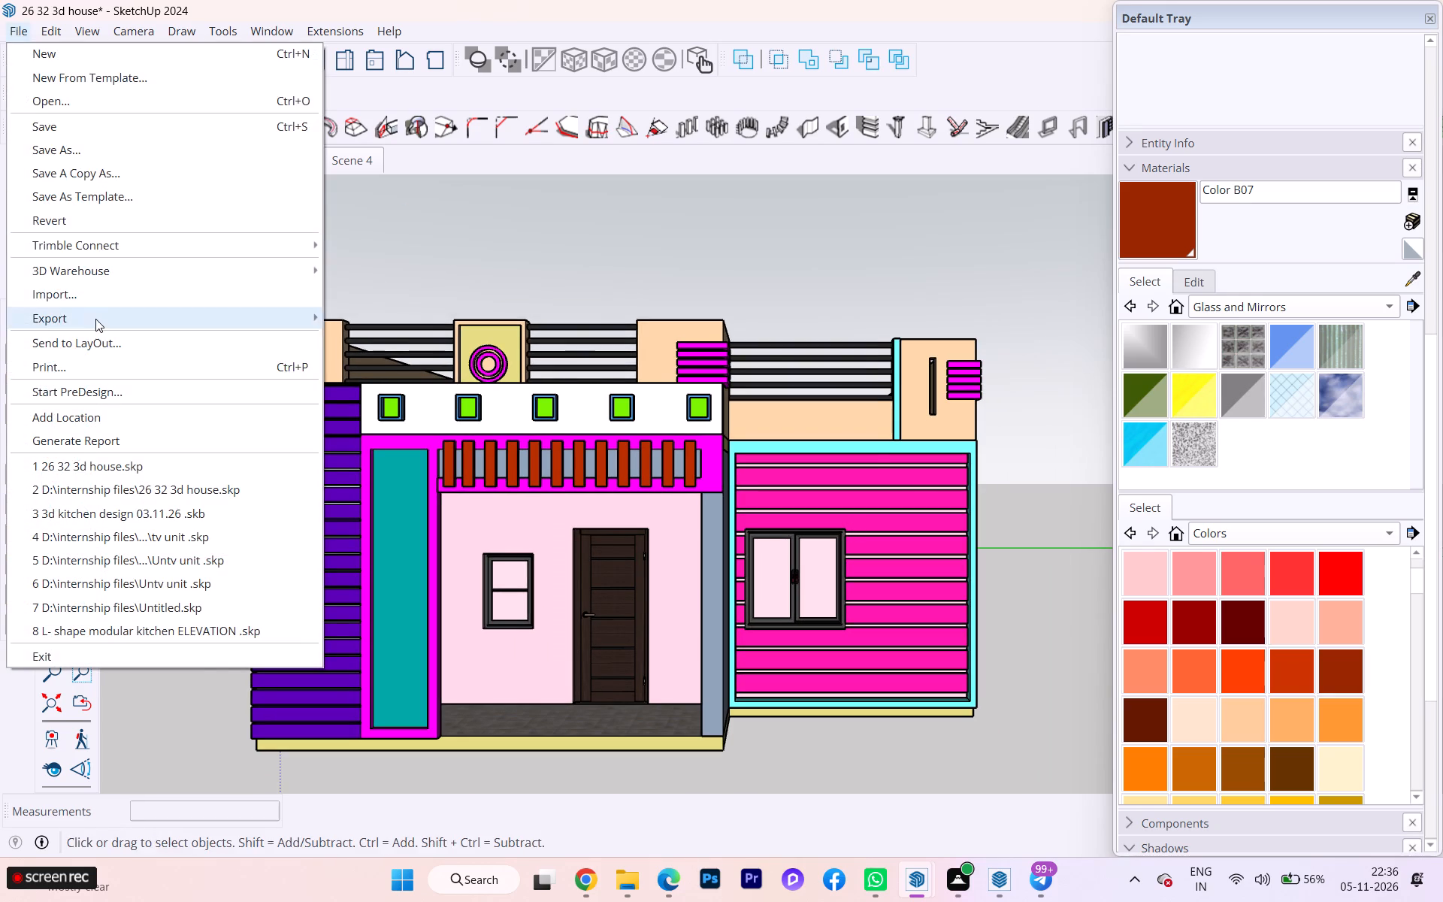
pyautogui.click(89, 344)
pyautogui.click(757, 440)
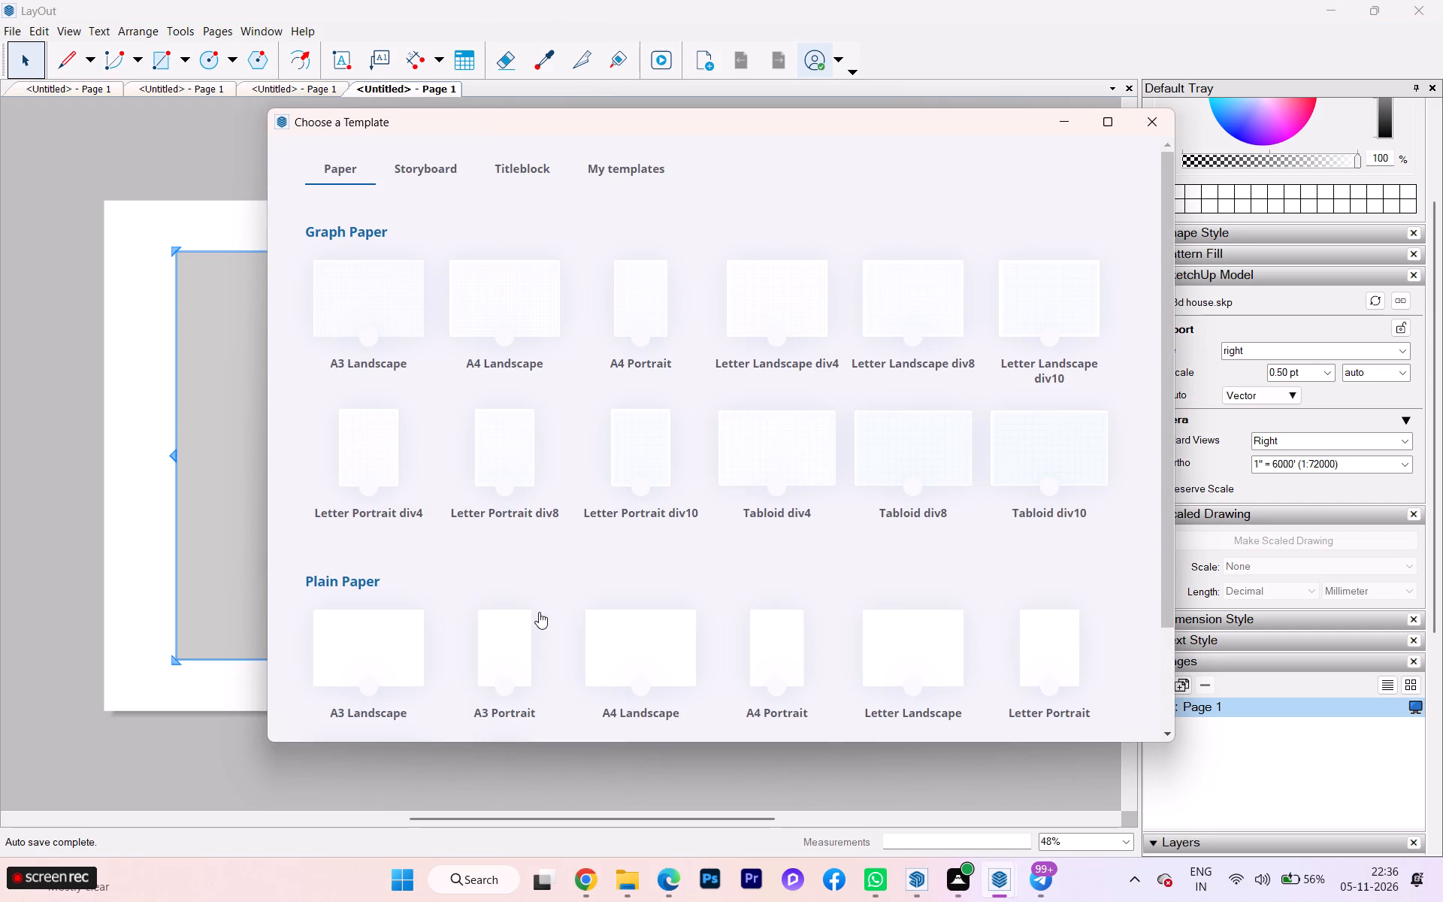
pyautogui.click(370, 660)
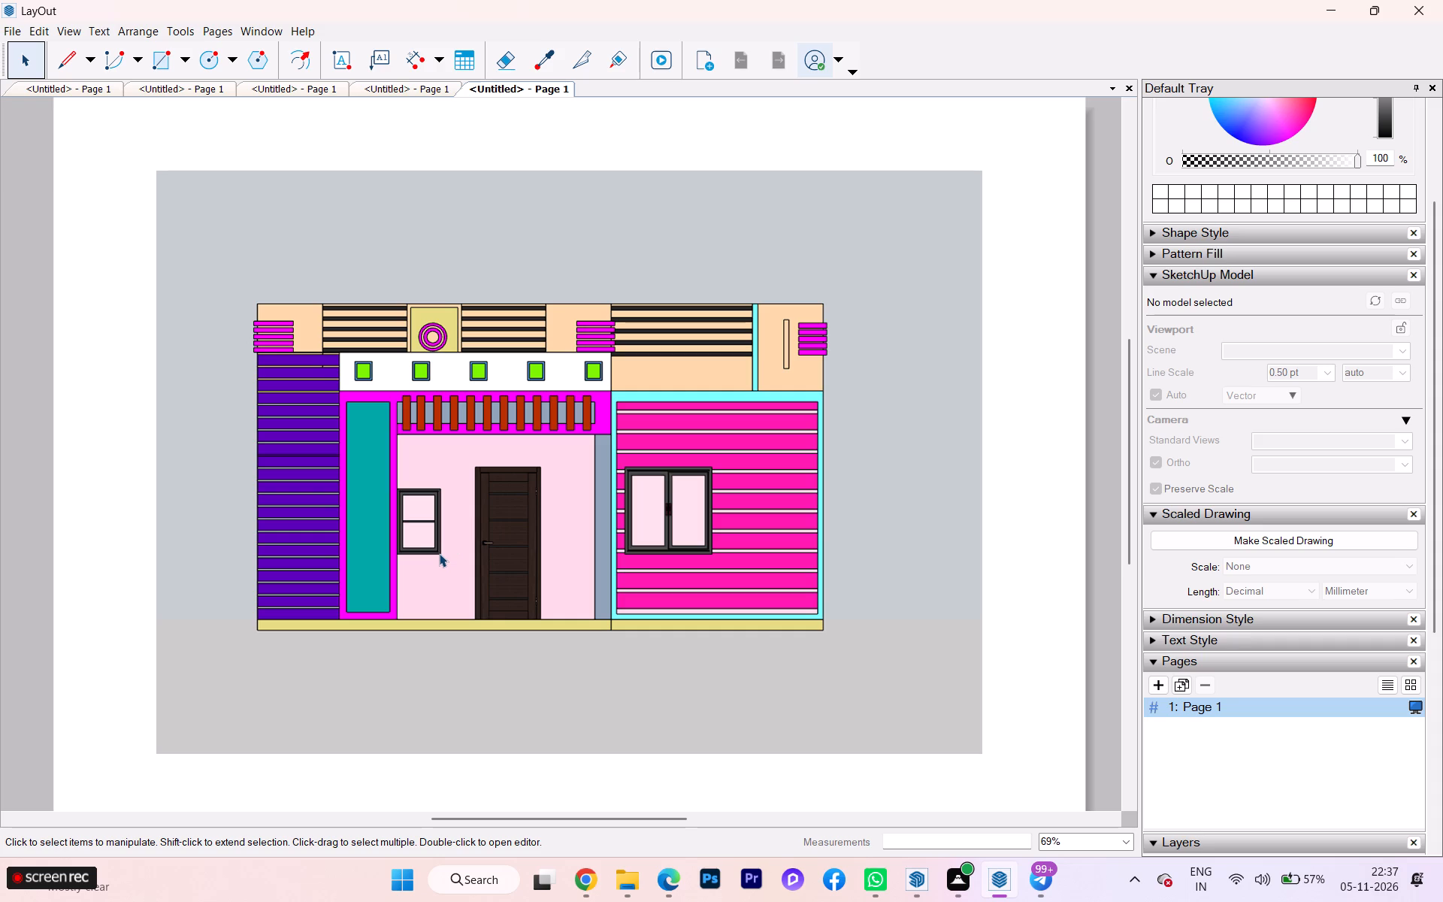
# Reduce the house viewport's width and height and move it into the upper-left corner of the sheet.
pyautogui.press('m')
pyautogui.click(525, 601)
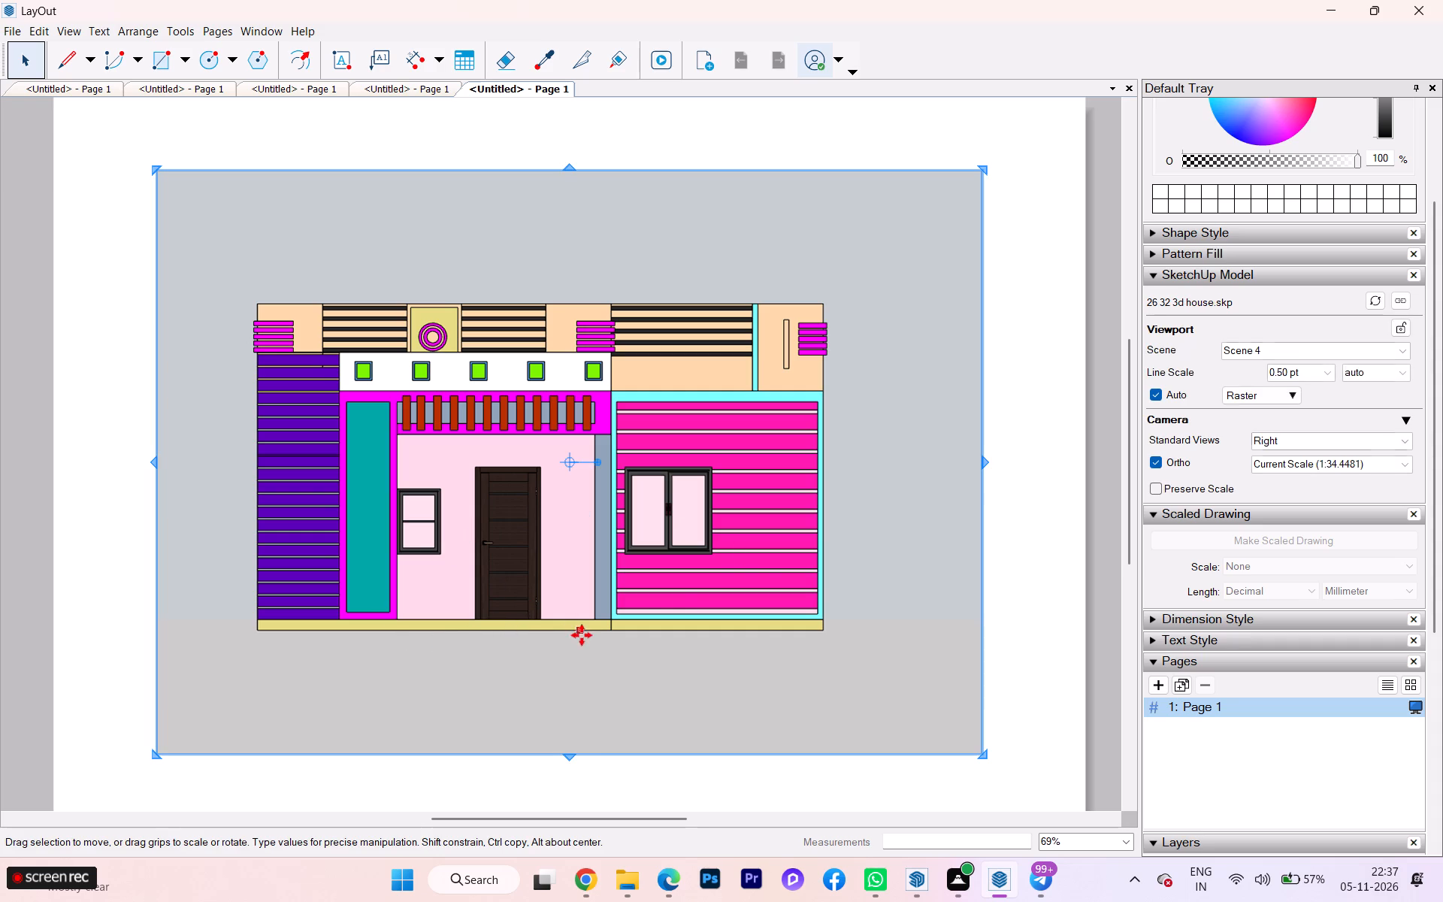
pyautogui.moveTo(984, 462); pyautogui.dragTo(911, 461)
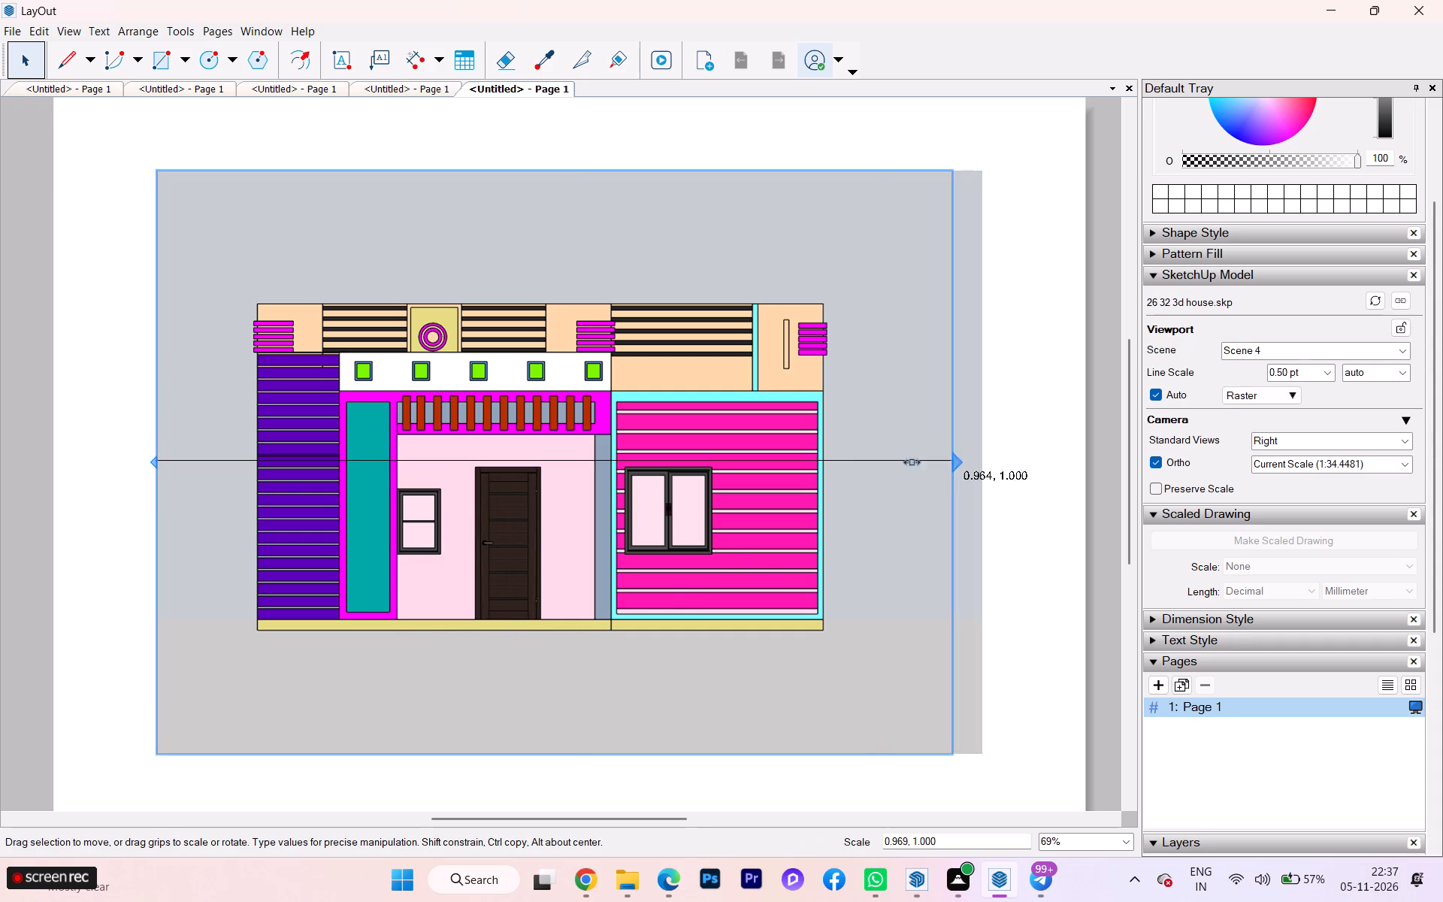
pyautogui.moveTo(911, 461); pyautogui.dragTo(851, 461)
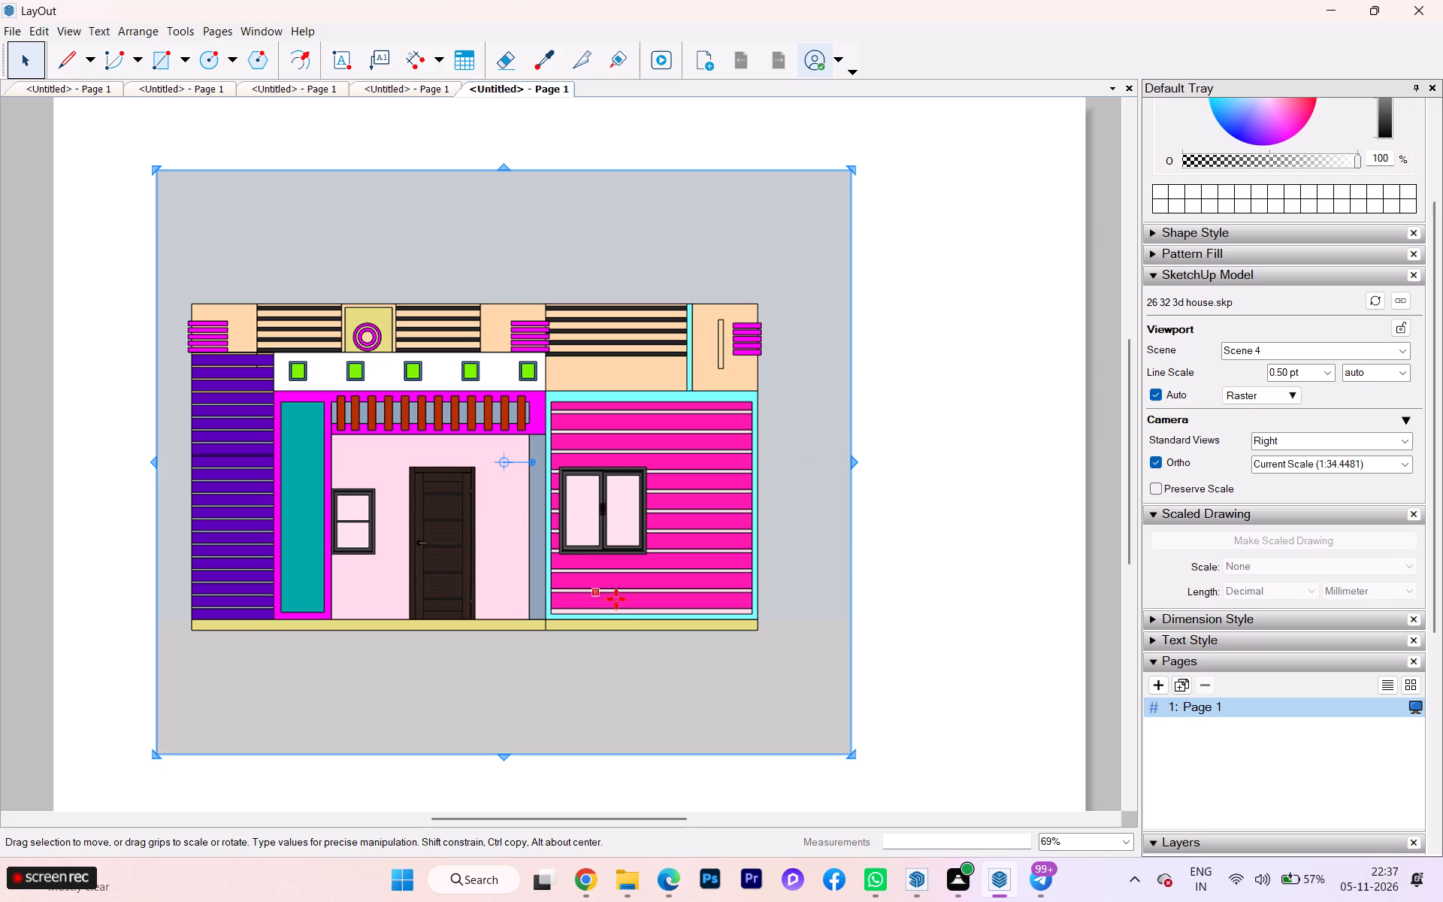
pyautogui.moveTo(628, 655); pyautogui.dragTo(554, 545)
pyautogui.scroll(-4, 624, 622)
pyautogui.moveTo(637, 632); pyautogui.dragTo(727, 707, button='middle')
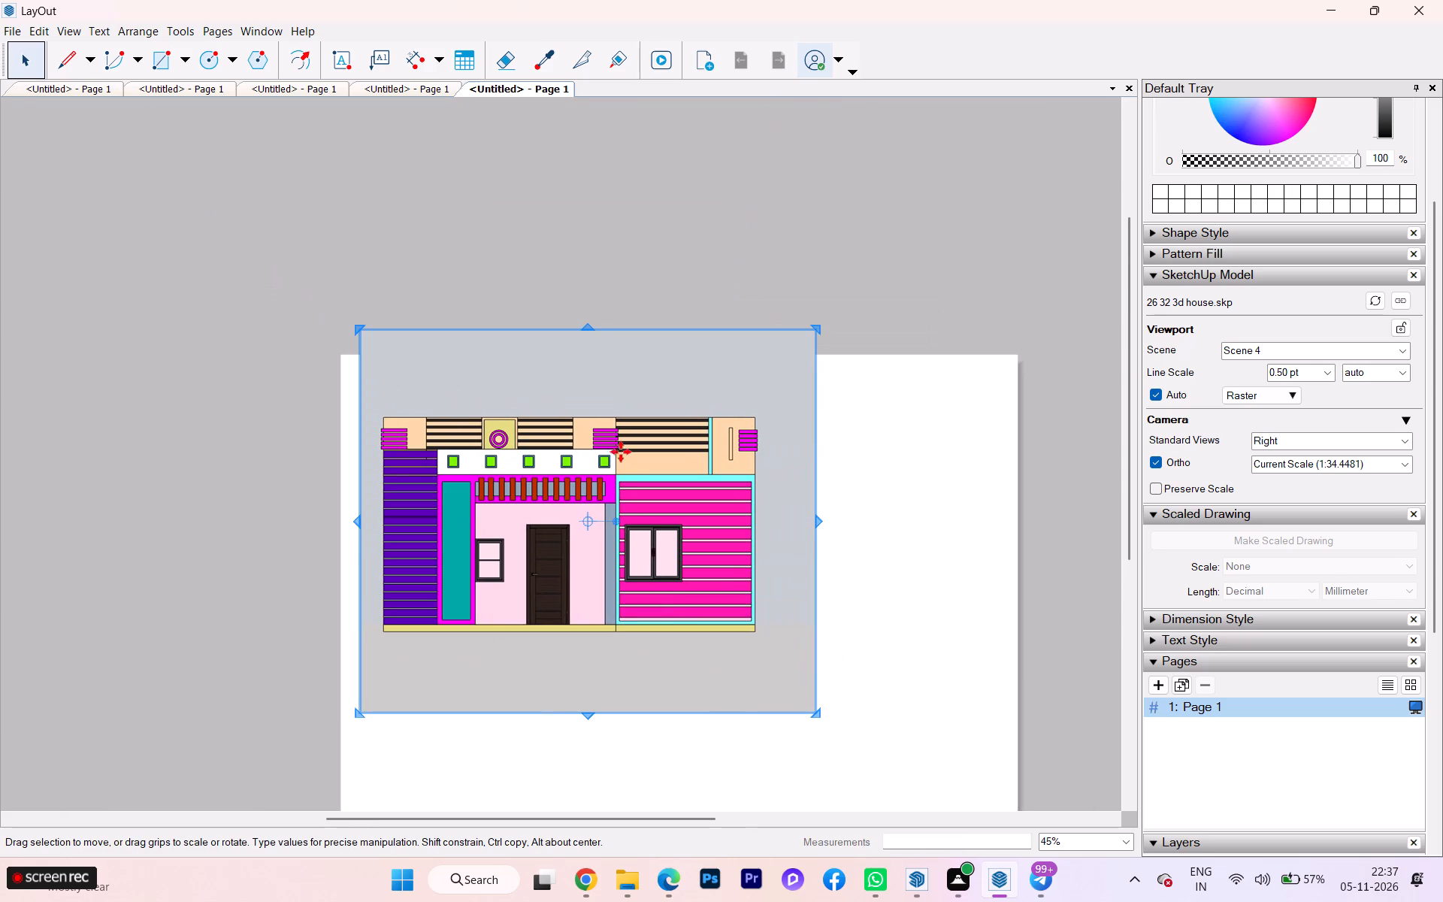
pyautogui.moveTo(583, 324); pyautogui.dragTo(592, 402)
pyautogui.scroll(2, 565, 719)
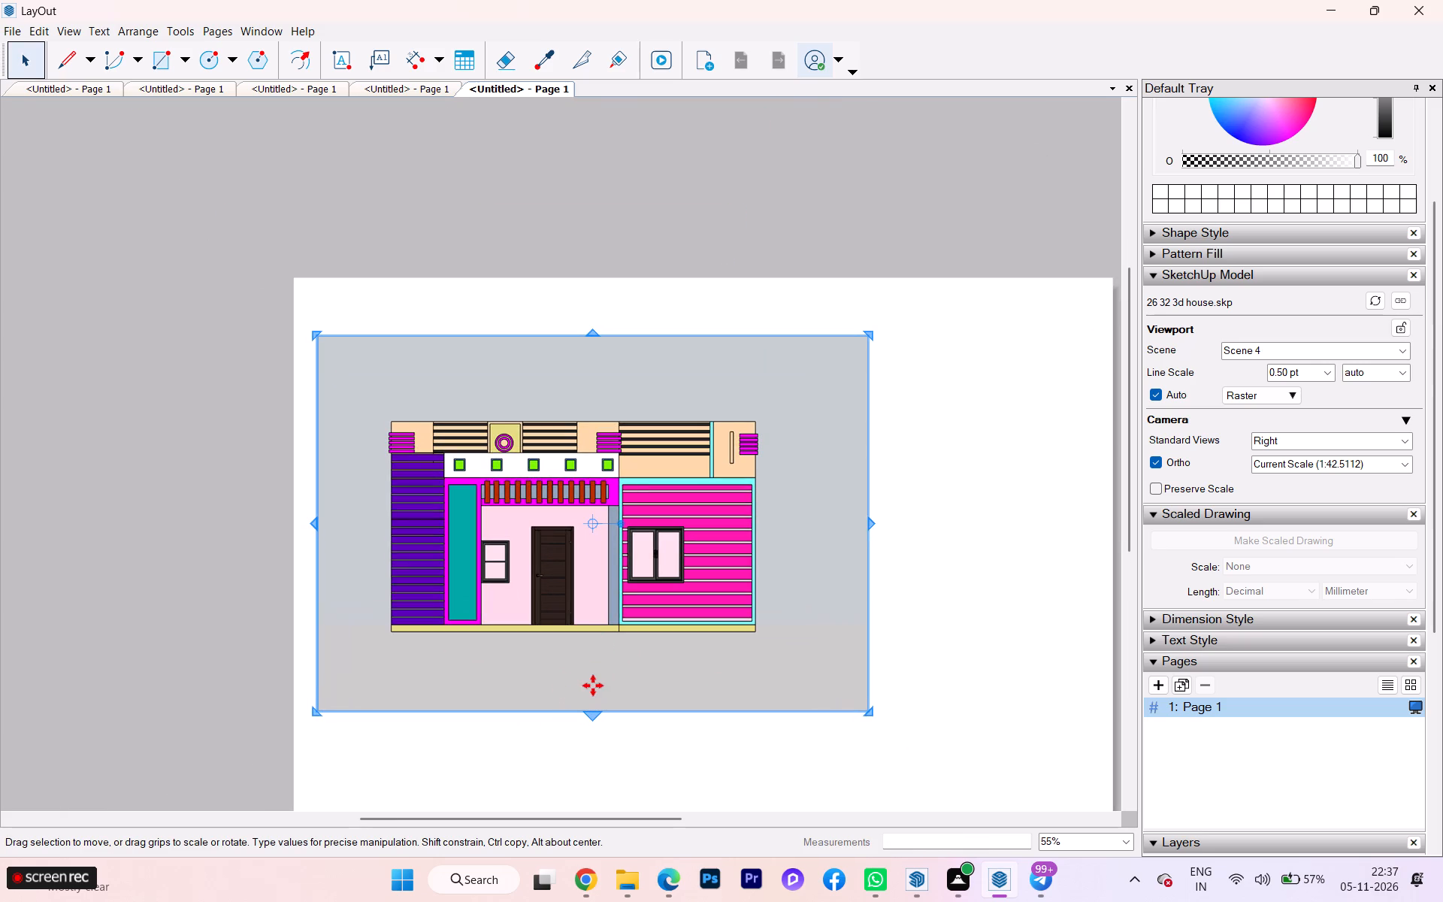
pyautogui.moveTo(591, 690); pyautogui.dragTo(577, 645)
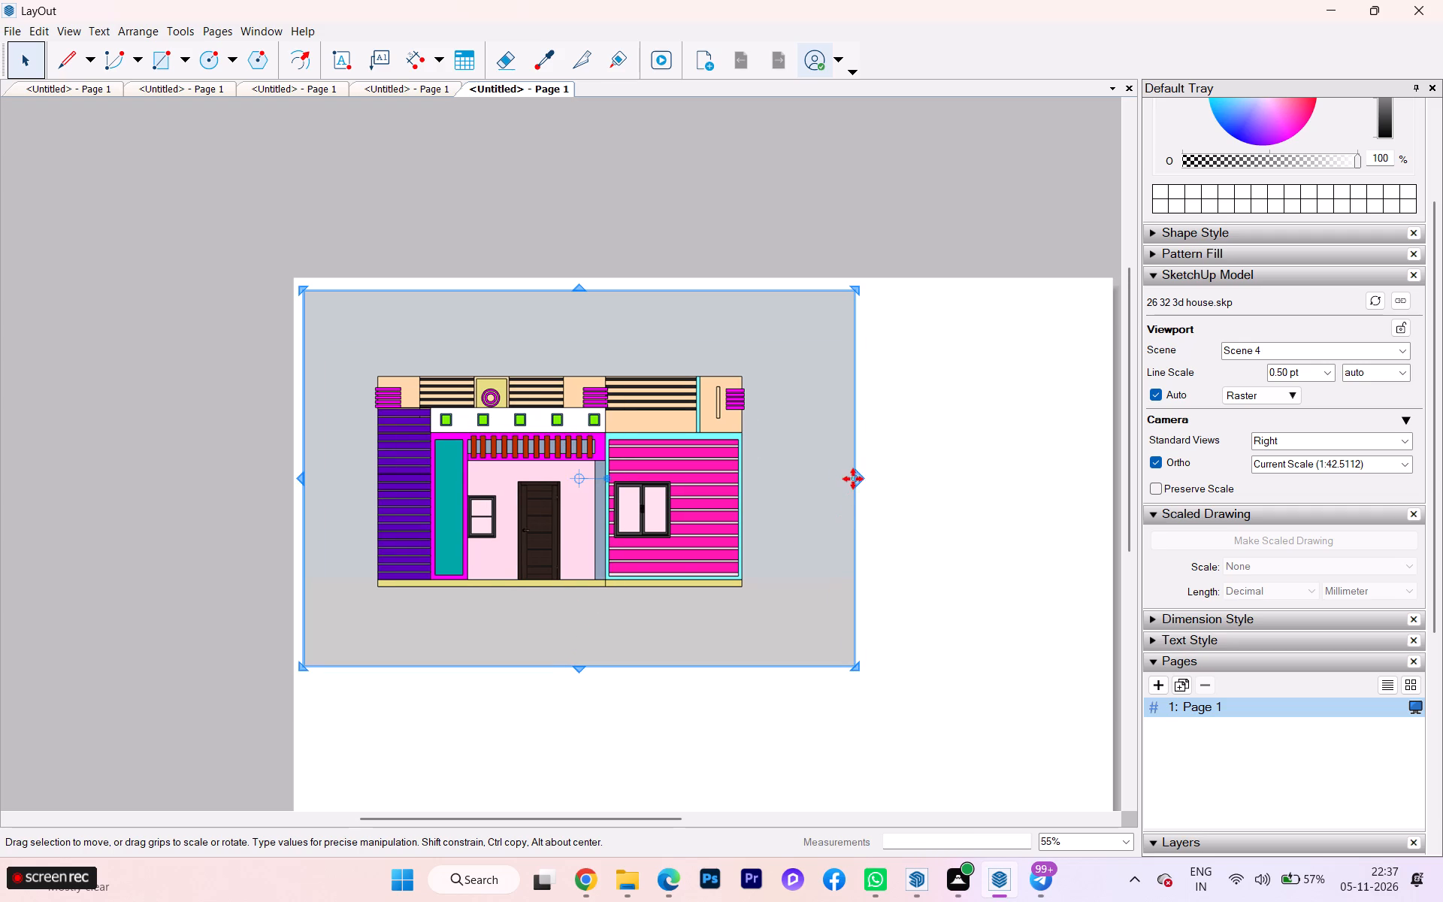
pyautogui.moveTo(859, 479); pyautogui.dragTo(767, 485)
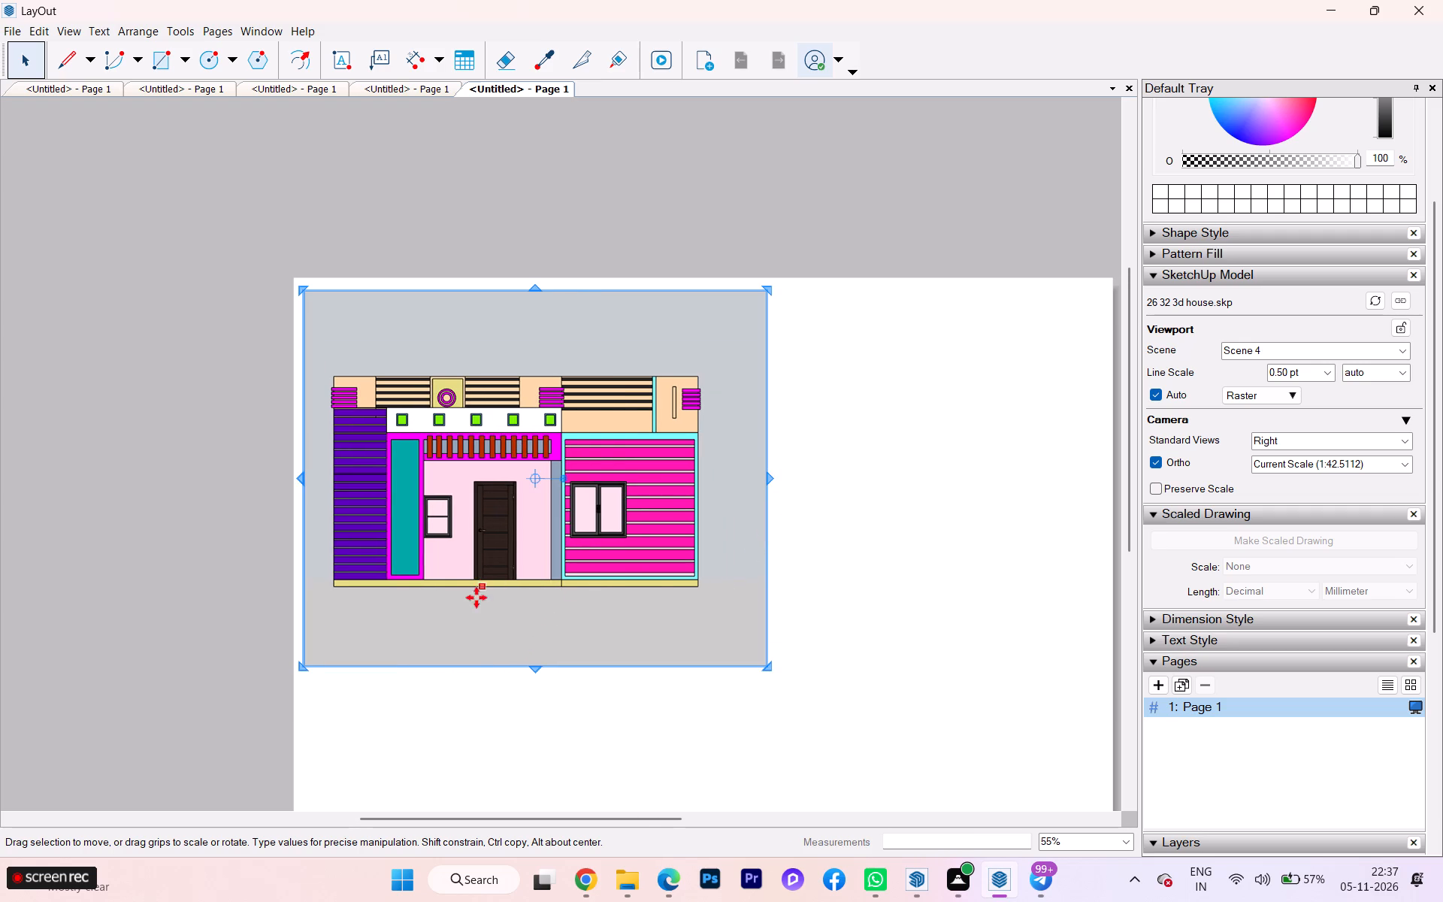
pyautogui.moveTo(540, 668); pyautogui.dragTo(536, 594)
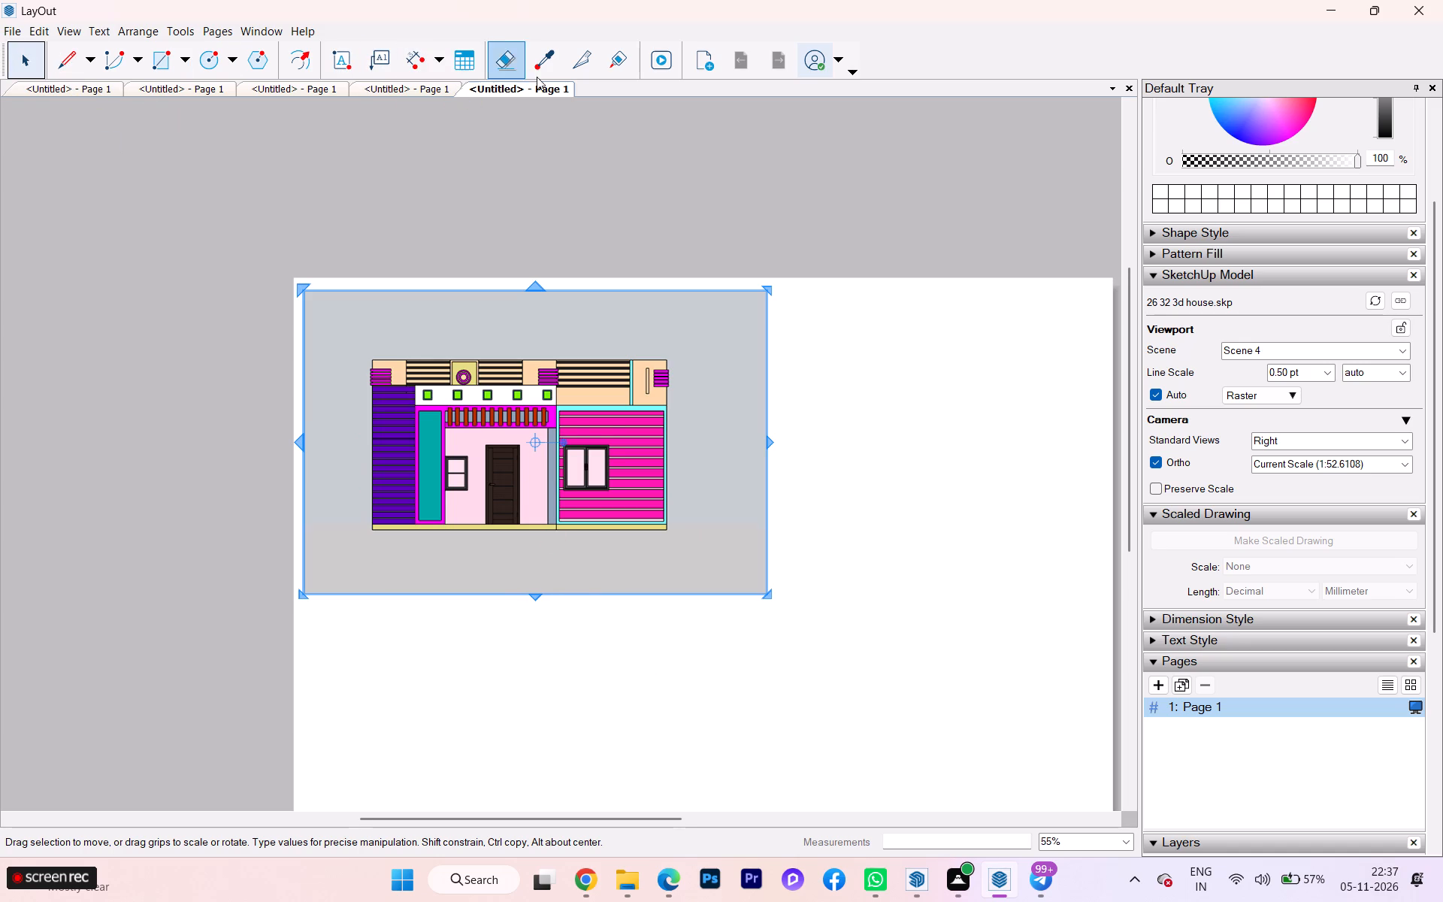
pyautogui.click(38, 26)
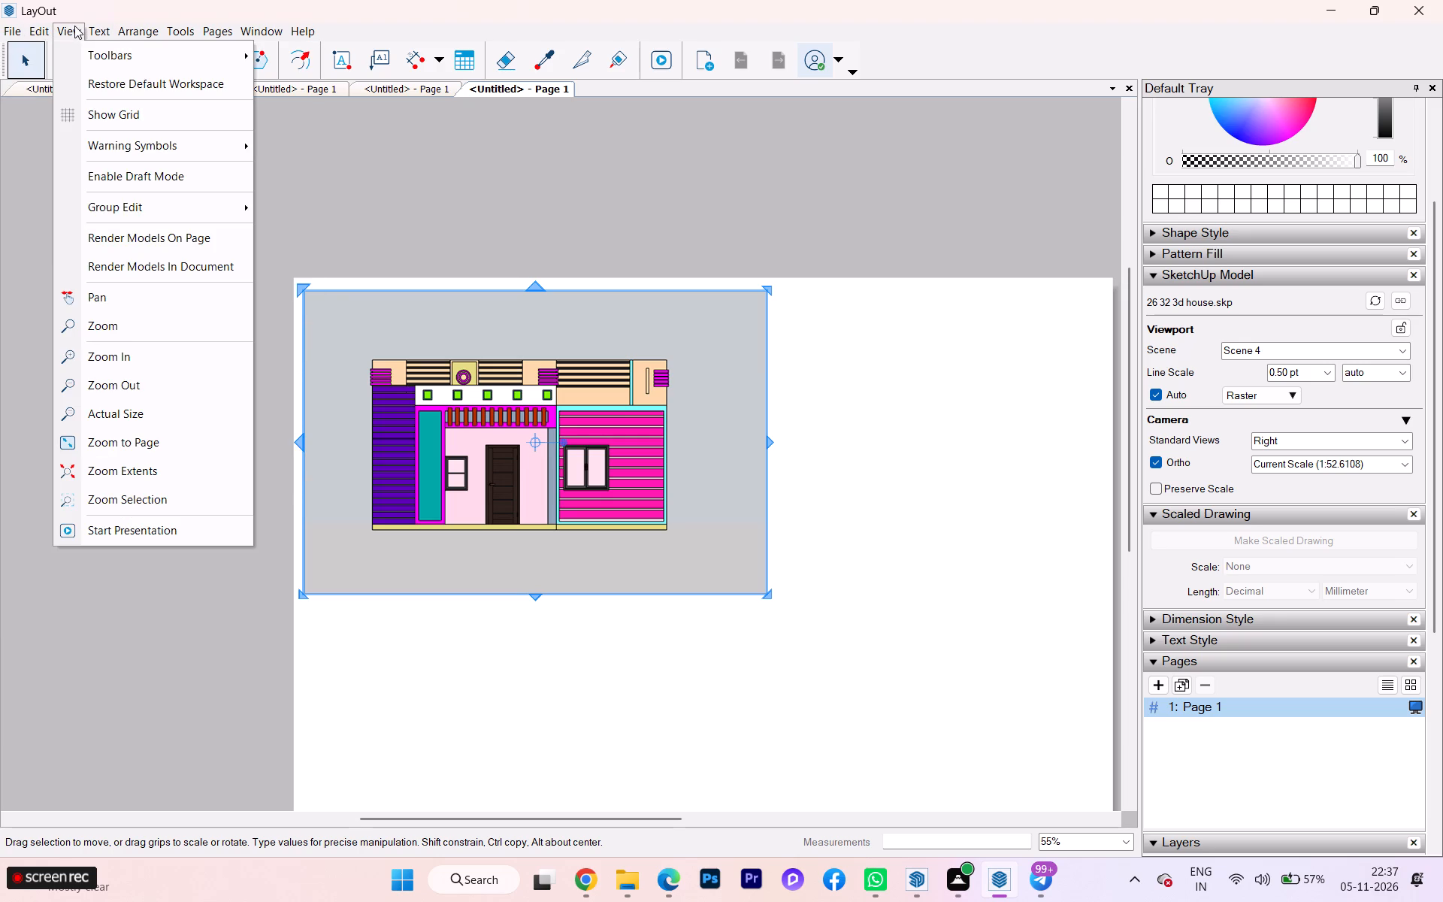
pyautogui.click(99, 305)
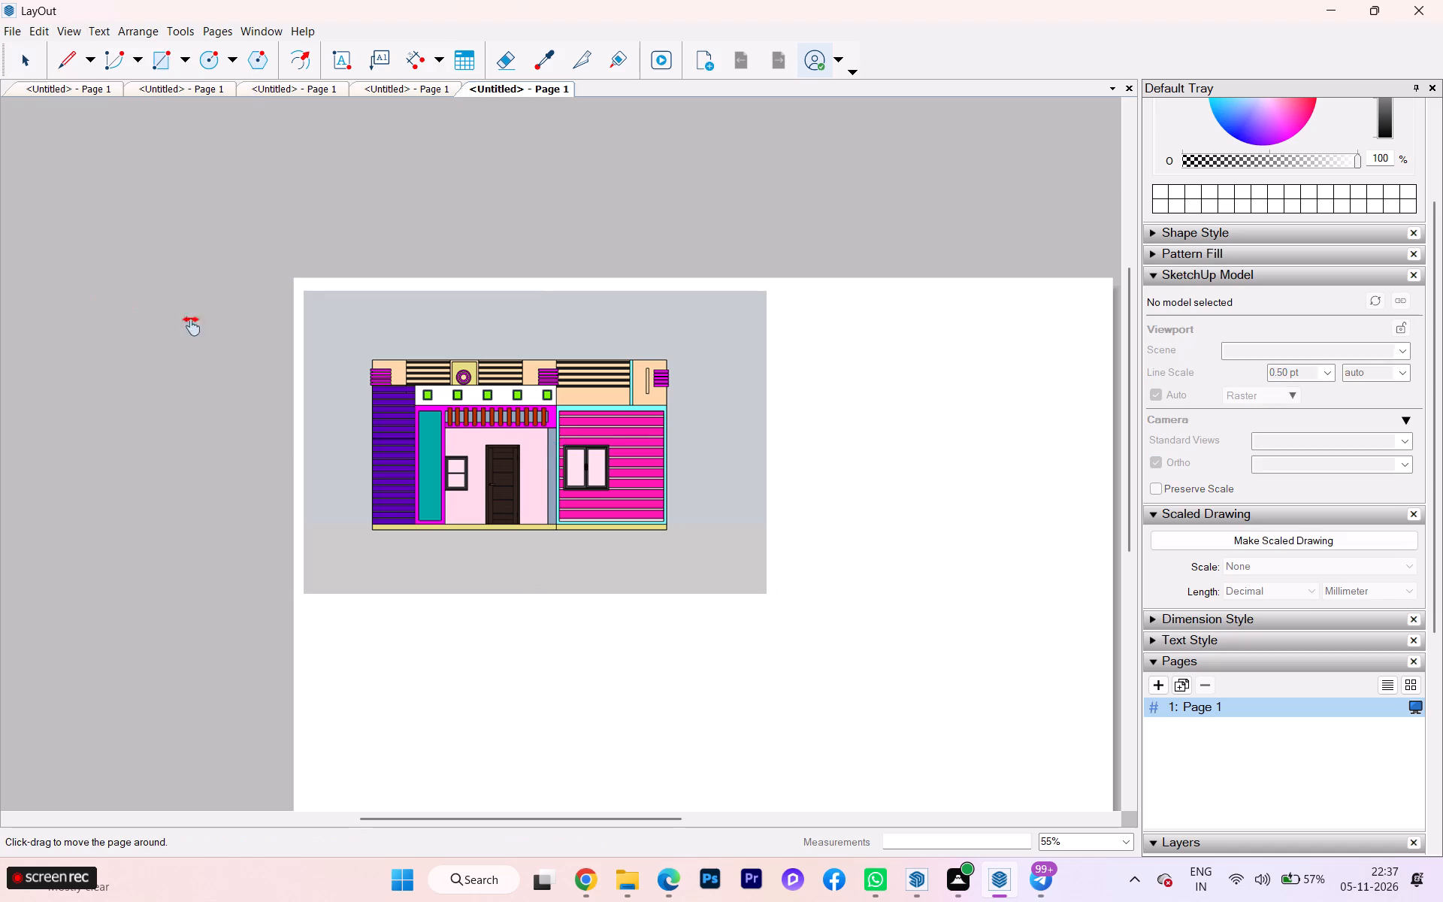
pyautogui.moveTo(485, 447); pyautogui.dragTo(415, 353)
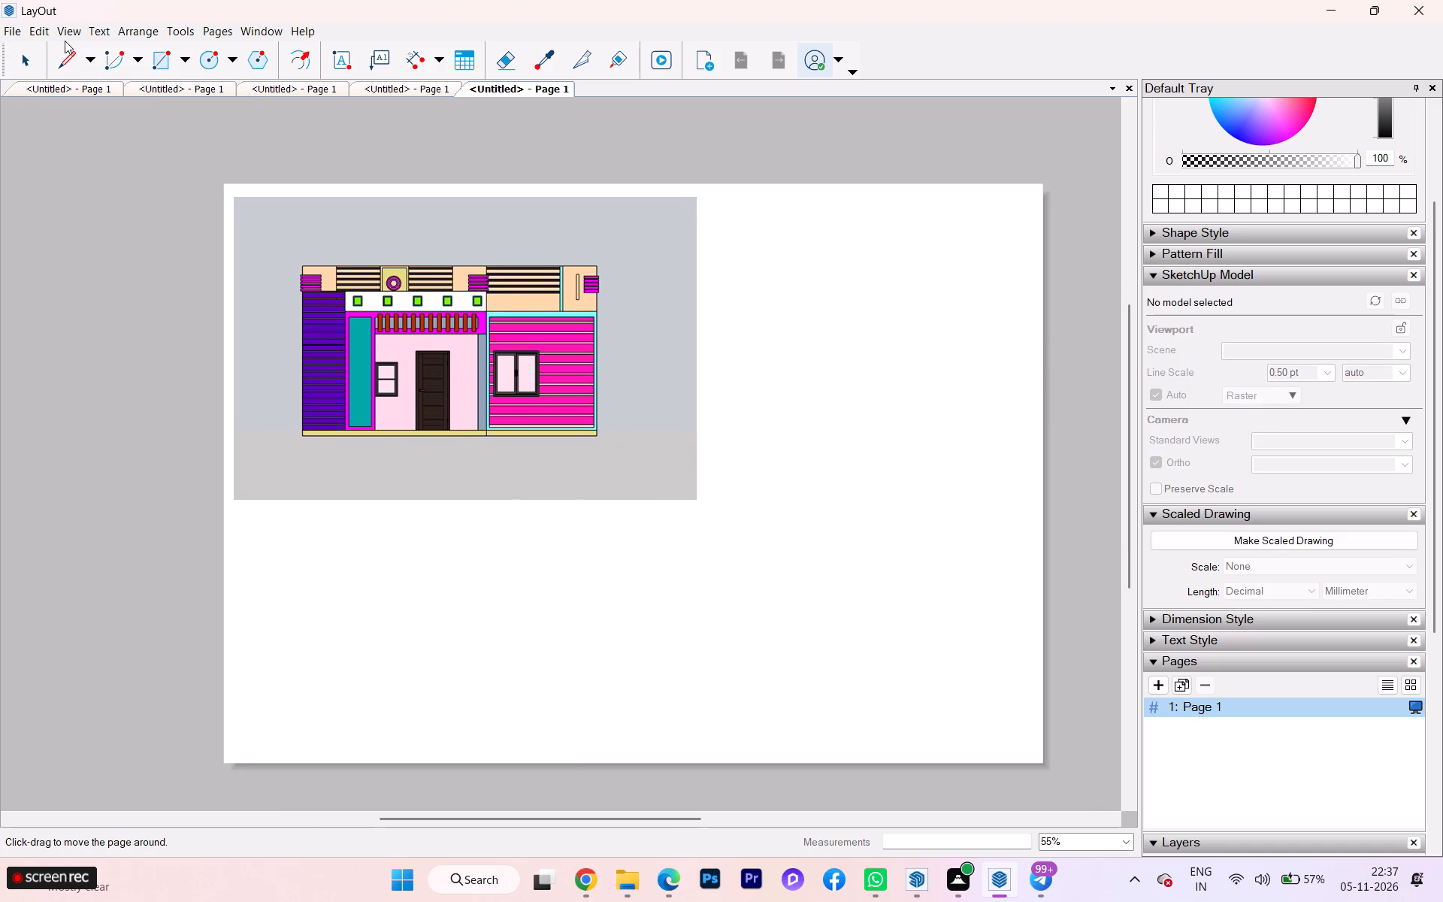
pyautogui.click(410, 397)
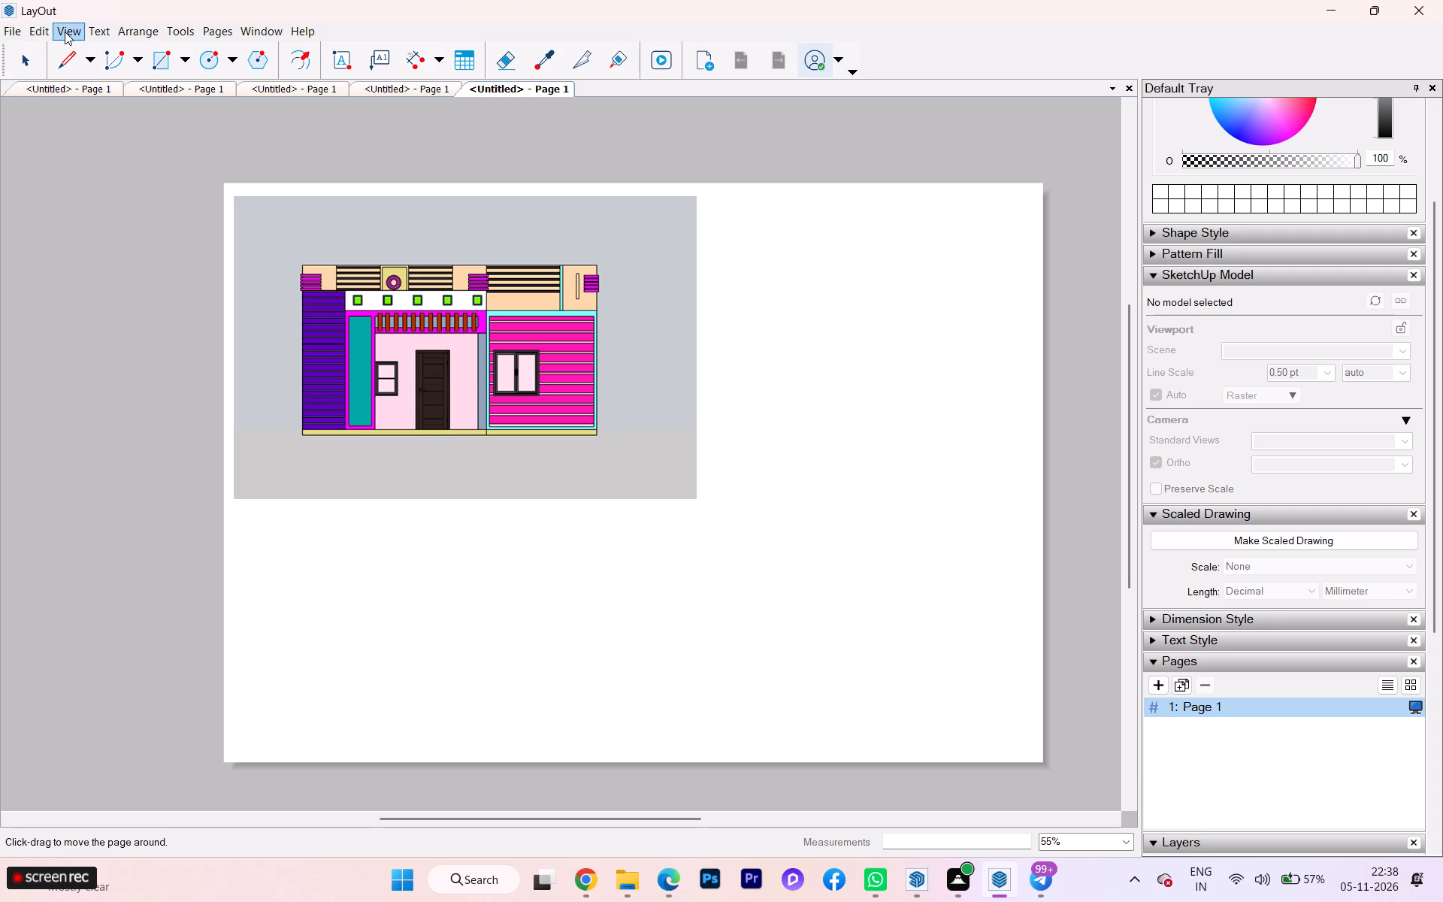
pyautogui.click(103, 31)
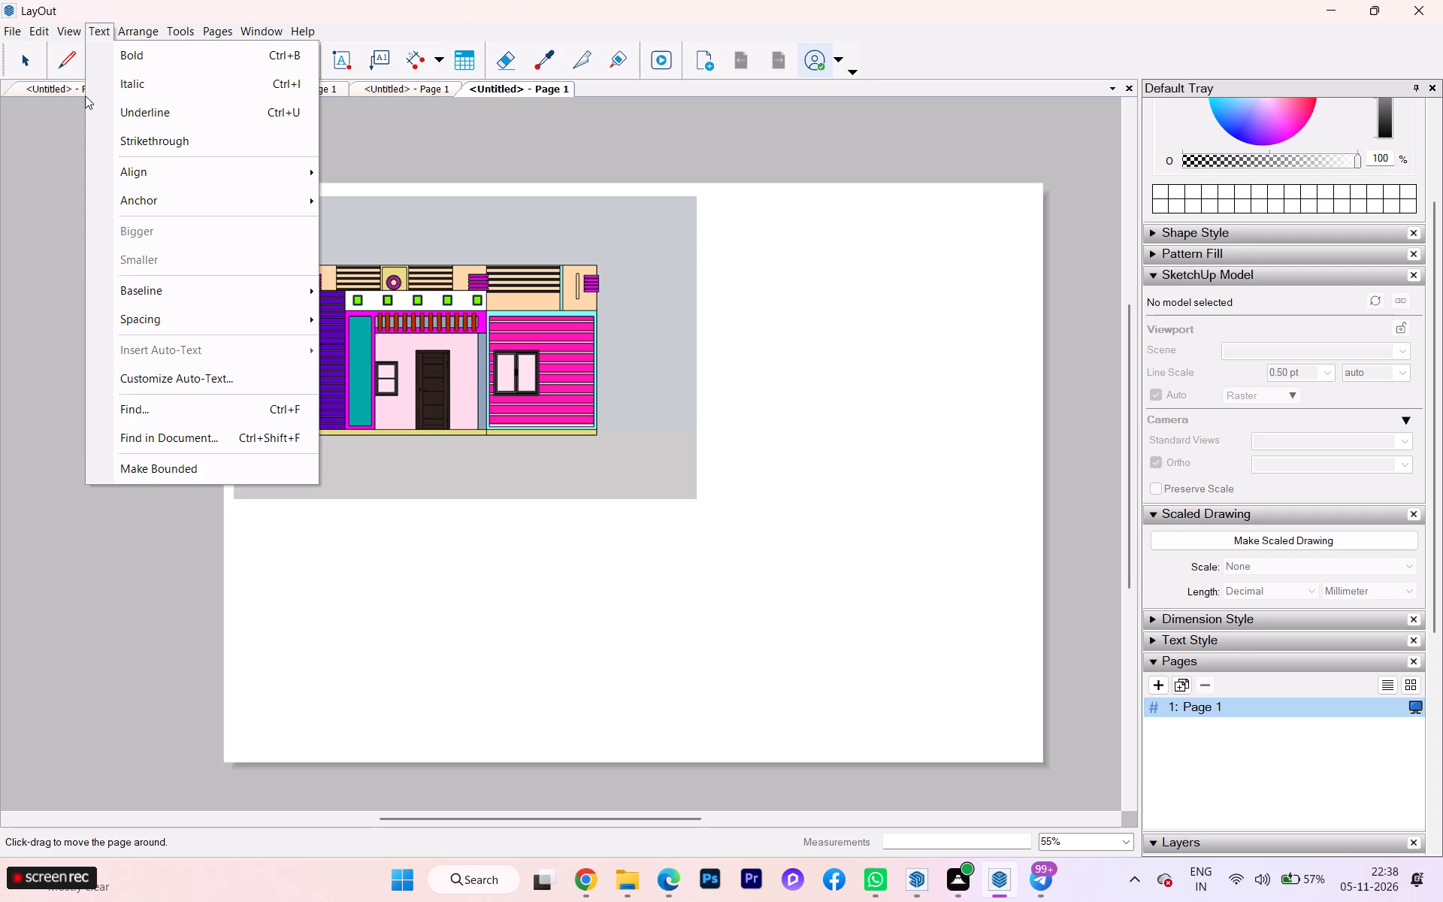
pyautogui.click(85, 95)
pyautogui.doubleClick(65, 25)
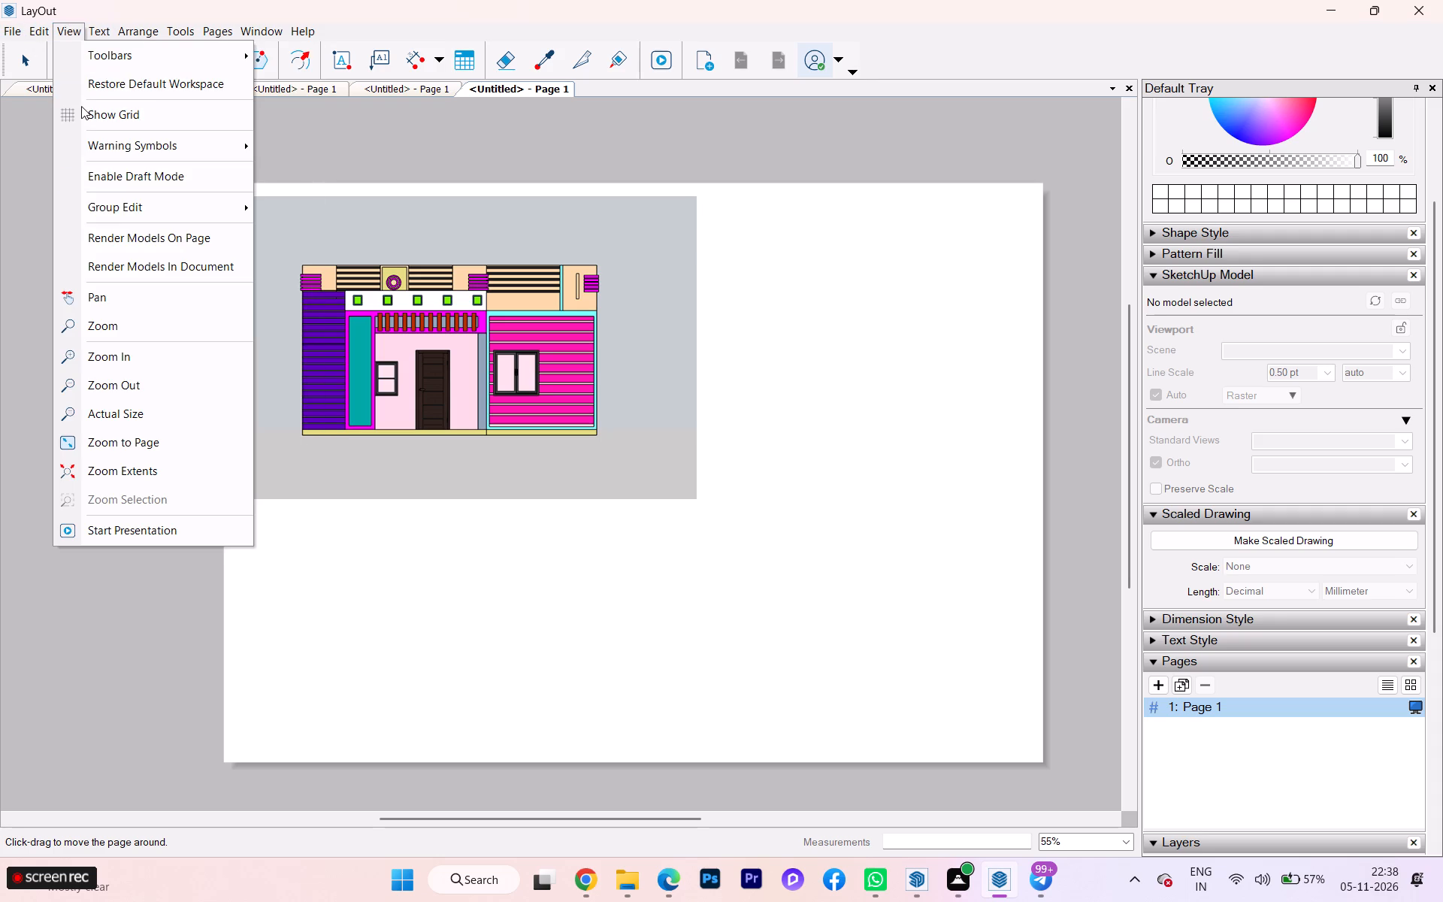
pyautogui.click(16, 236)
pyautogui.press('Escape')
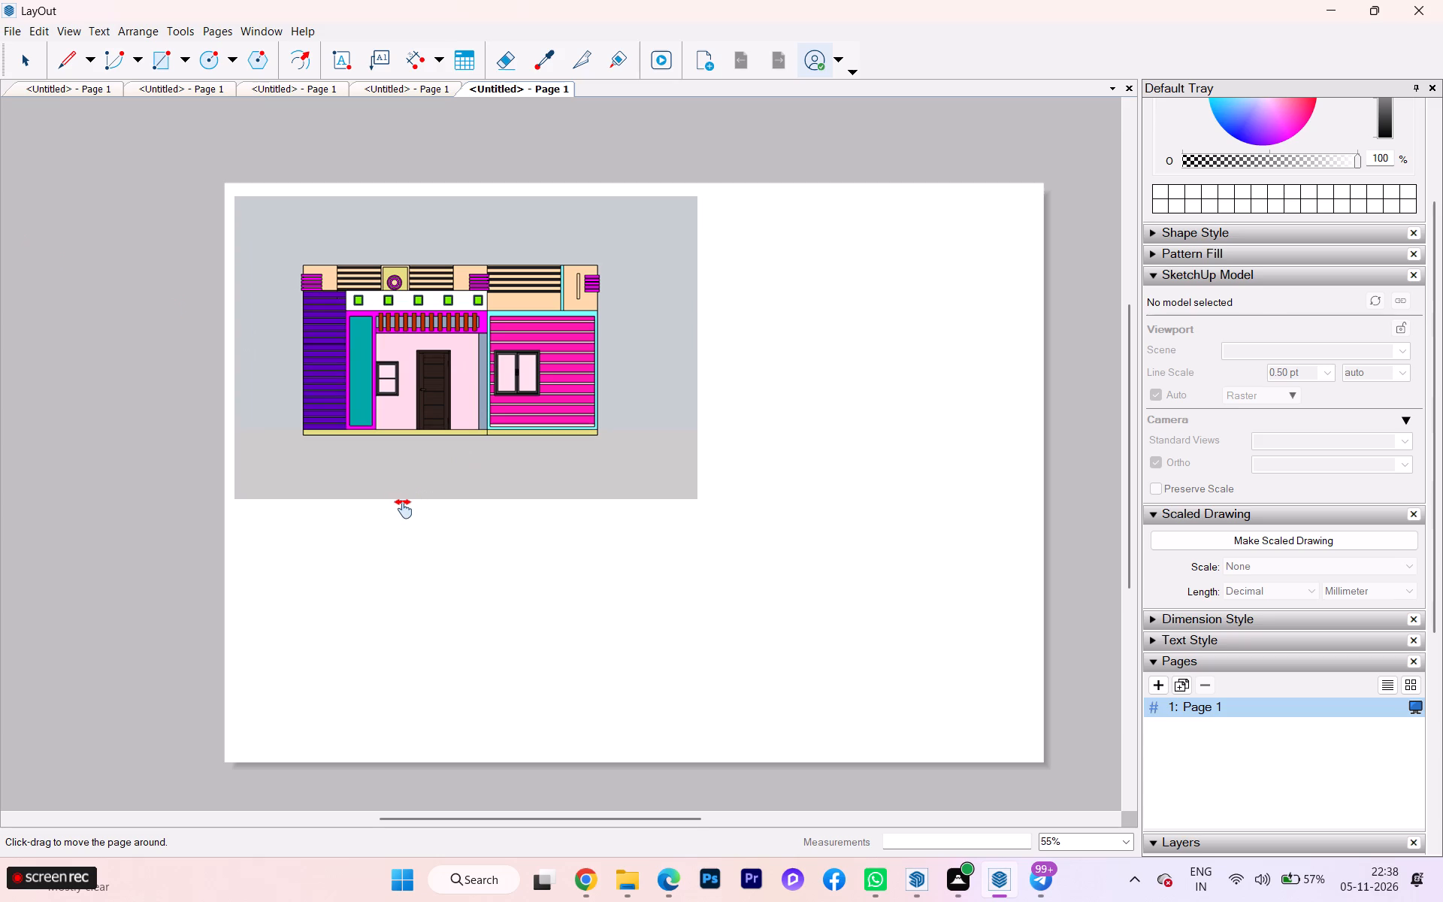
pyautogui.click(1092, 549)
# Open the viewport's 3D view, shift the house toward the frame's upper-left corner, and exit the view editing.
pyautogui.press('space')
pyautogui.doubleClick(492, 494)
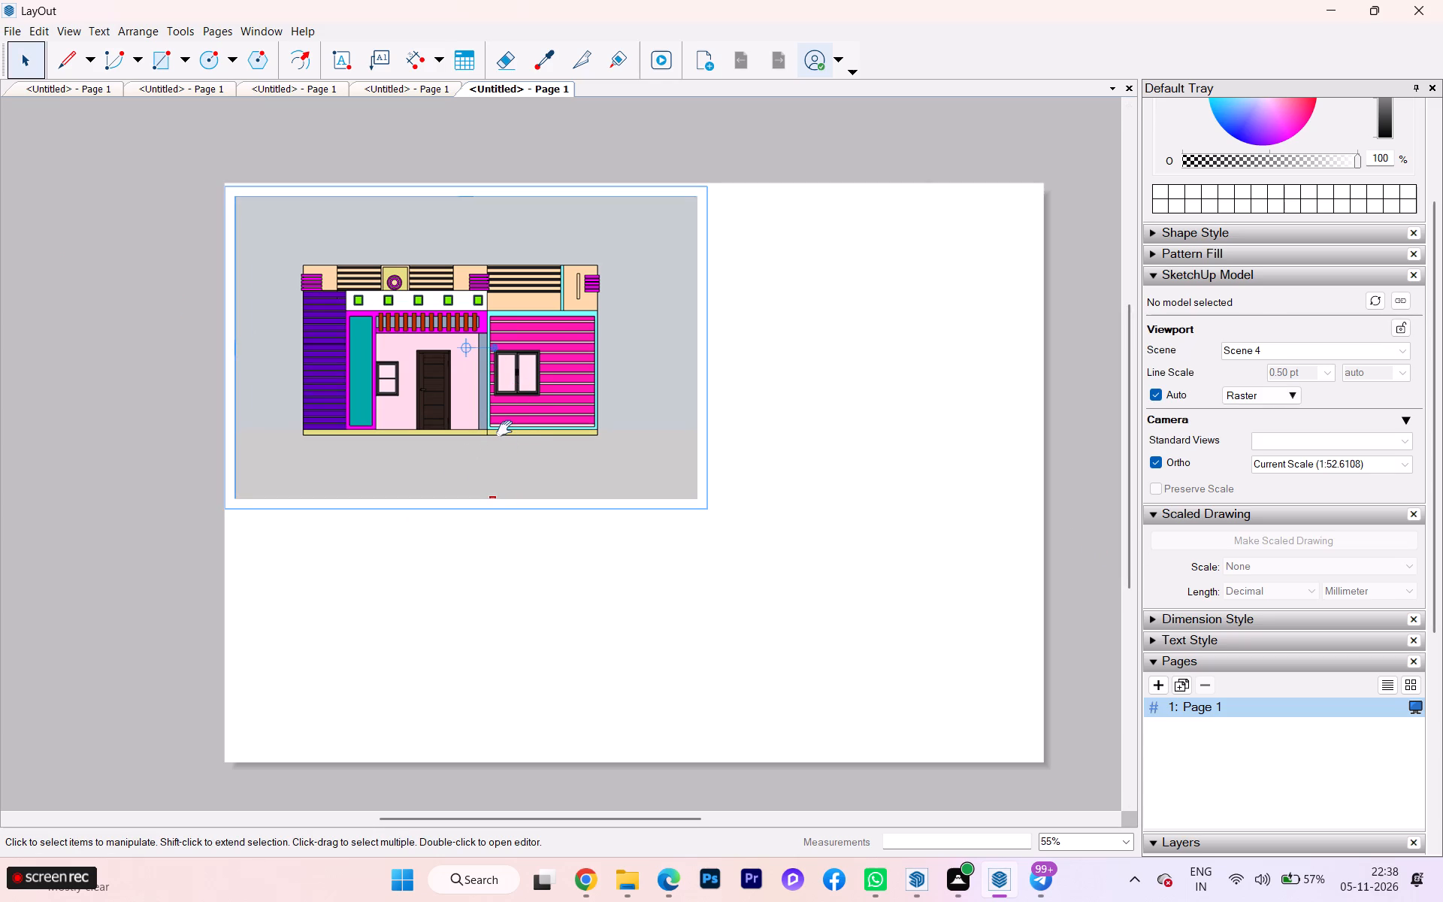
pyautogui.moveTo(502, 426); pyautogui.dragTo(480, 440)
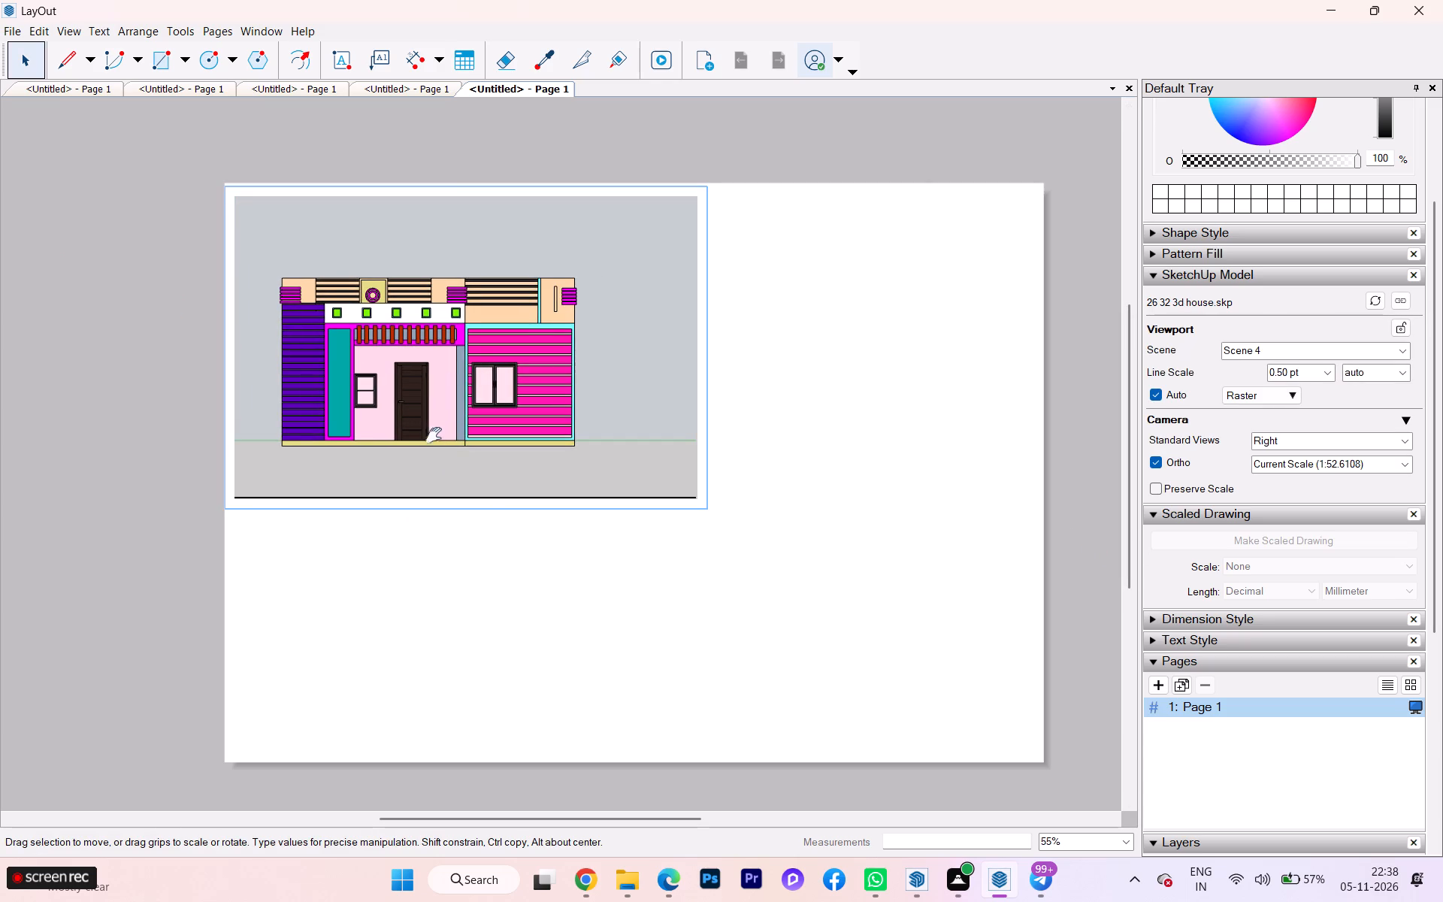
pyautogui.moveTo(432, 441); pyautogui.dragTo(413, 431)
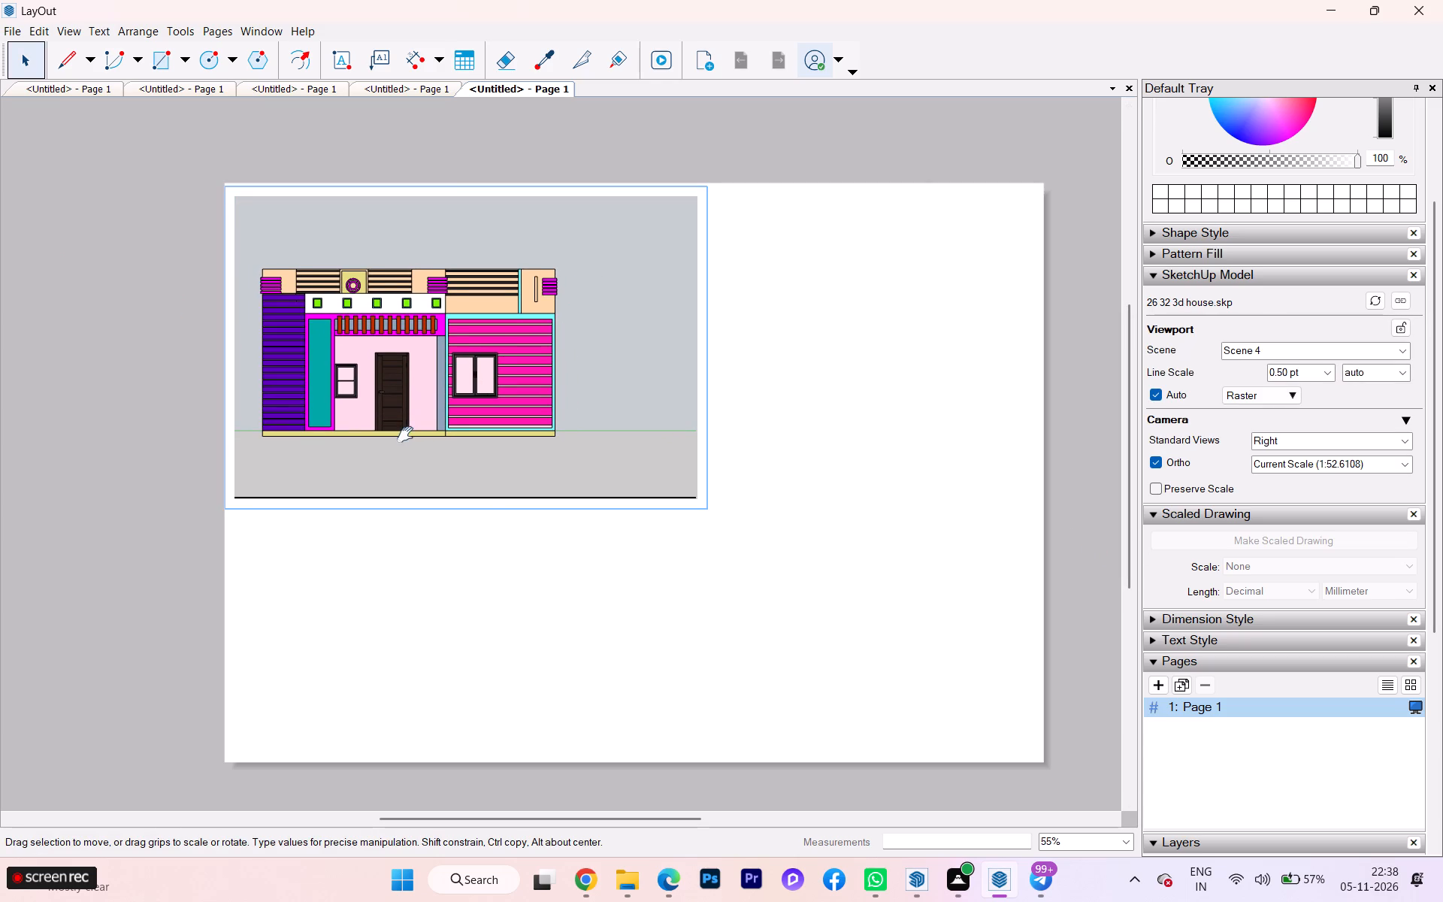
pyautogui.moveTo(402, 430); pyautogui.dragTo(389, 416)
pyautogui.doubleClick(389, 416)
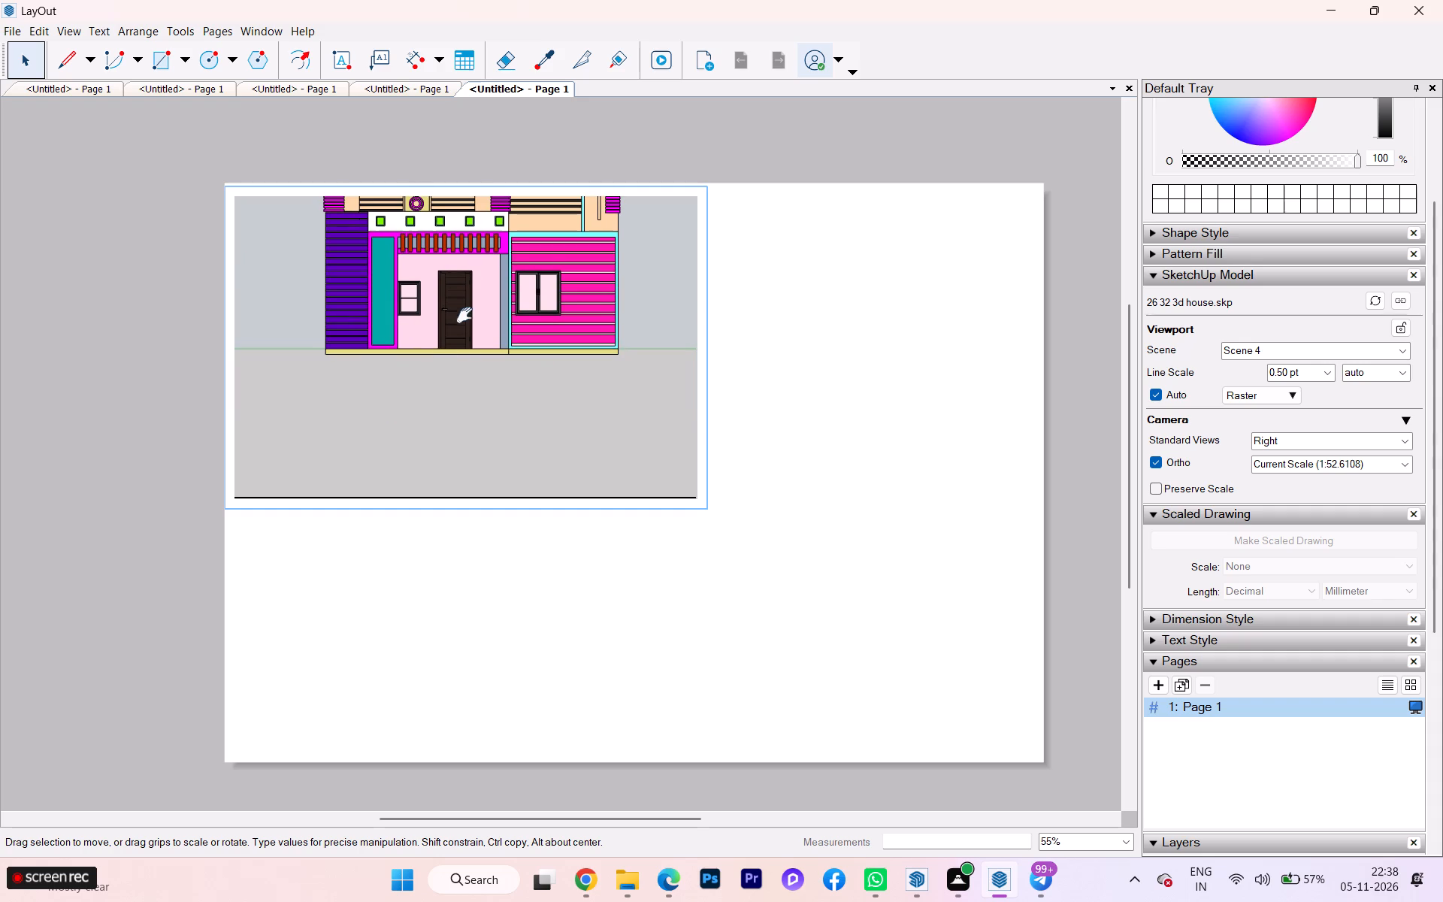
pyautogui.moveTo(464, 310); pyautogui.dragTo(407, 347)
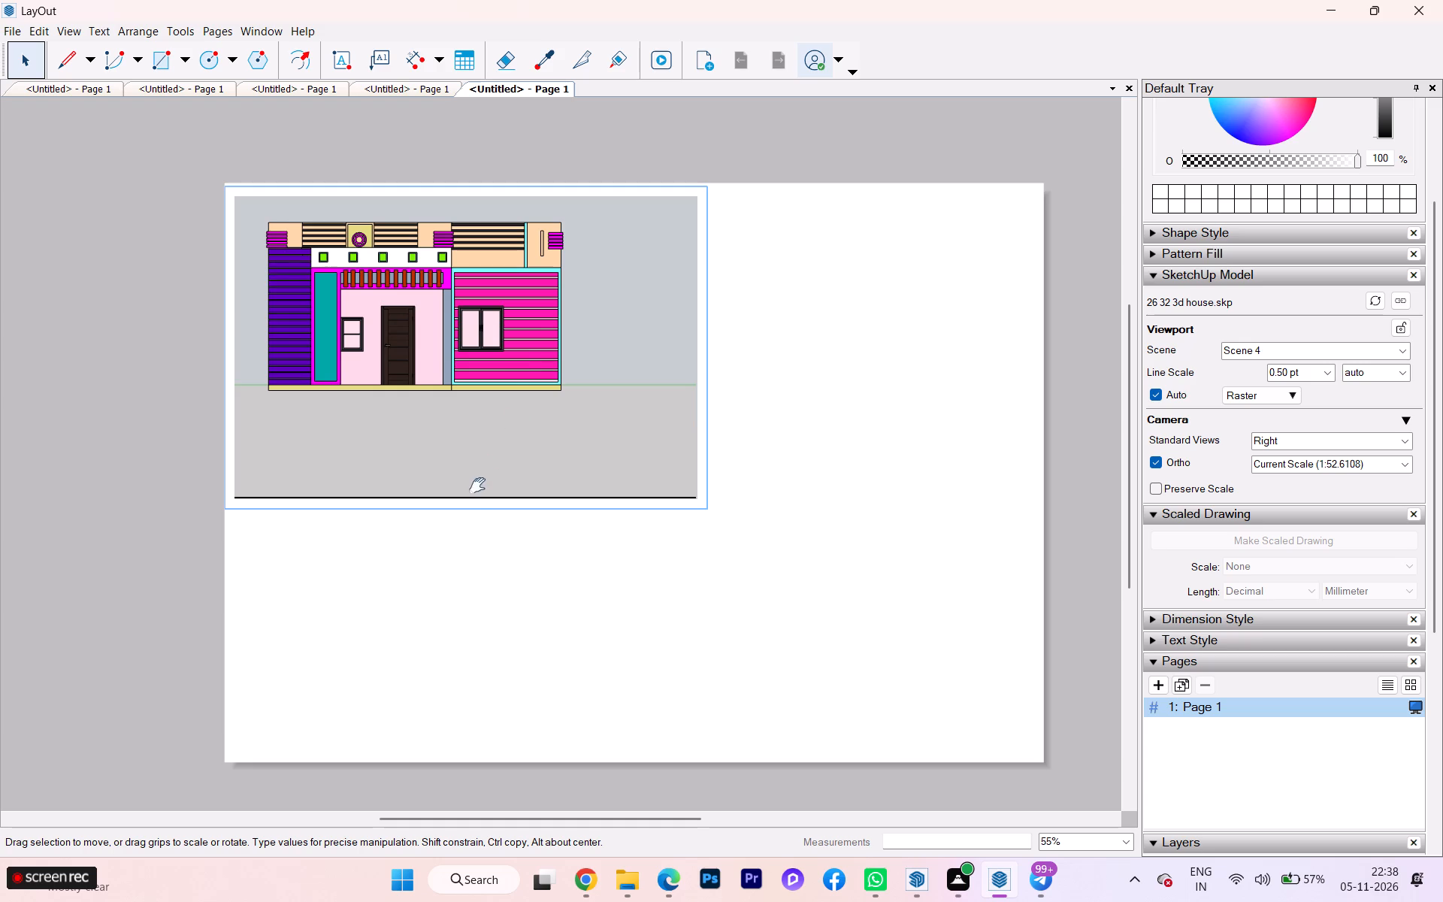
pyautogui.click(452, 522)
pyautogui.click(440, 497)
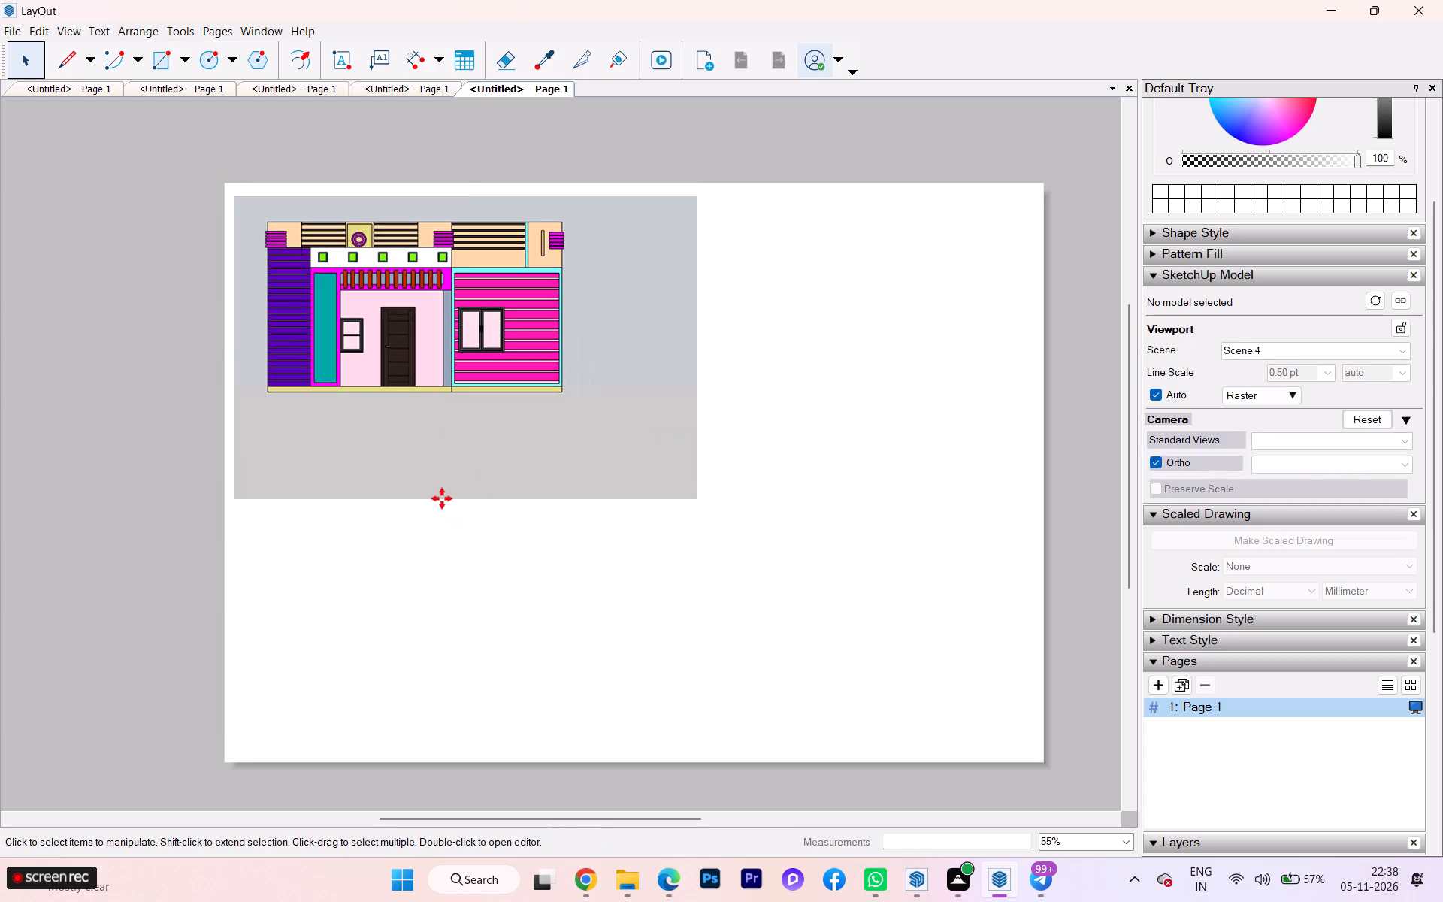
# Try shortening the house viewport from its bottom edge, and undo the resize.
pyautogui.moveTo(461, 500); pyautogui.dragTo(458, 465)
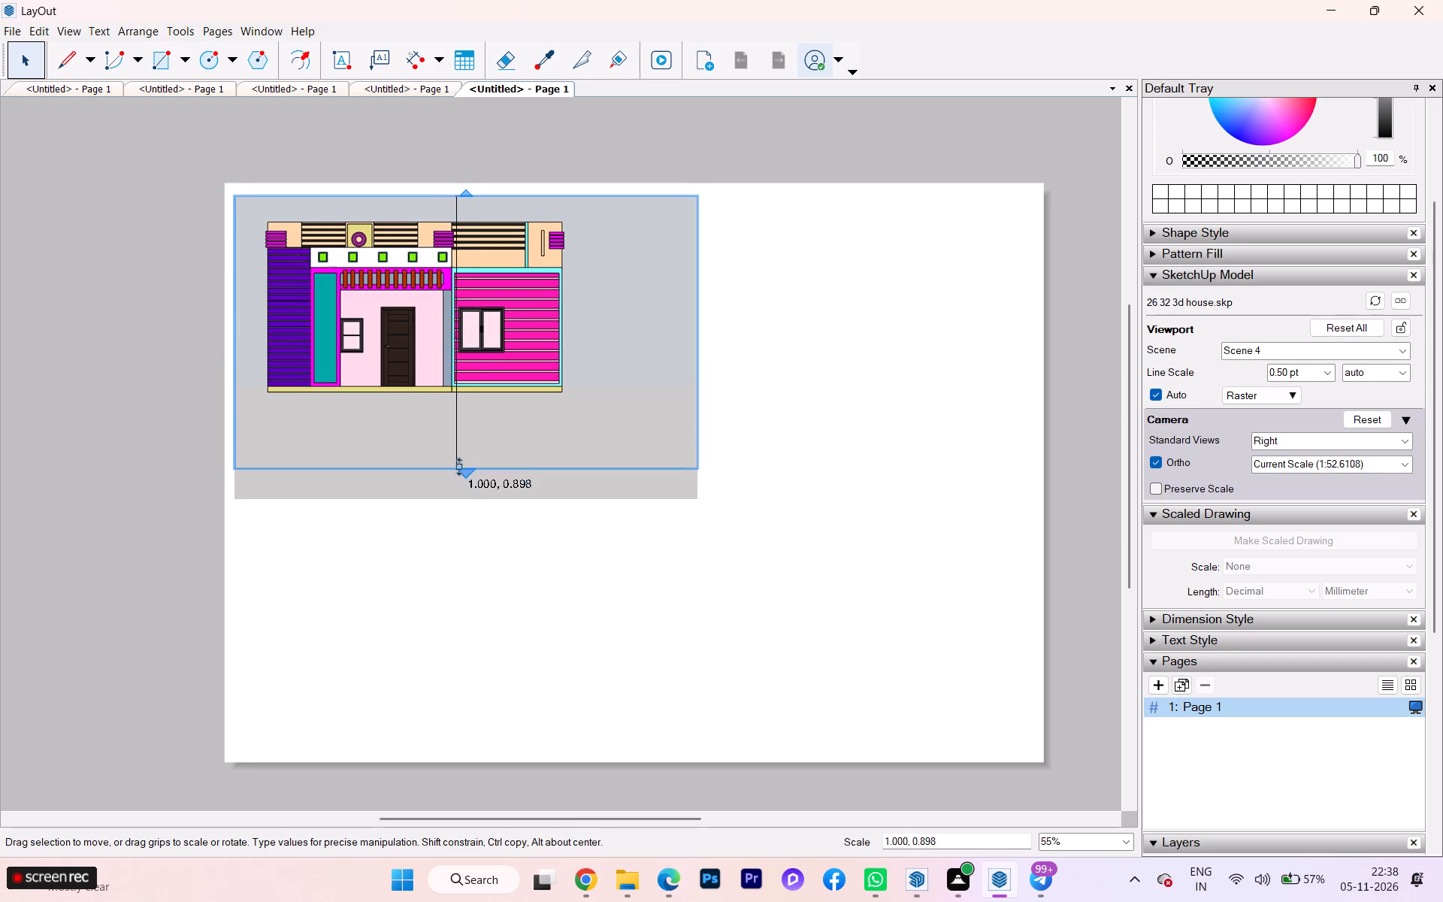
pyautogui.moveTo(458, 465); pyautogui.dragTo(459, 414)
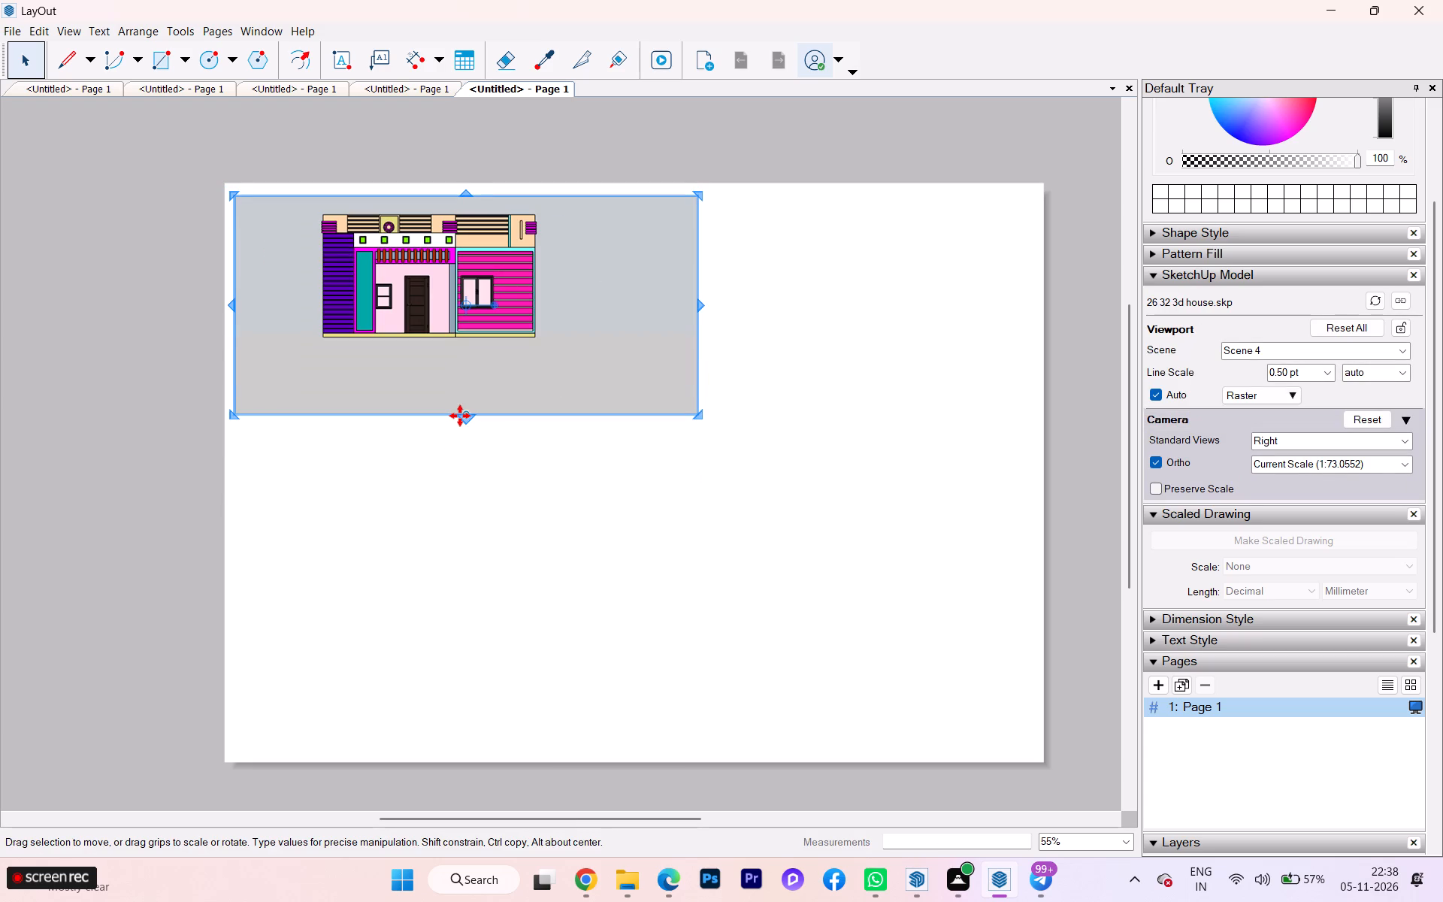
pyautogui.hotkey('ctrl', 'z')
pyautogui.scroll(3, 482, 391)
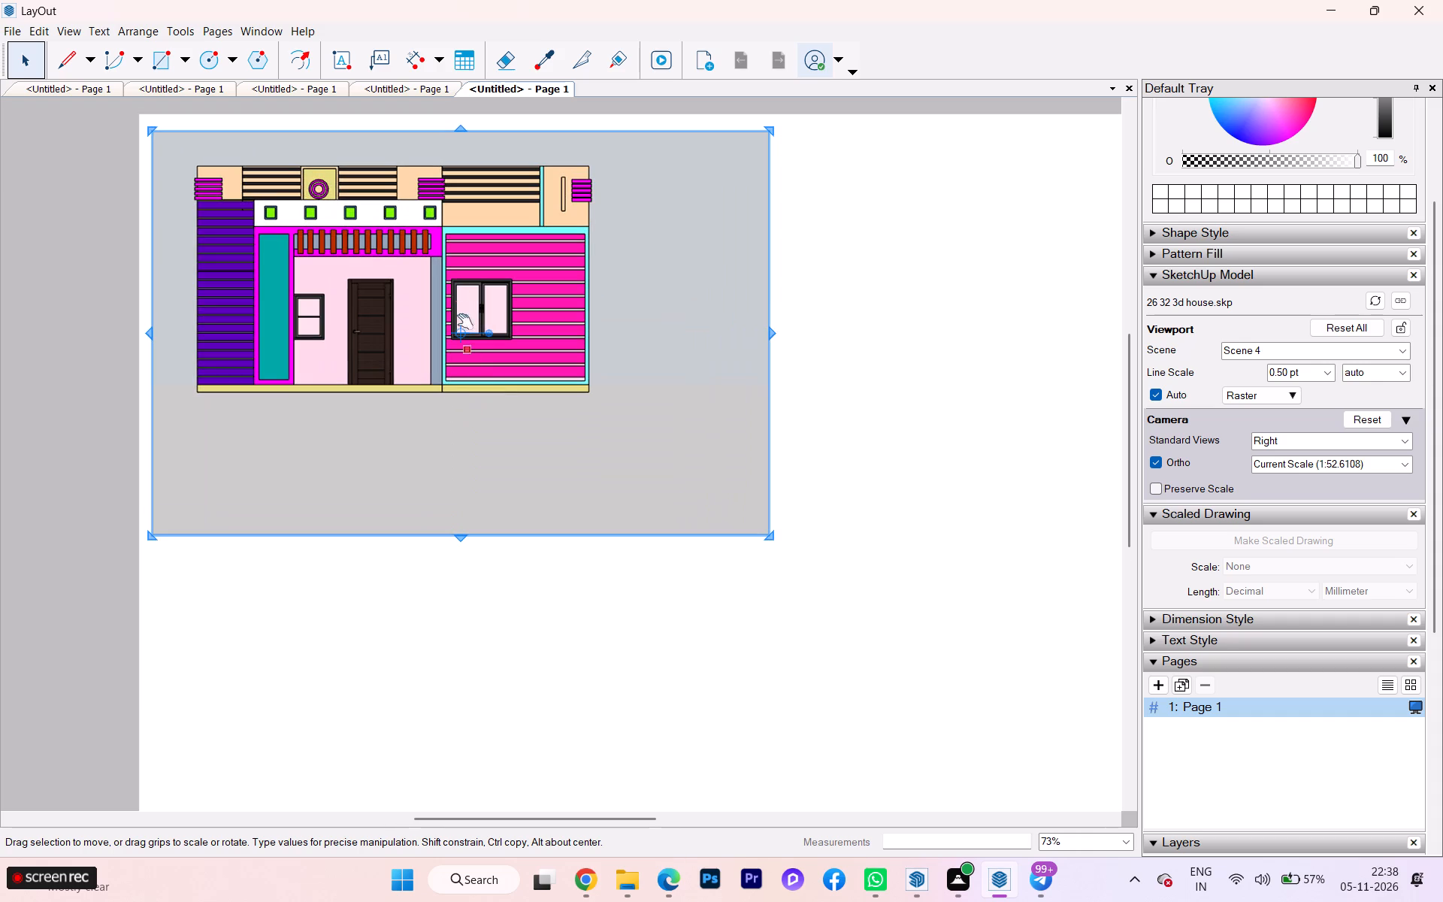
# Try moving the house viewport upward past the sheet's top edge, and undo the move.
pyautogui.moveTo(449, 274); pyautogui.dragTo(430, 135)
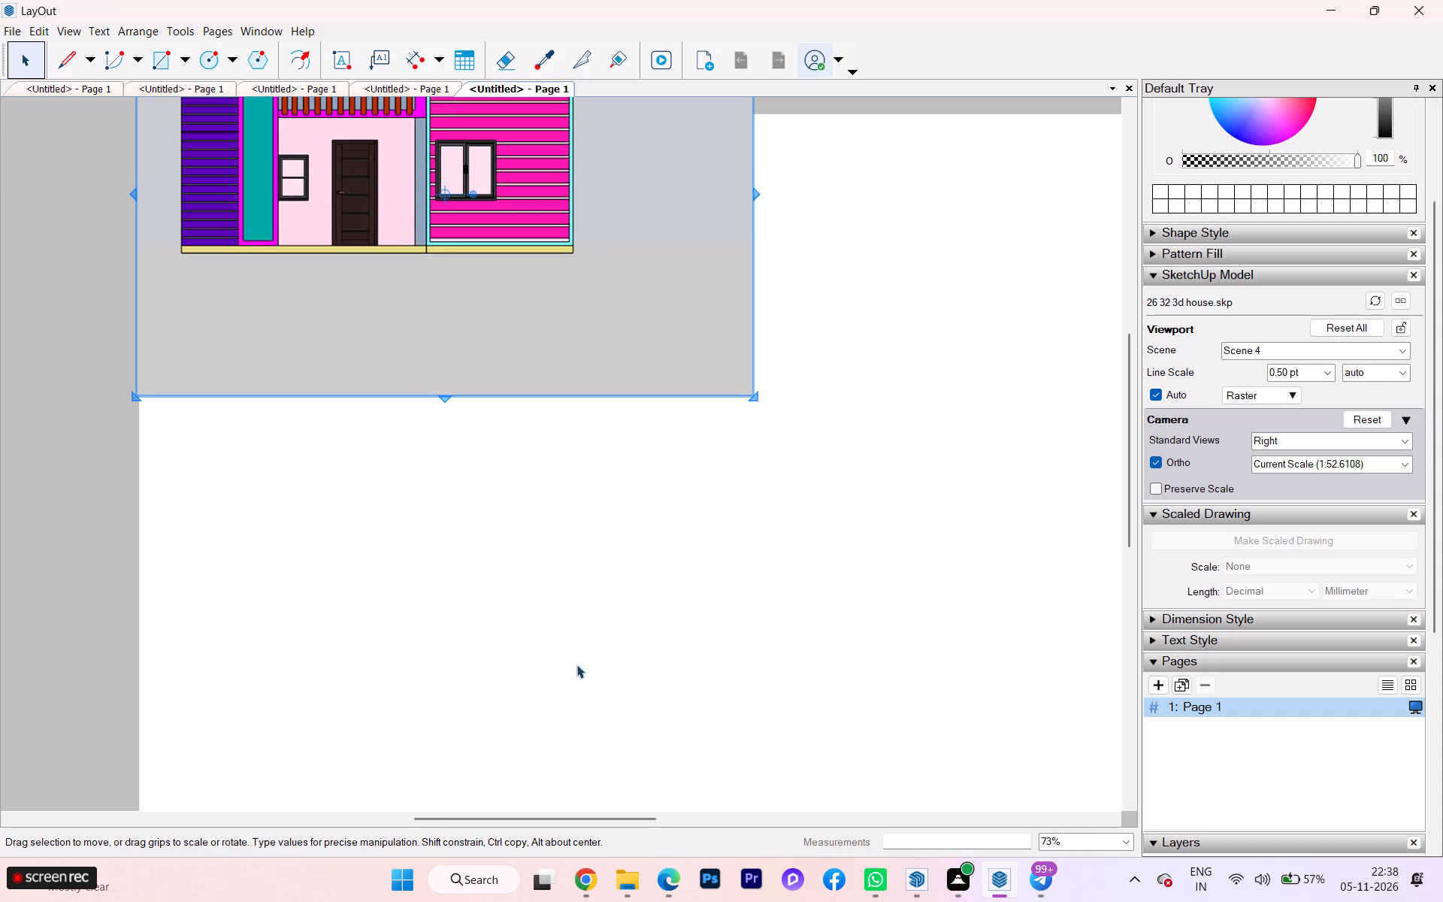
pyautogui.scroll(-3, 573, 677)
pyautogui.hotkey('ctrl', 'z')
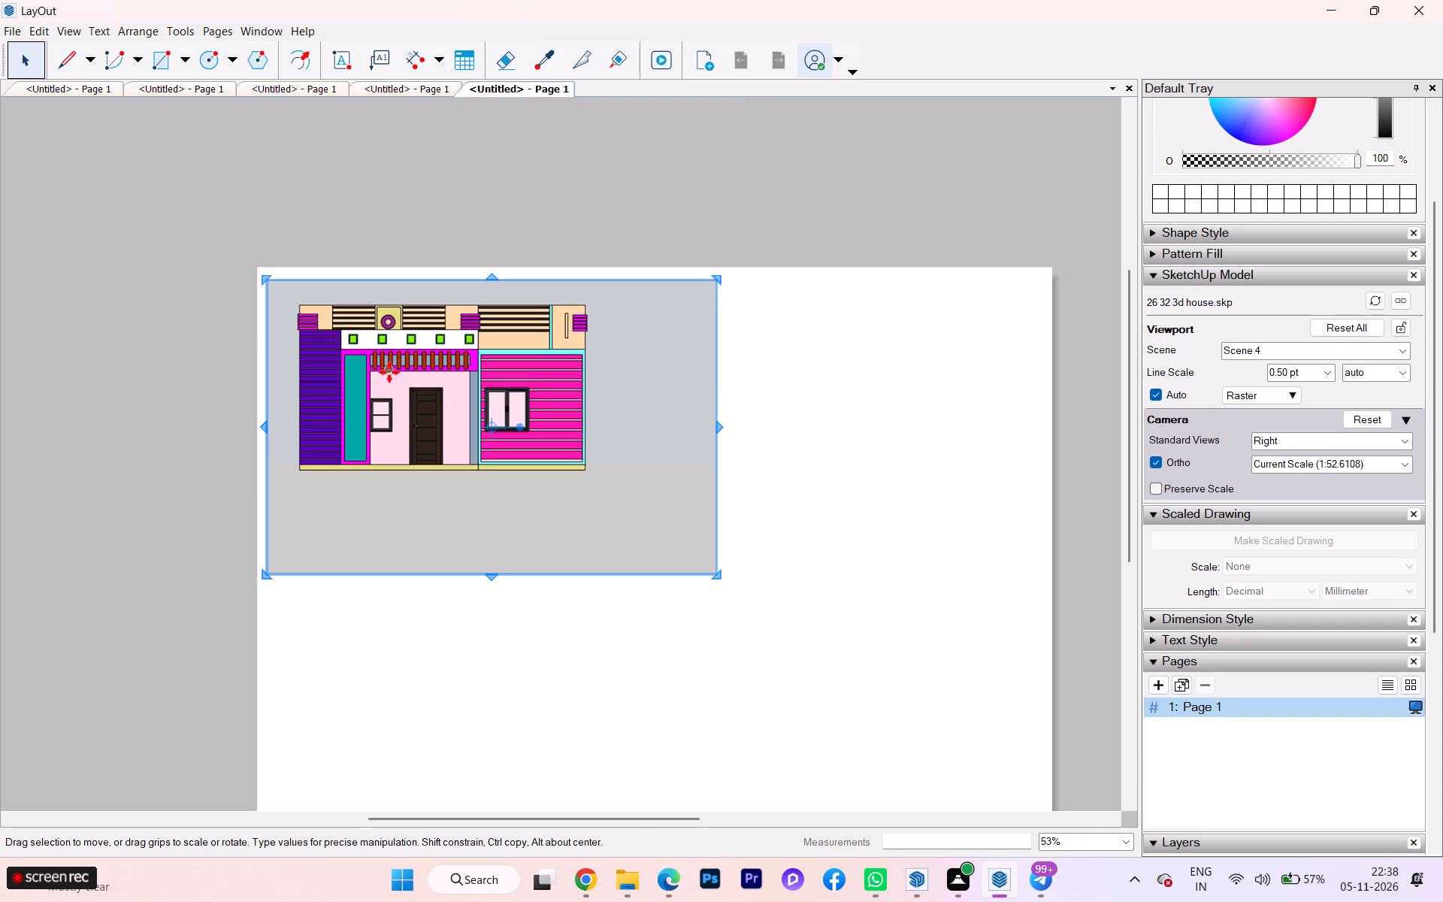
# Bring the house viewport forward in the sheet's stacking order.
pyautogui.click(90, 32)
pyautogui.click(90, 32)
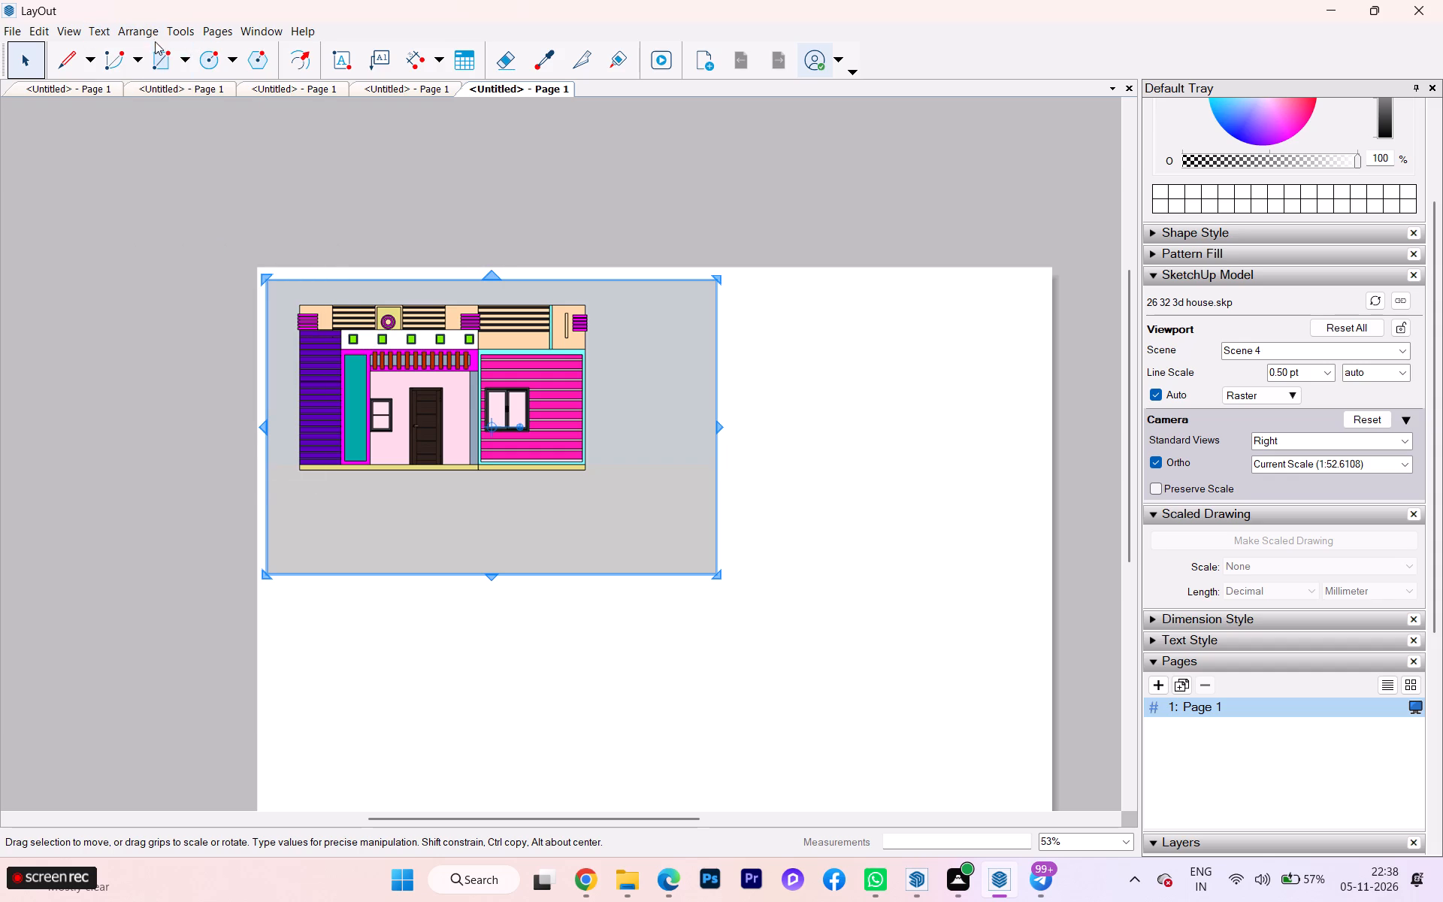
pyautogui.click(144, 29)
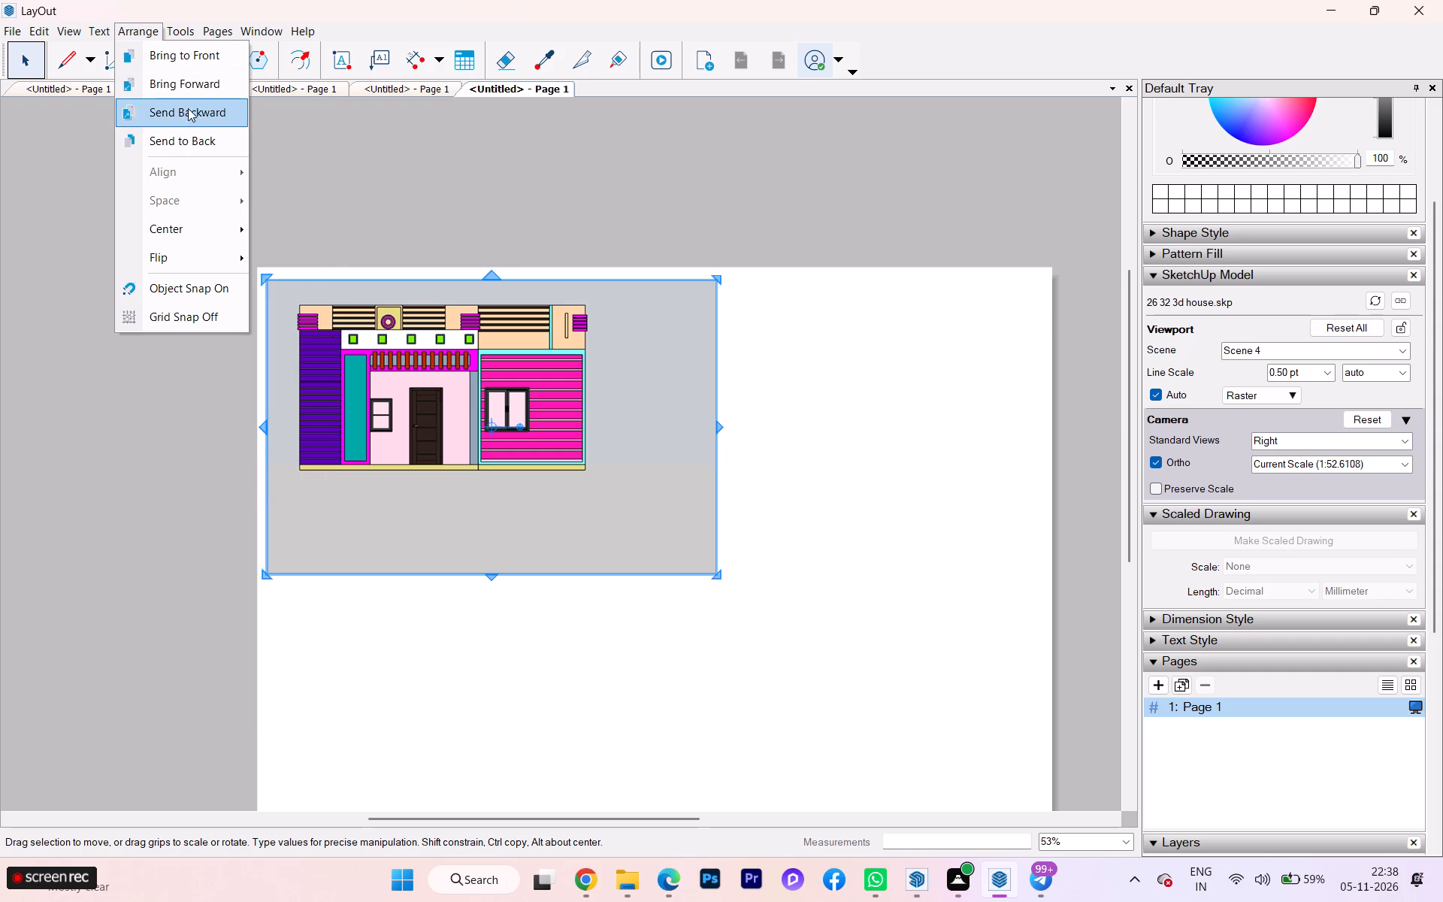
pyautogui.click(206, 88)
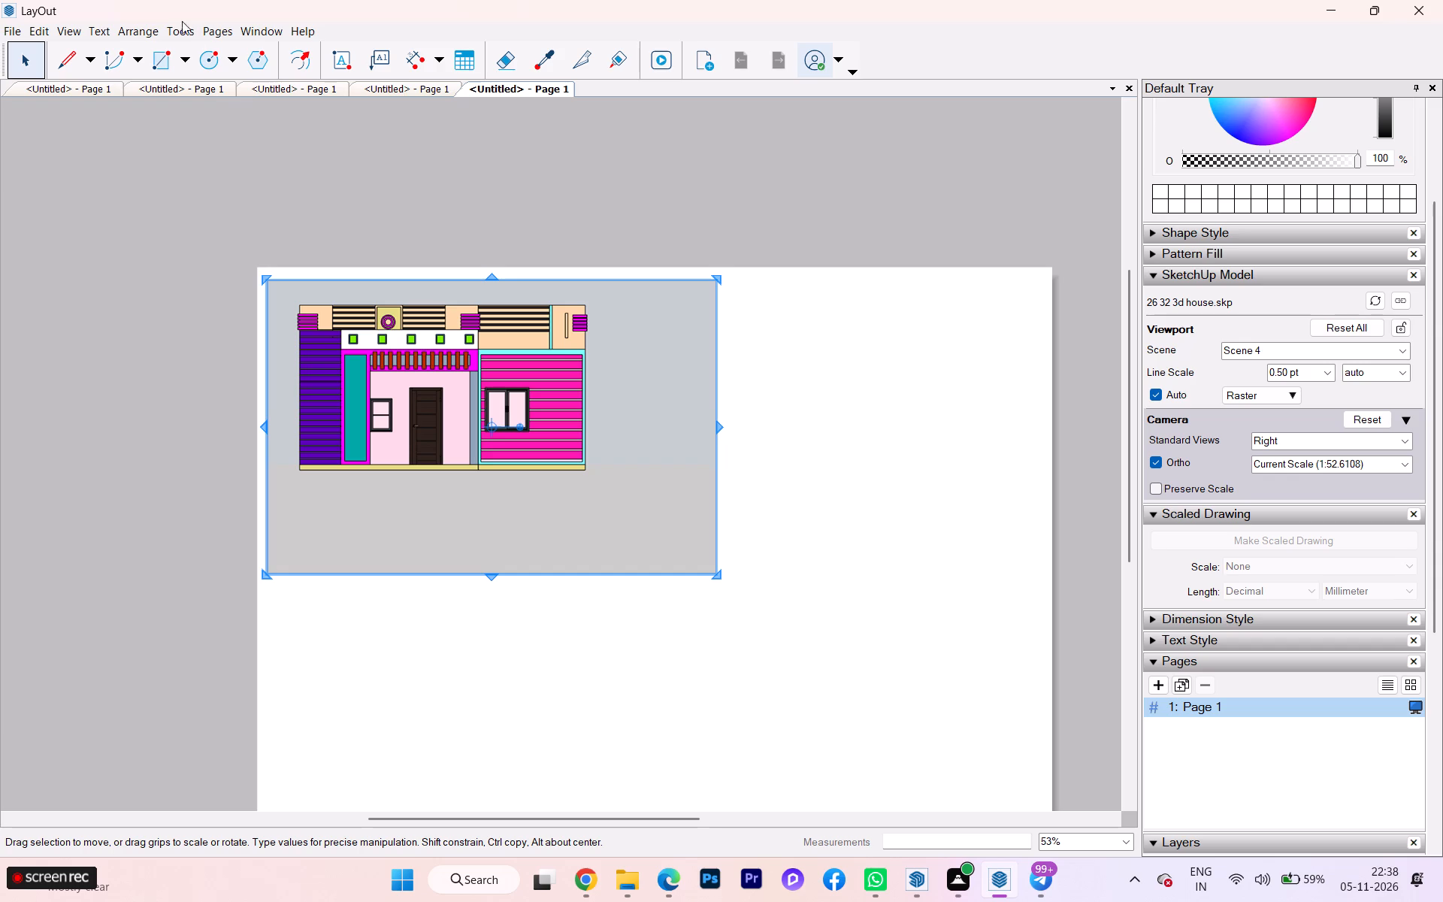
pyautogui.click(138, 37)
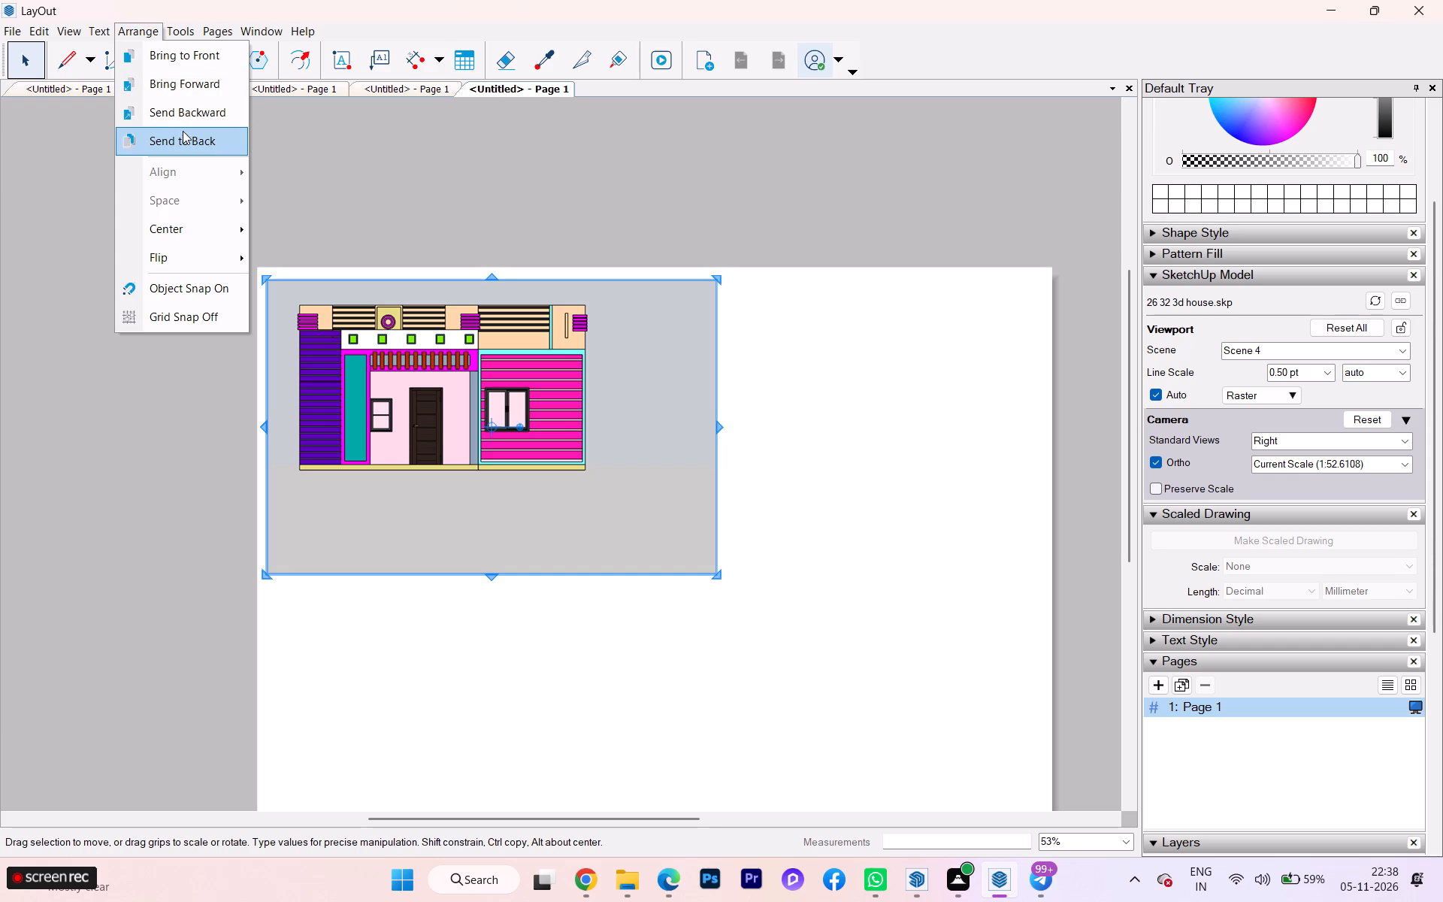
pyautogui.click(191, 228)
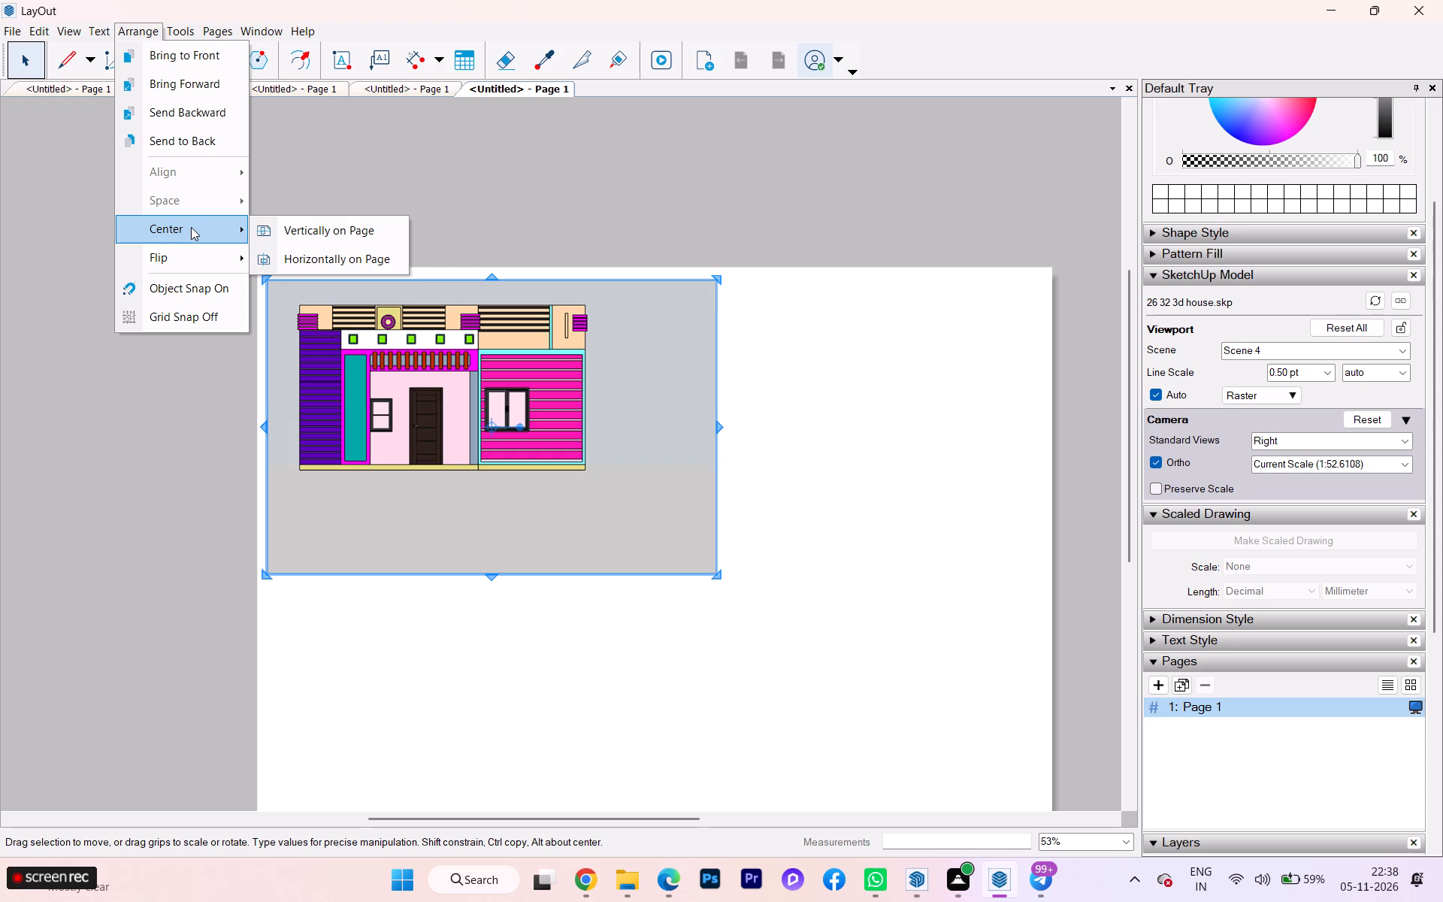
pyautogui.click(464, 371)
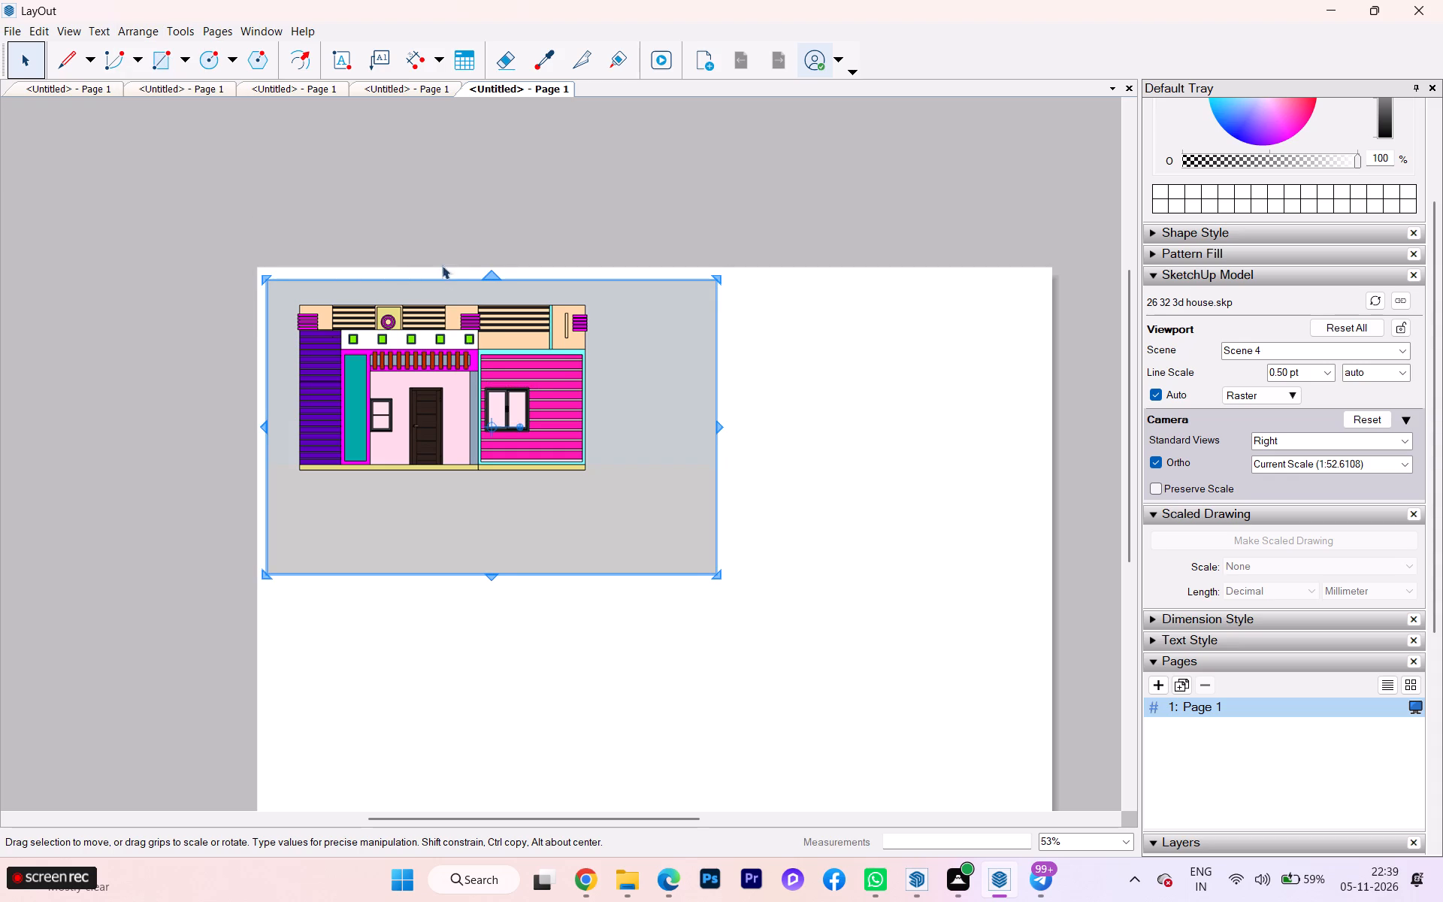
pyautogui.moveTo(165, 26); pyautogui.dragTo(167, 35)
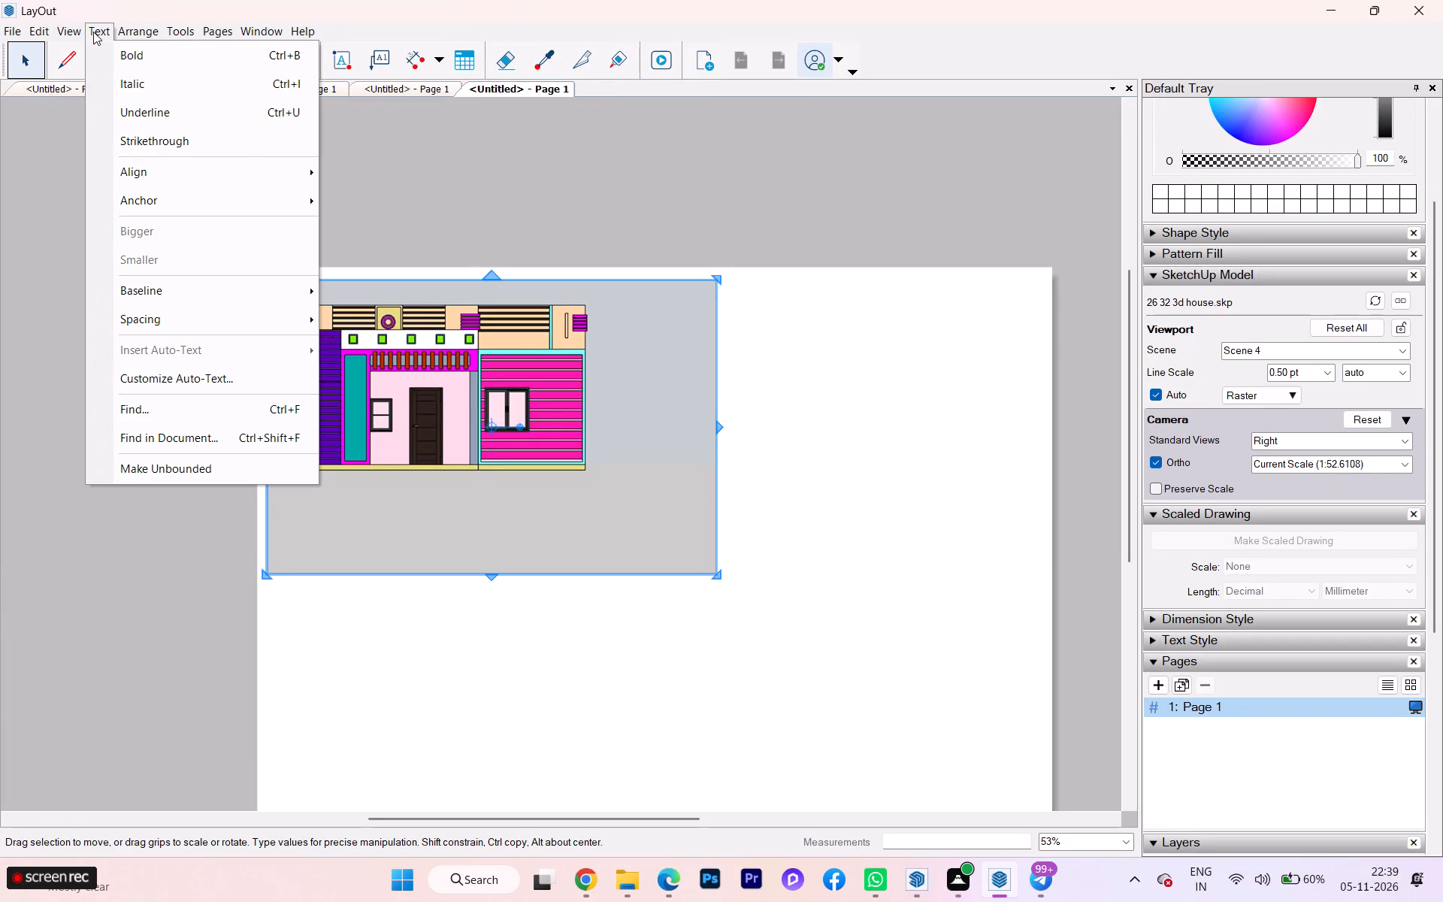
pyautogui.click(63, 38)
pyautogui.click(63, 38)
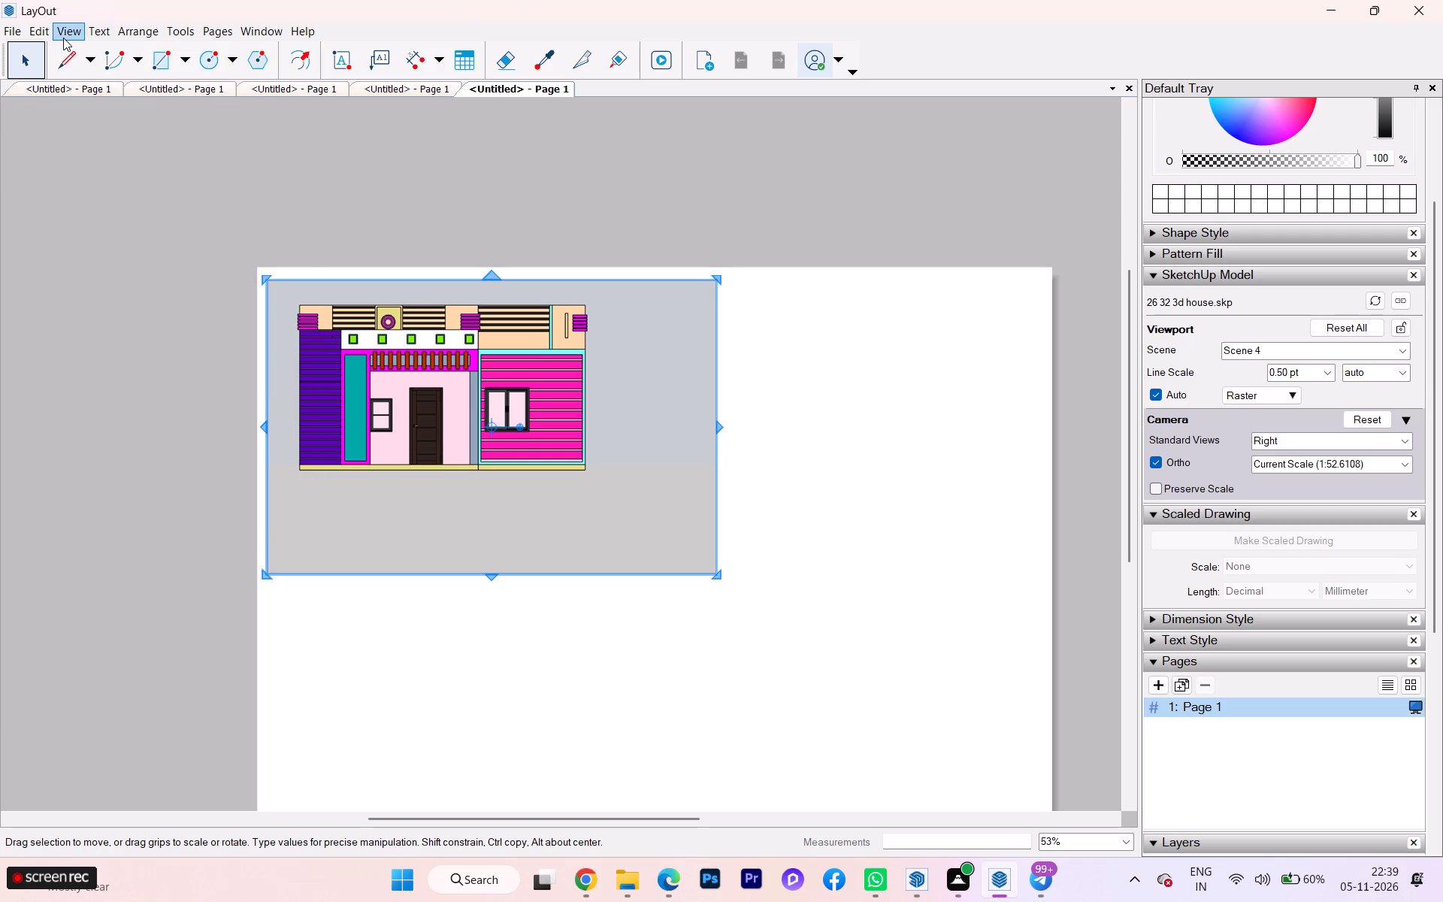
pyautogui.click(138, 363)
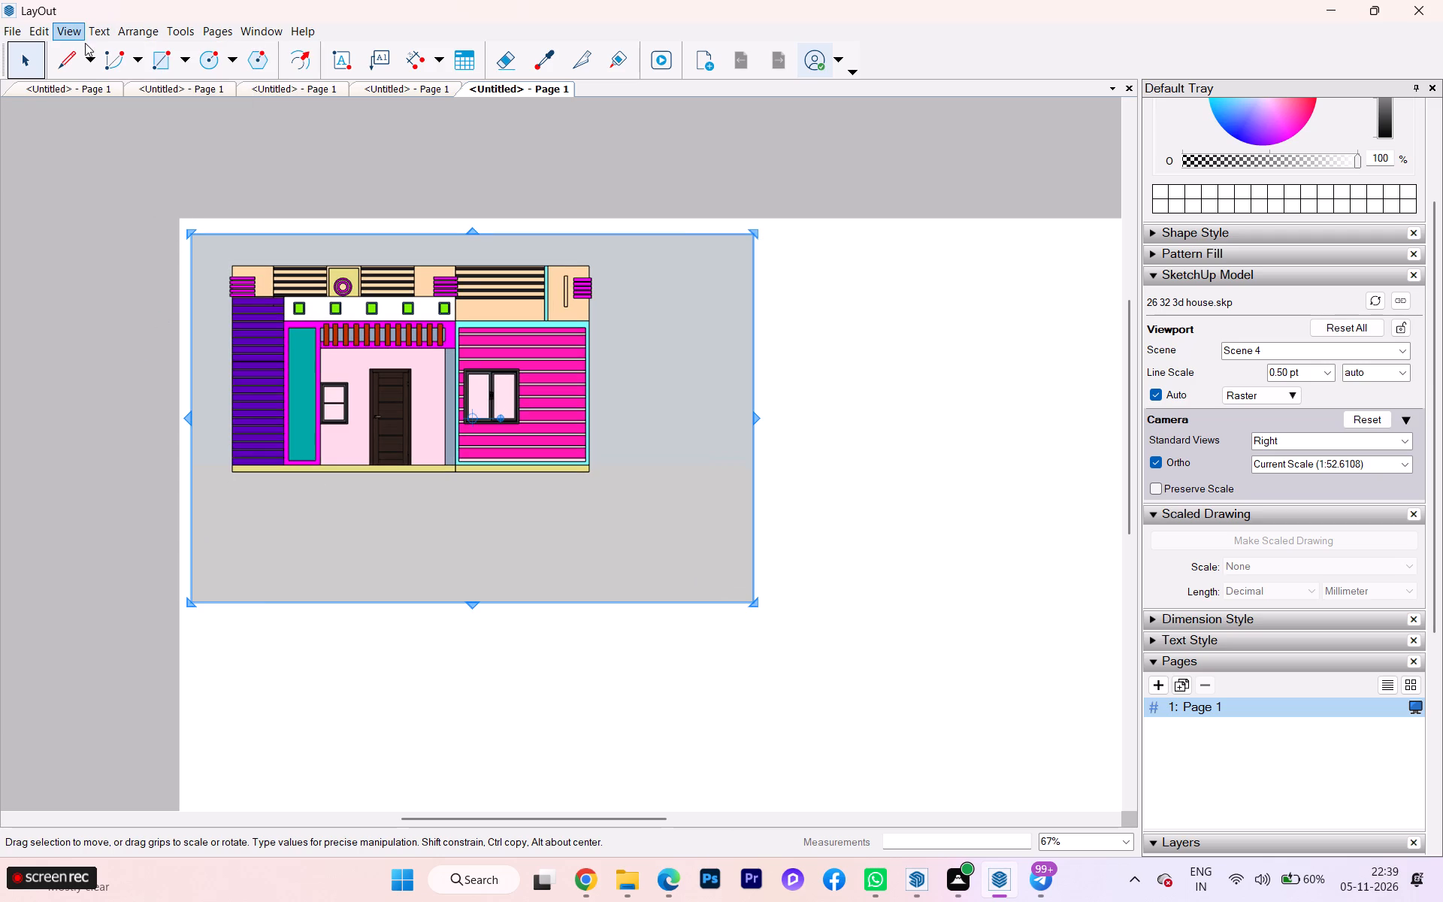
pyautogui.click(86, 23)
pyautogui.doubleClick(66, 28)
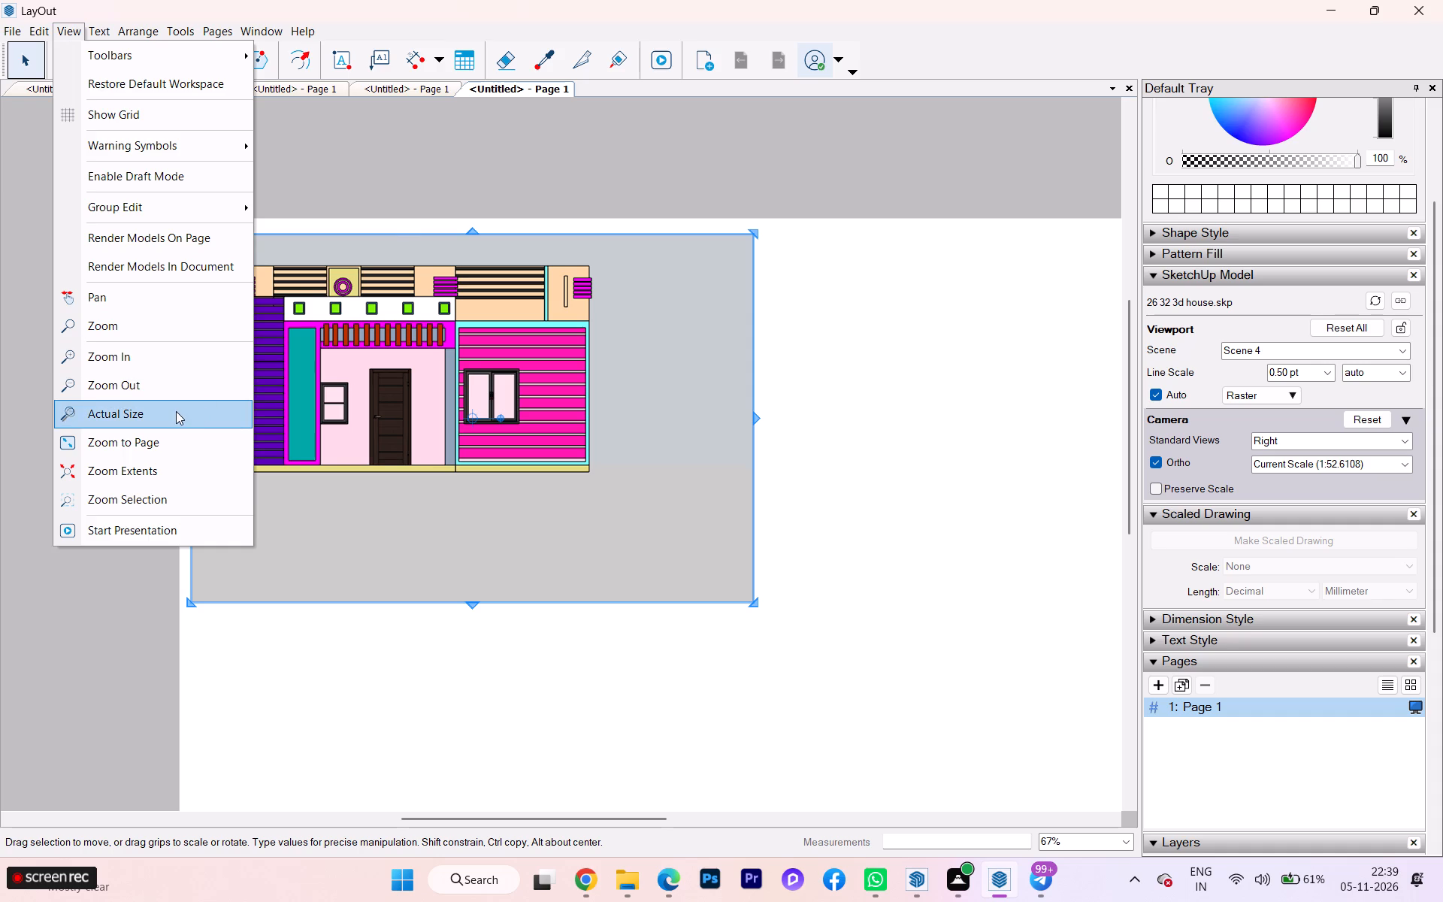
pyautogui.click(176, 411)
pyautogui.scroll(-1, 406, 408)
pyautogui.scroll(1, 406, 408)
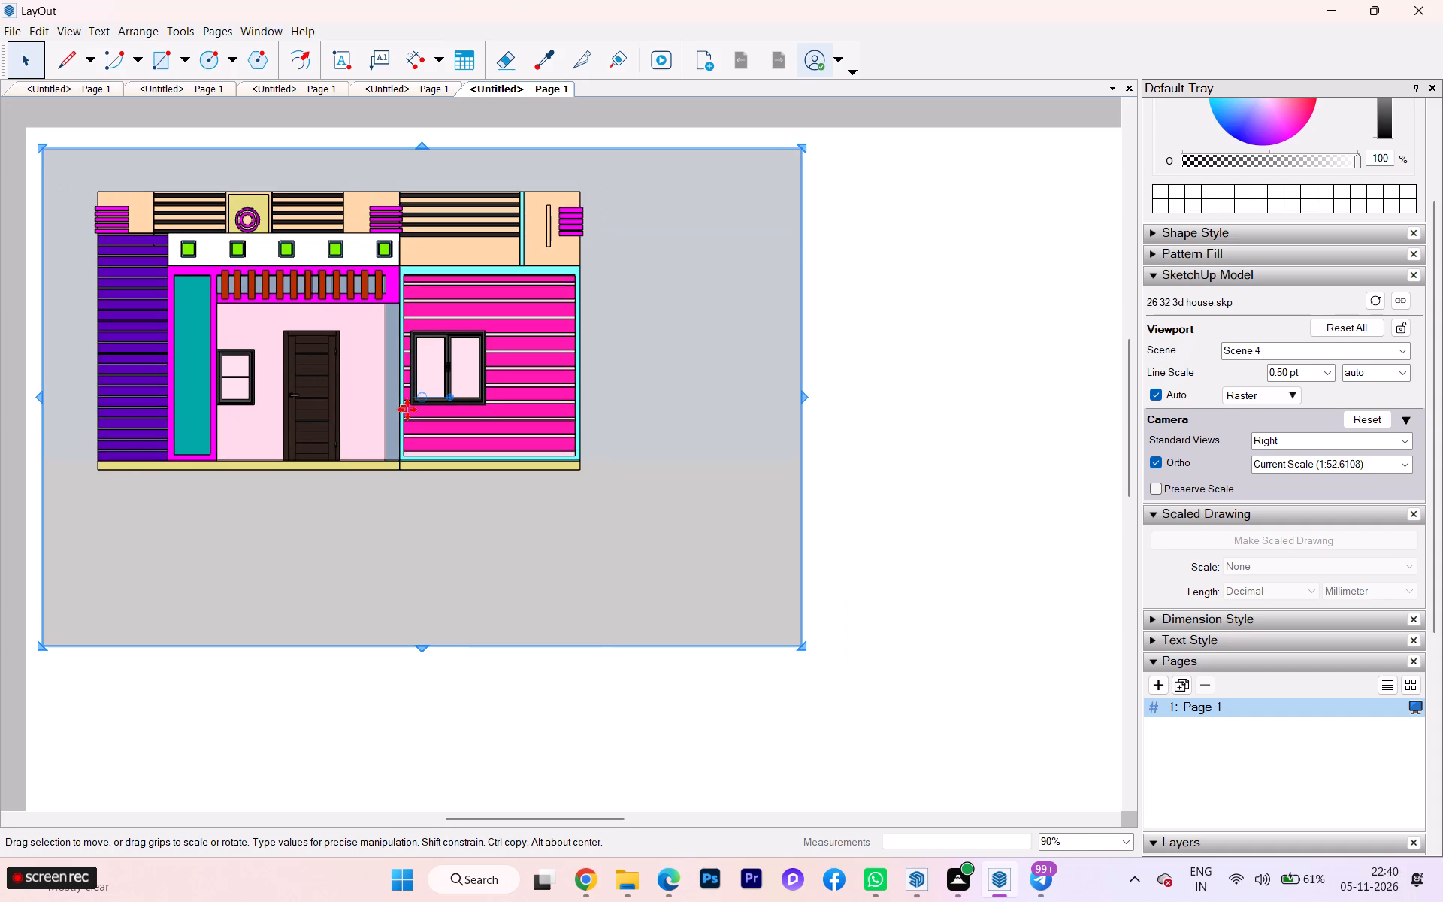
# Shift the house viewport's rotation centre slightly below the middle of its frame.
pyautogui.click(424, 397)
pyautogui.moveTo(426, 398); pyautogui.dragTo(434, 428)
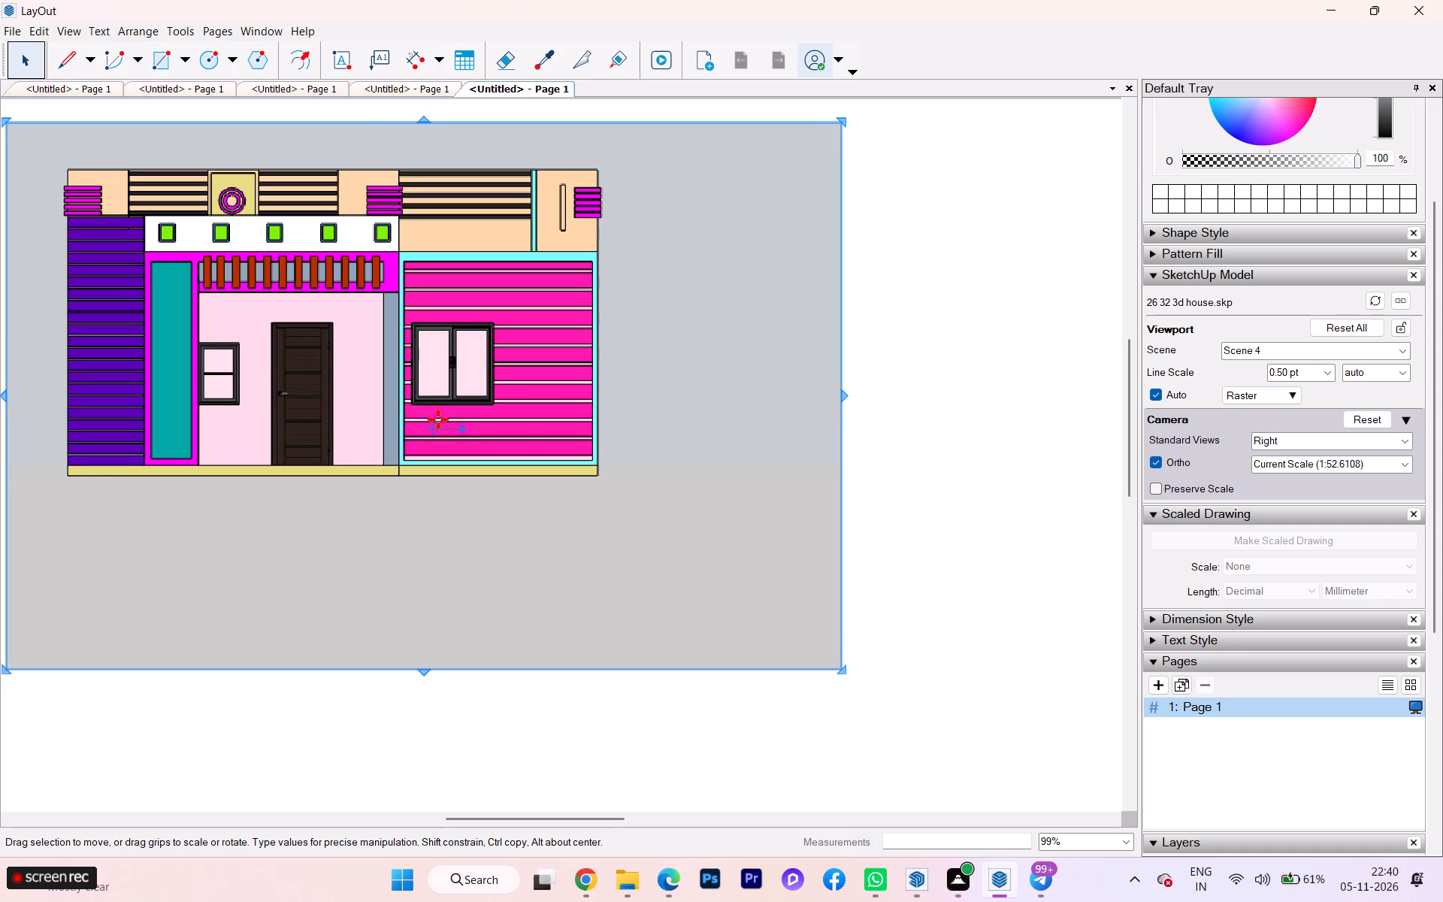
pyautogui.moveTo(432, 425); pyautogui.dragTo(428, 415)
pyautogui.scroll(-3, 428, 413)
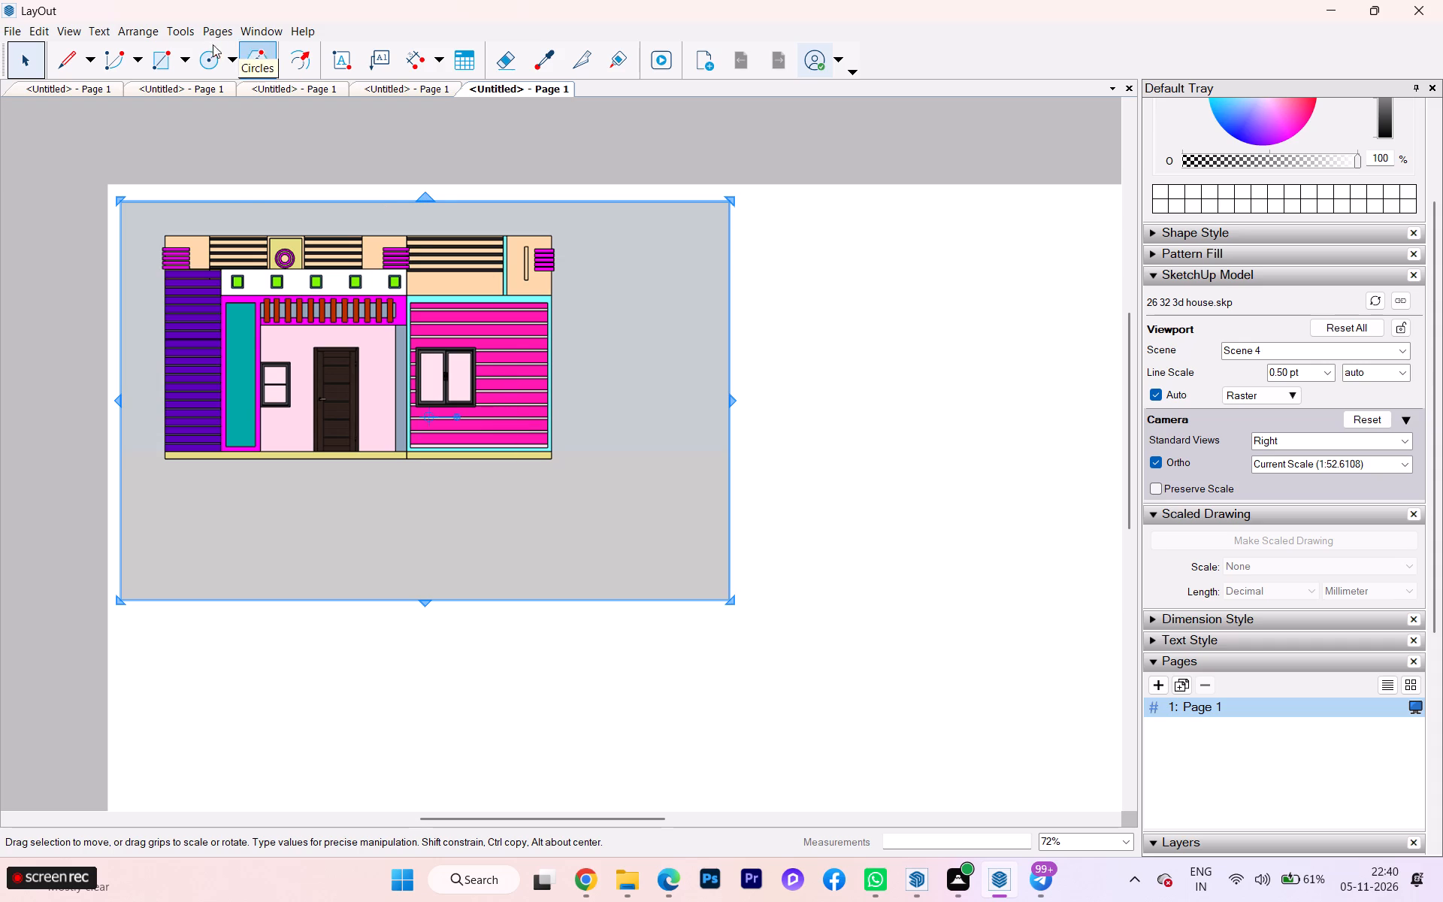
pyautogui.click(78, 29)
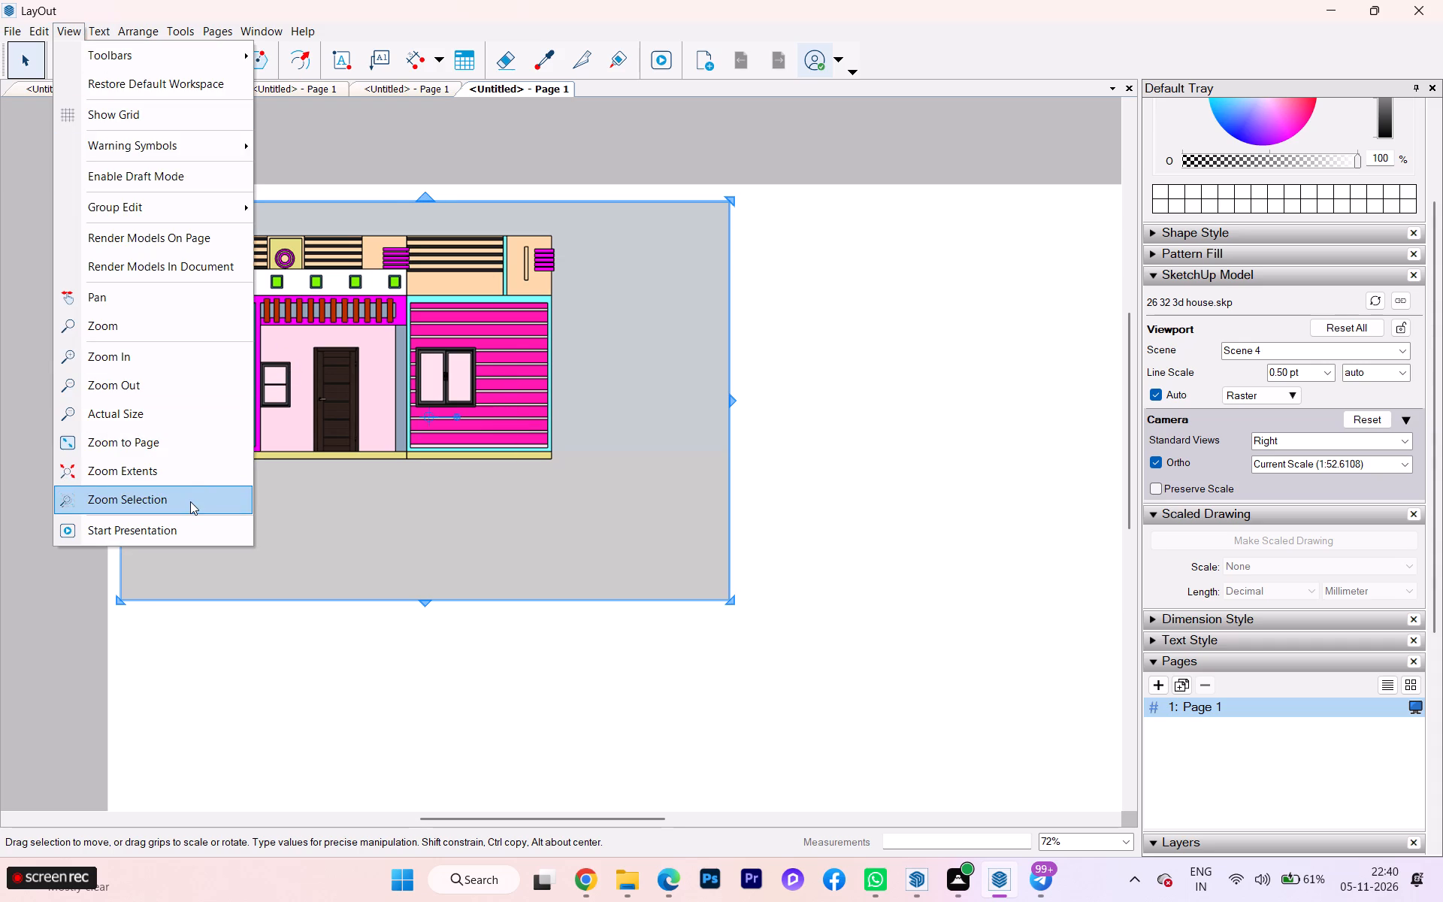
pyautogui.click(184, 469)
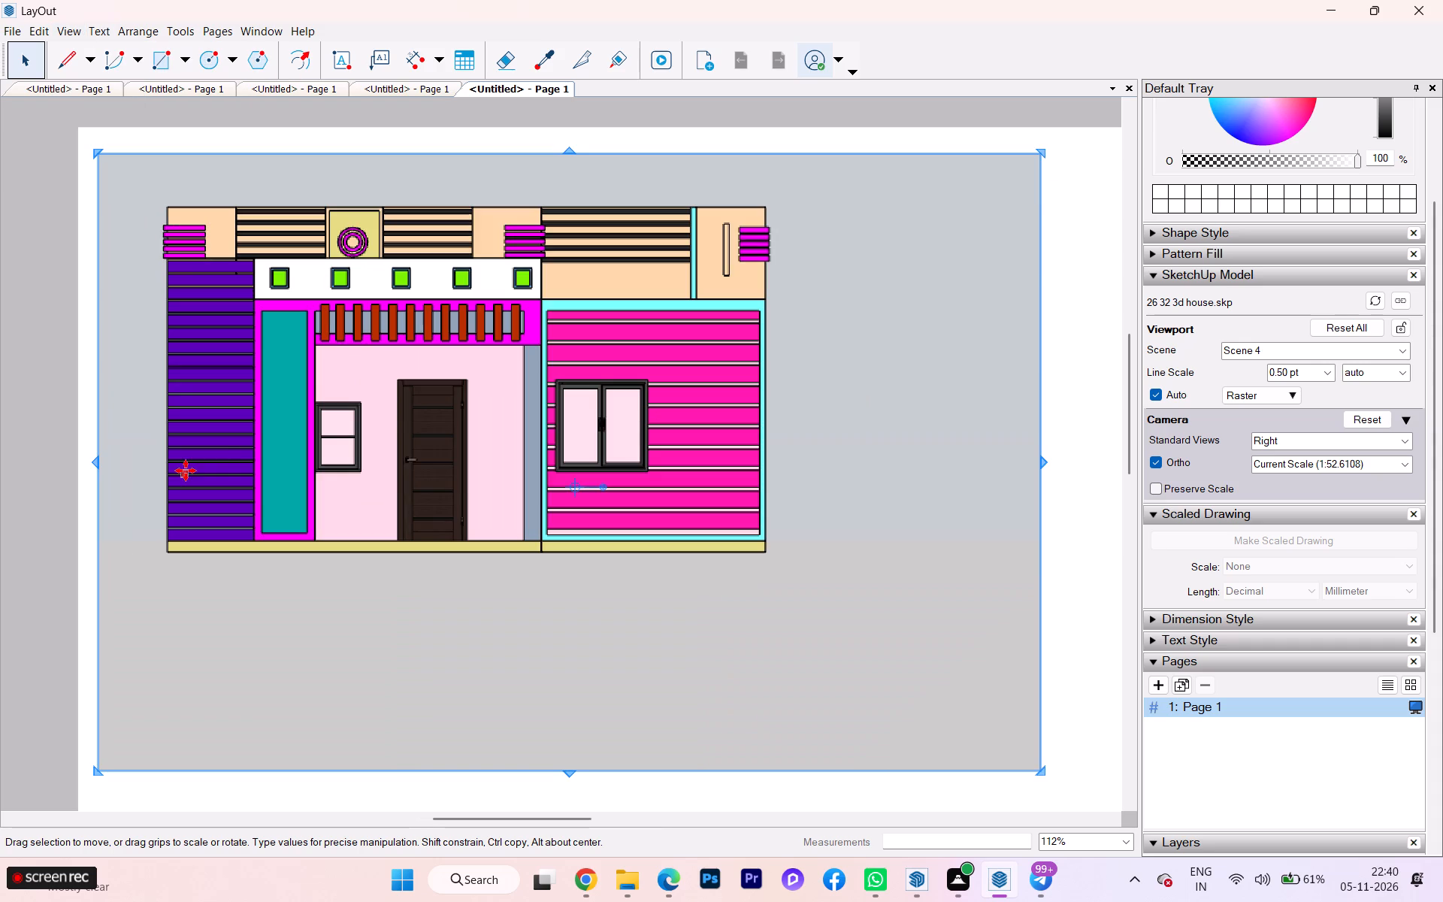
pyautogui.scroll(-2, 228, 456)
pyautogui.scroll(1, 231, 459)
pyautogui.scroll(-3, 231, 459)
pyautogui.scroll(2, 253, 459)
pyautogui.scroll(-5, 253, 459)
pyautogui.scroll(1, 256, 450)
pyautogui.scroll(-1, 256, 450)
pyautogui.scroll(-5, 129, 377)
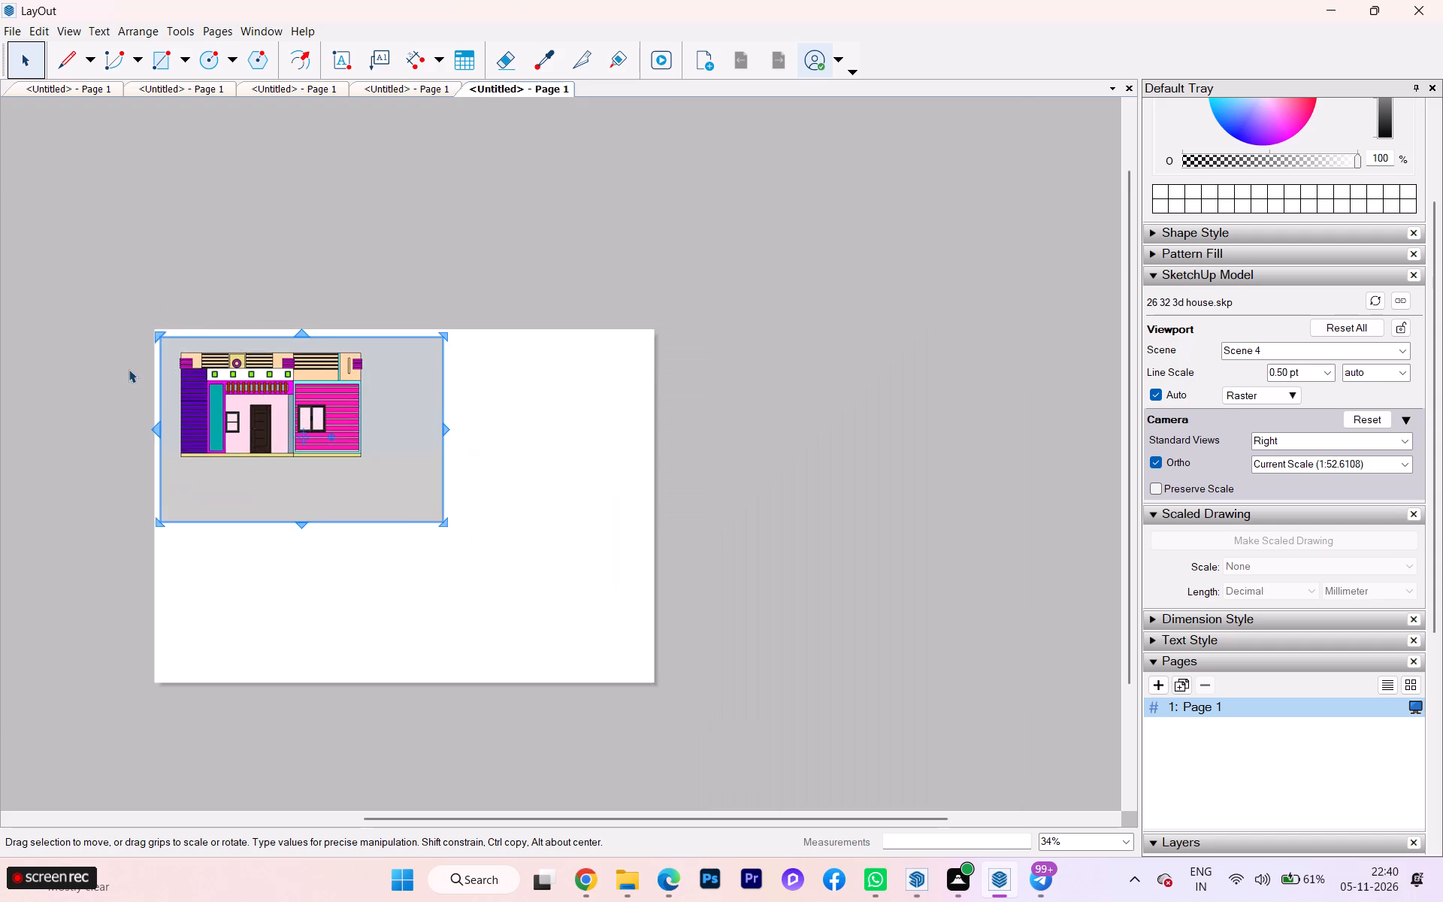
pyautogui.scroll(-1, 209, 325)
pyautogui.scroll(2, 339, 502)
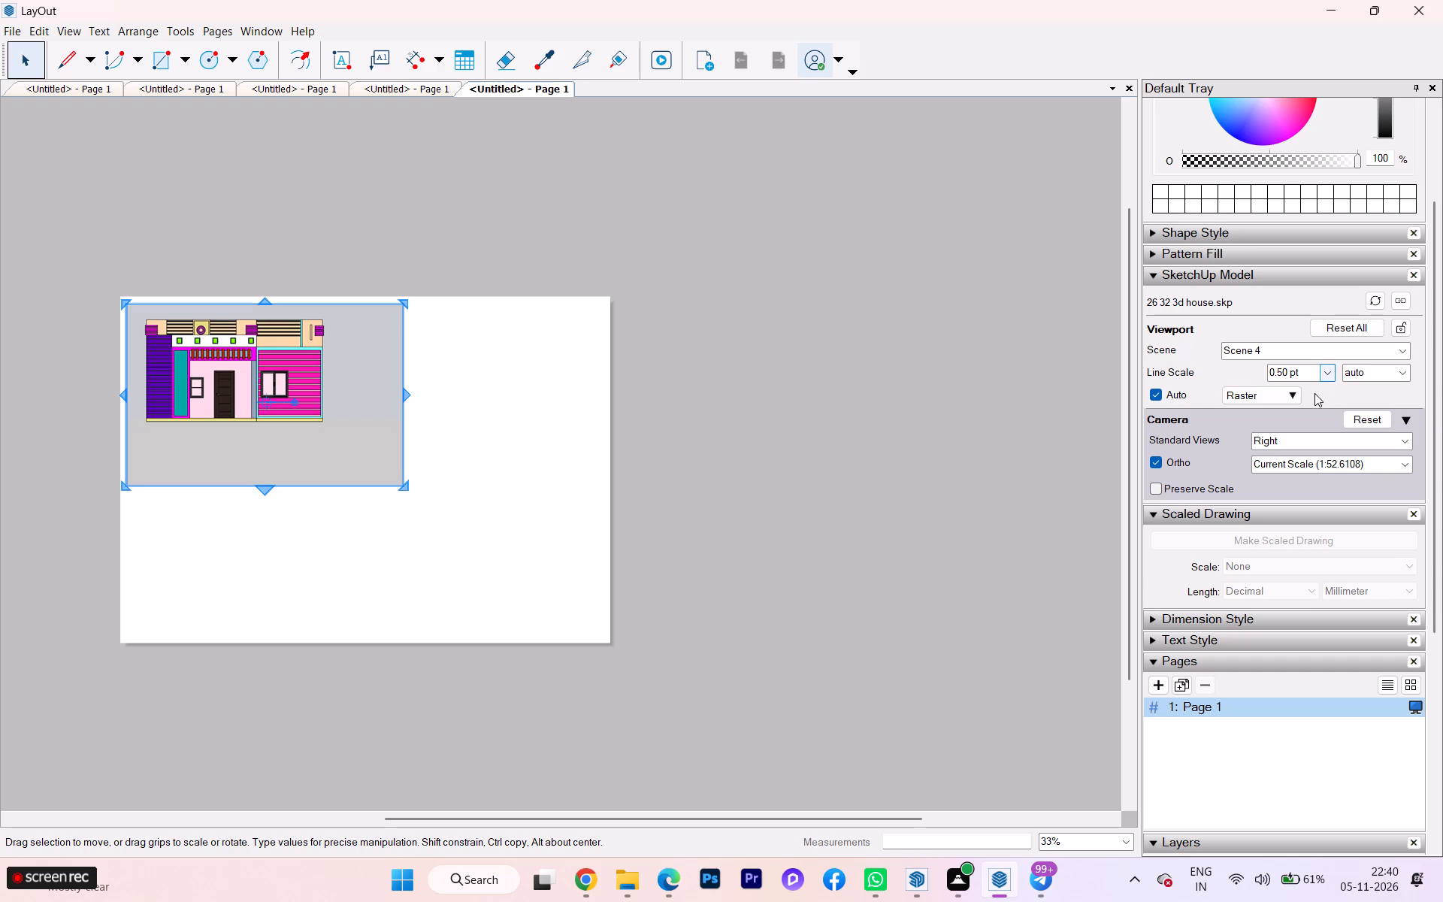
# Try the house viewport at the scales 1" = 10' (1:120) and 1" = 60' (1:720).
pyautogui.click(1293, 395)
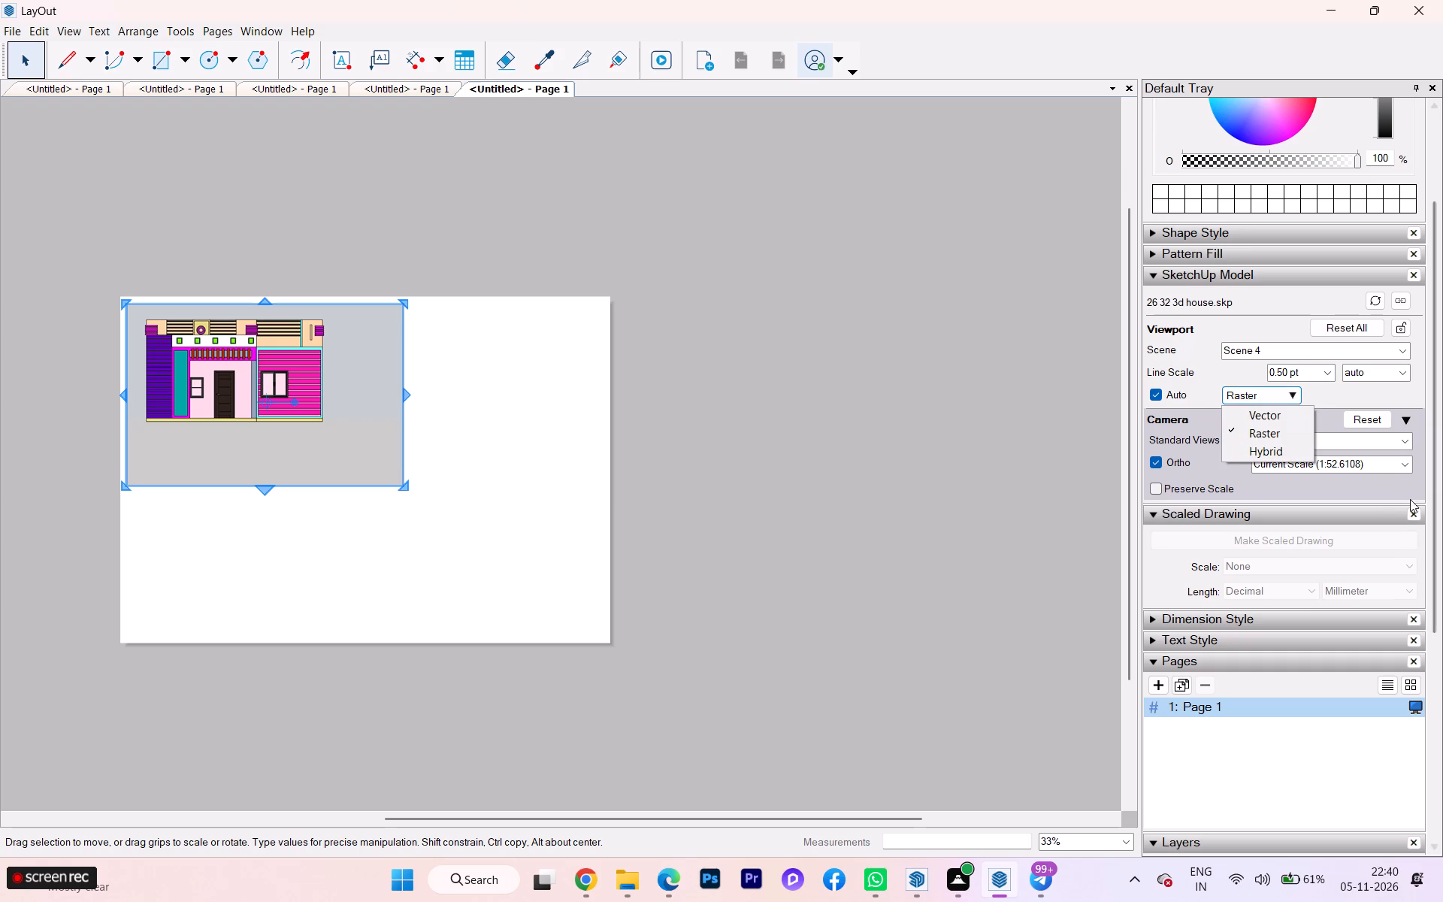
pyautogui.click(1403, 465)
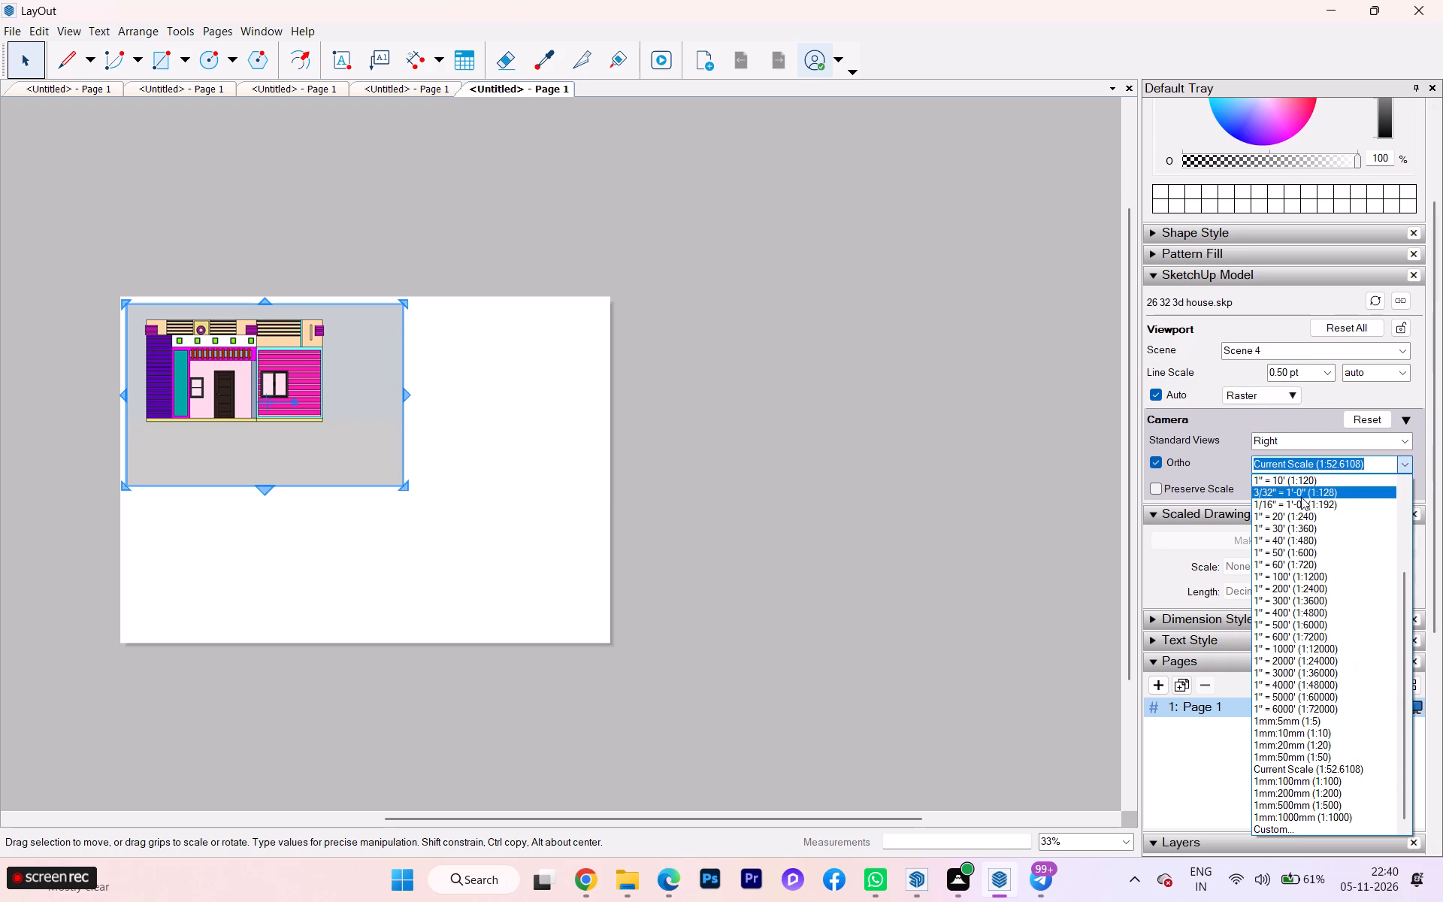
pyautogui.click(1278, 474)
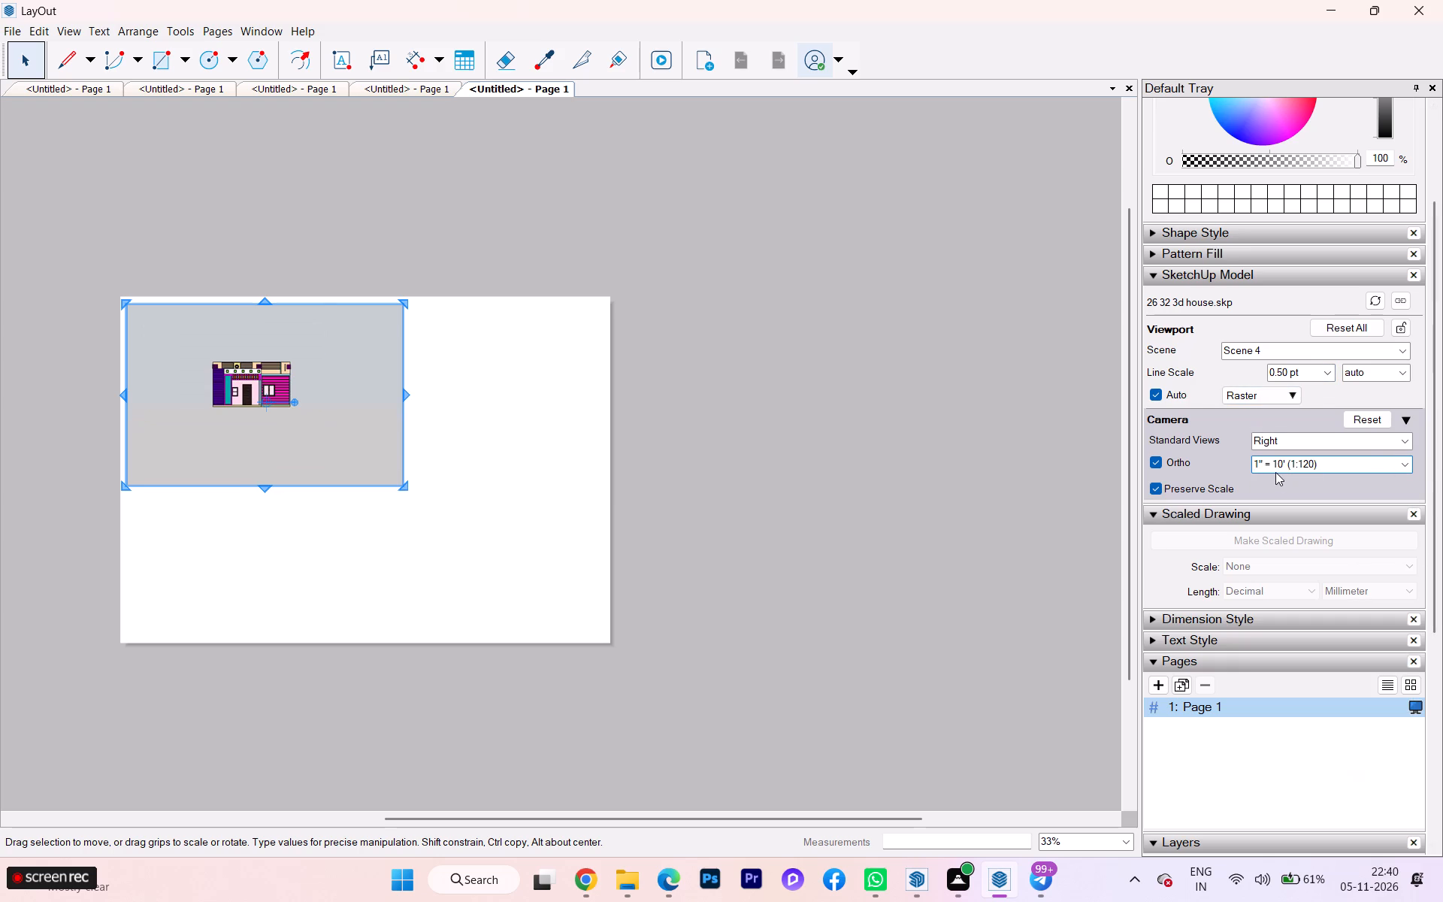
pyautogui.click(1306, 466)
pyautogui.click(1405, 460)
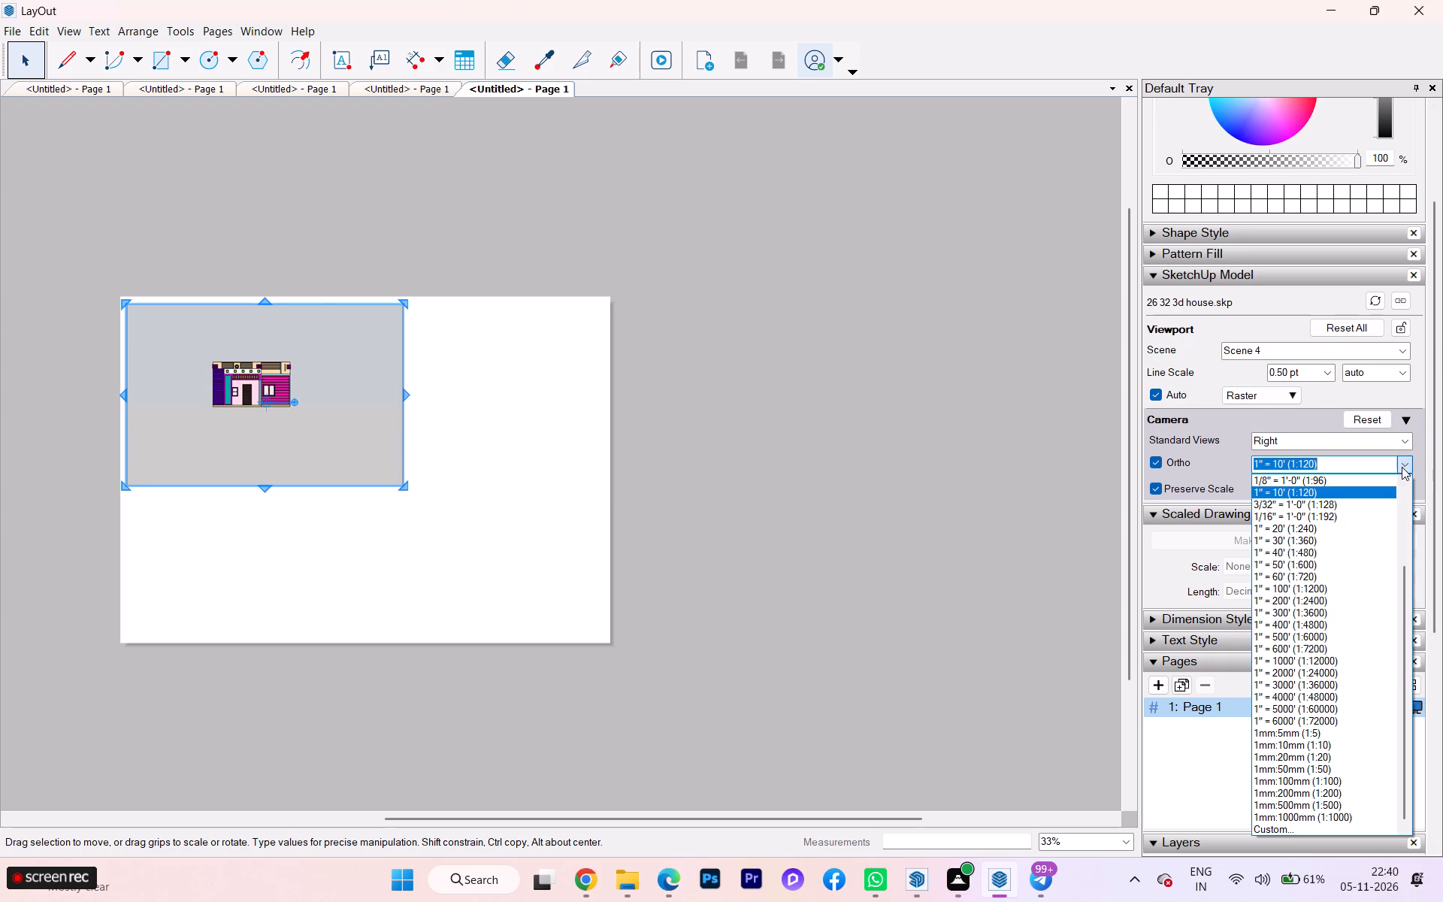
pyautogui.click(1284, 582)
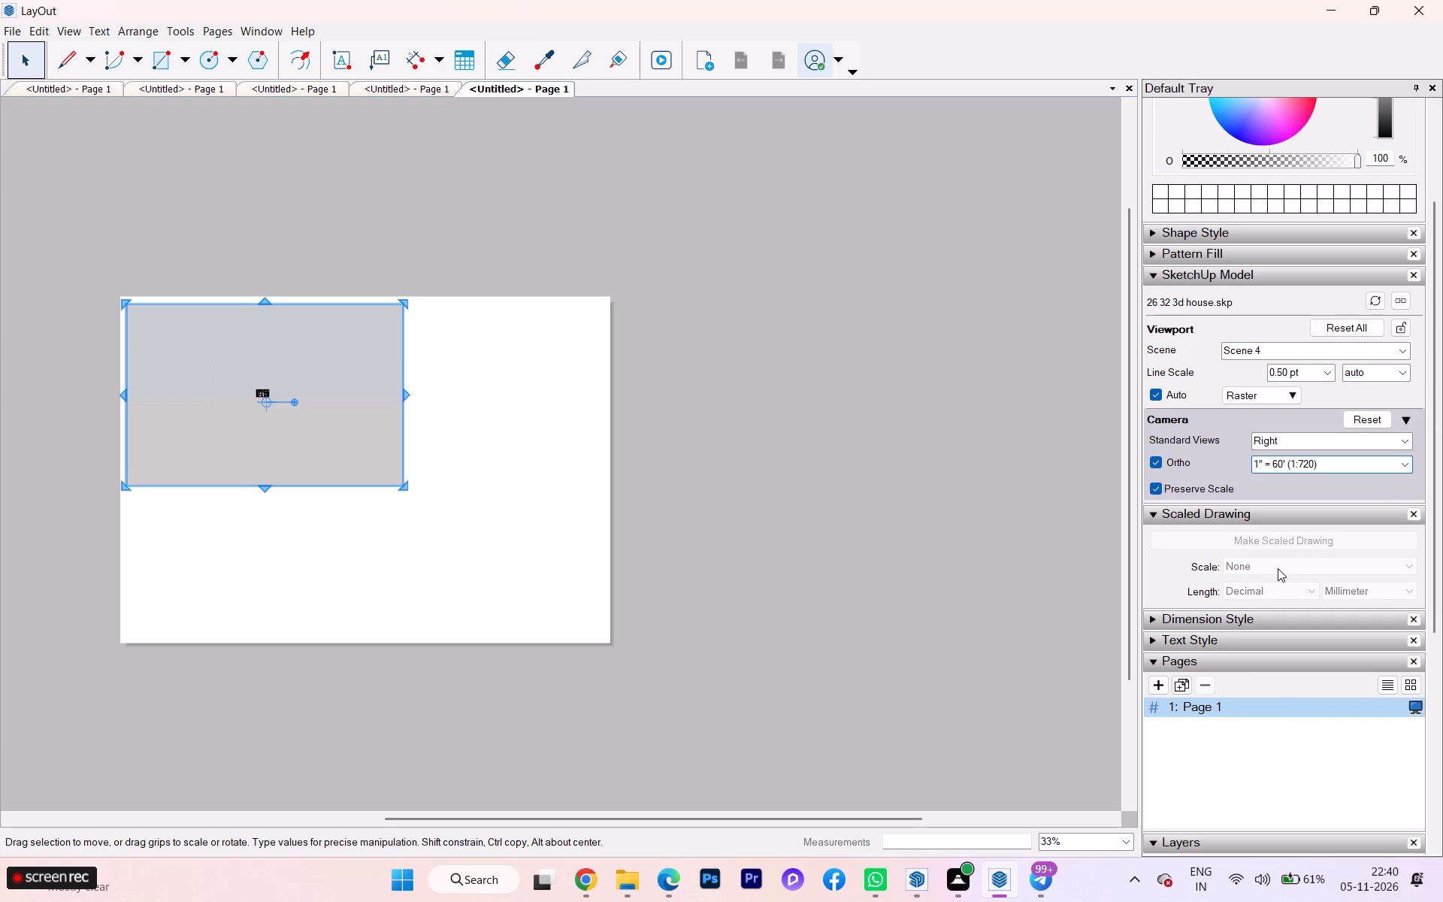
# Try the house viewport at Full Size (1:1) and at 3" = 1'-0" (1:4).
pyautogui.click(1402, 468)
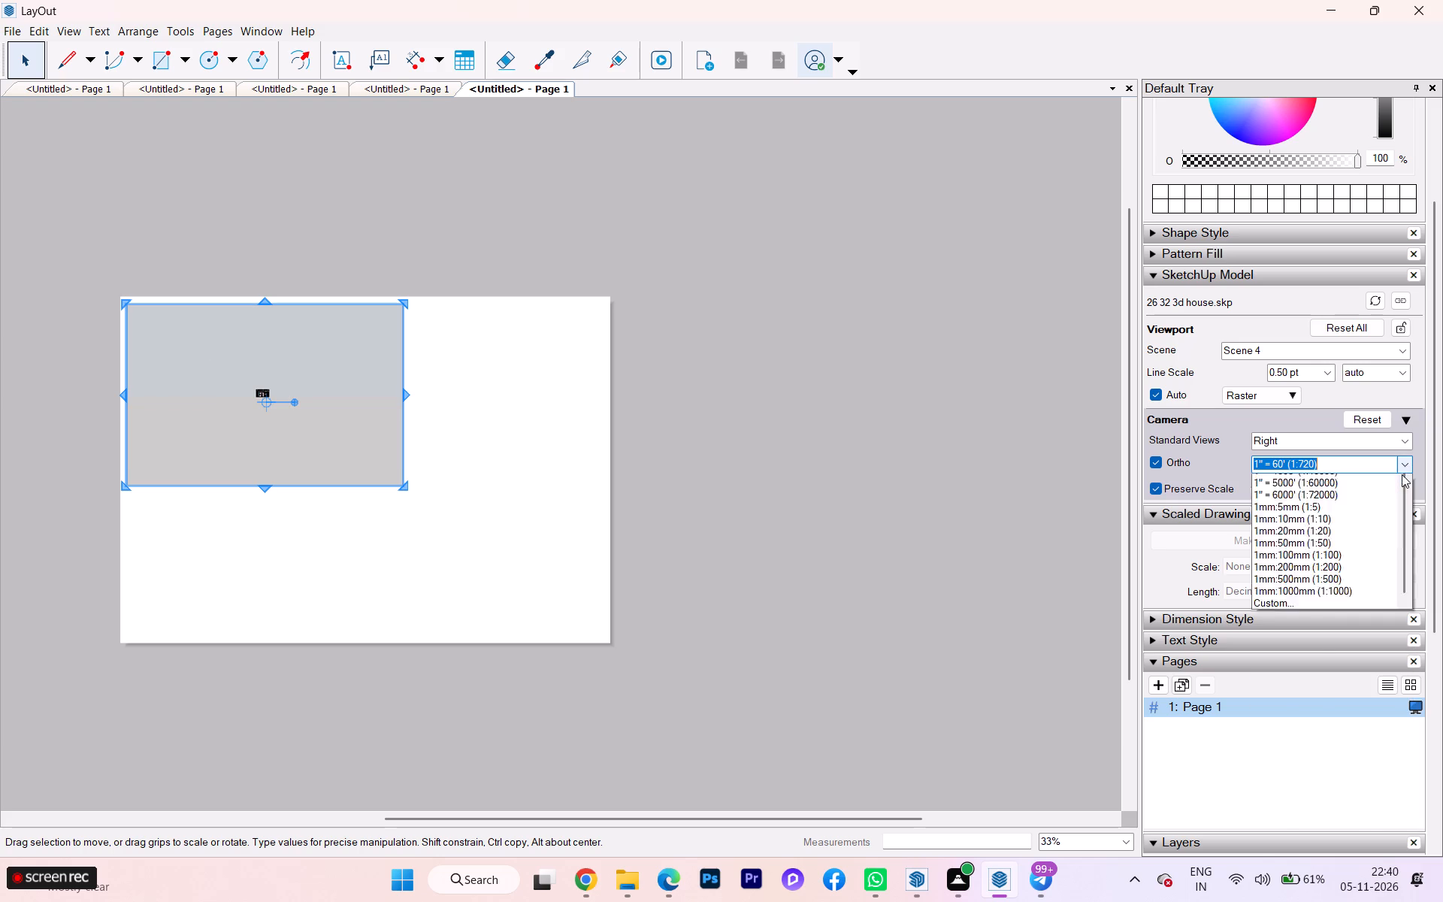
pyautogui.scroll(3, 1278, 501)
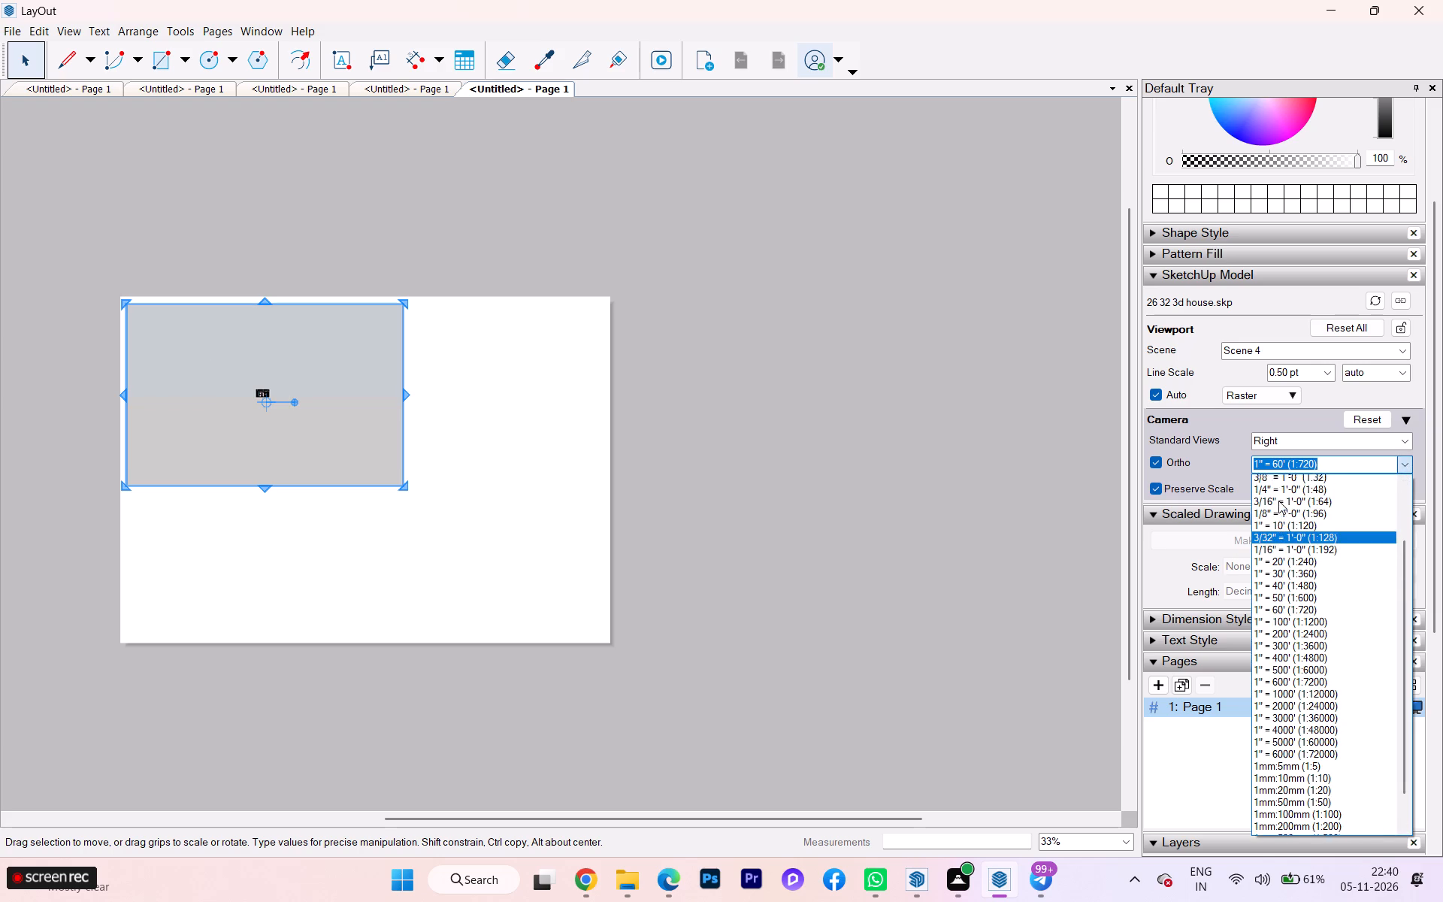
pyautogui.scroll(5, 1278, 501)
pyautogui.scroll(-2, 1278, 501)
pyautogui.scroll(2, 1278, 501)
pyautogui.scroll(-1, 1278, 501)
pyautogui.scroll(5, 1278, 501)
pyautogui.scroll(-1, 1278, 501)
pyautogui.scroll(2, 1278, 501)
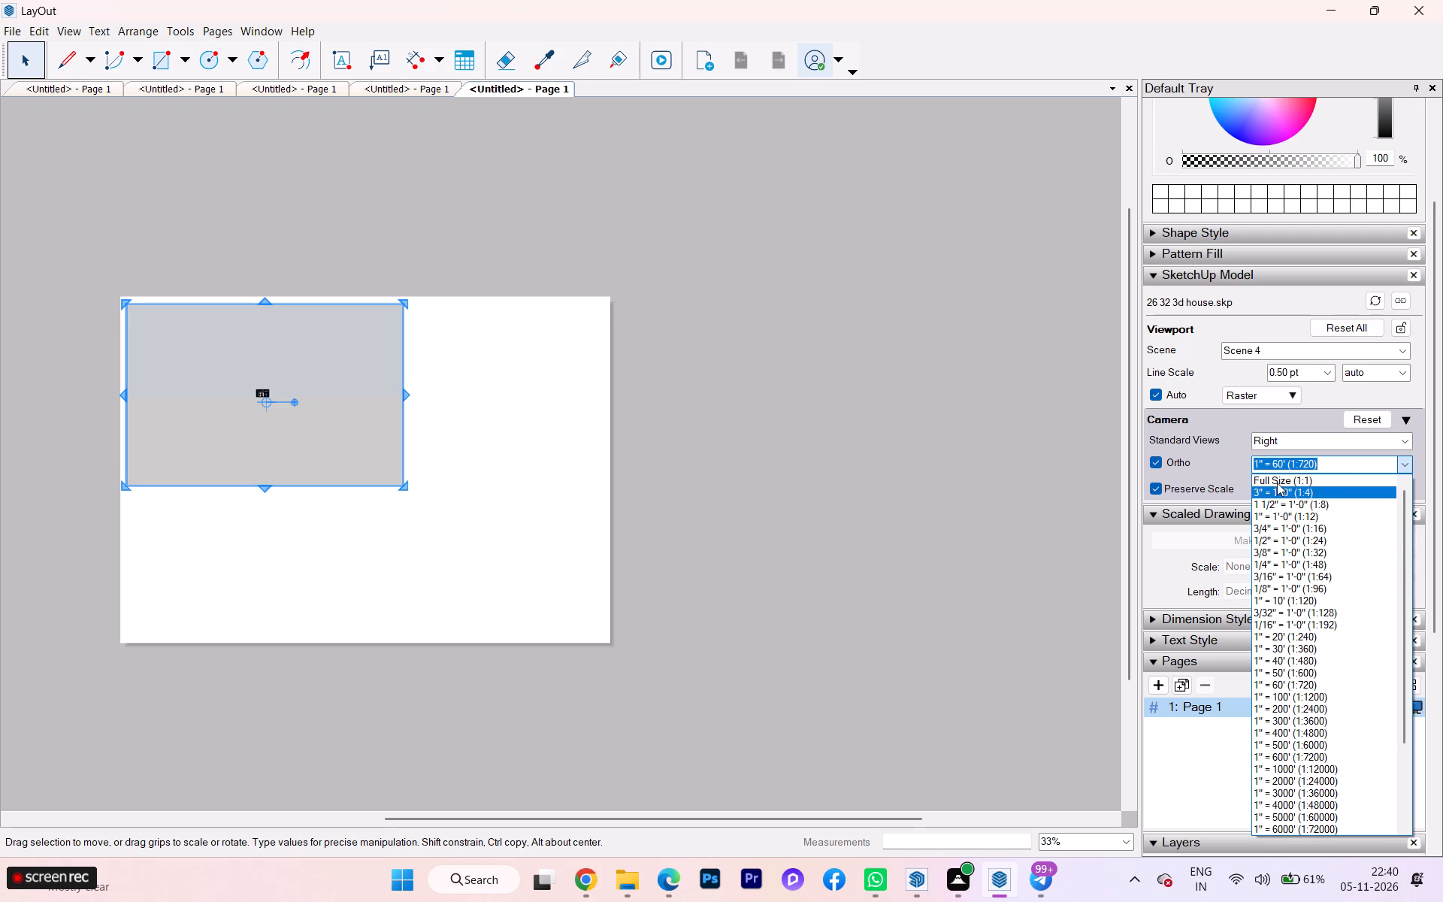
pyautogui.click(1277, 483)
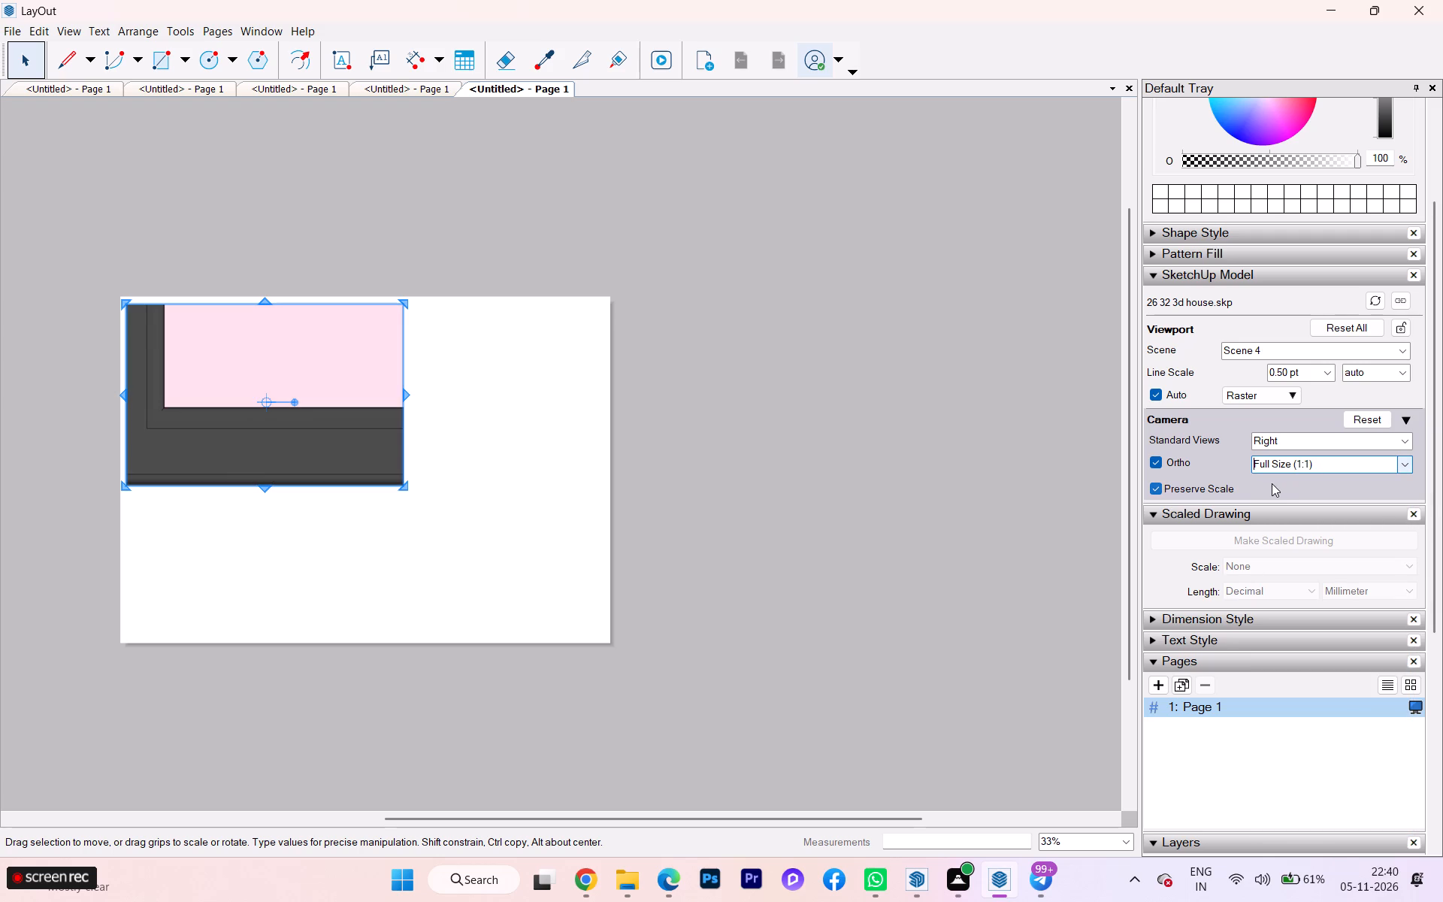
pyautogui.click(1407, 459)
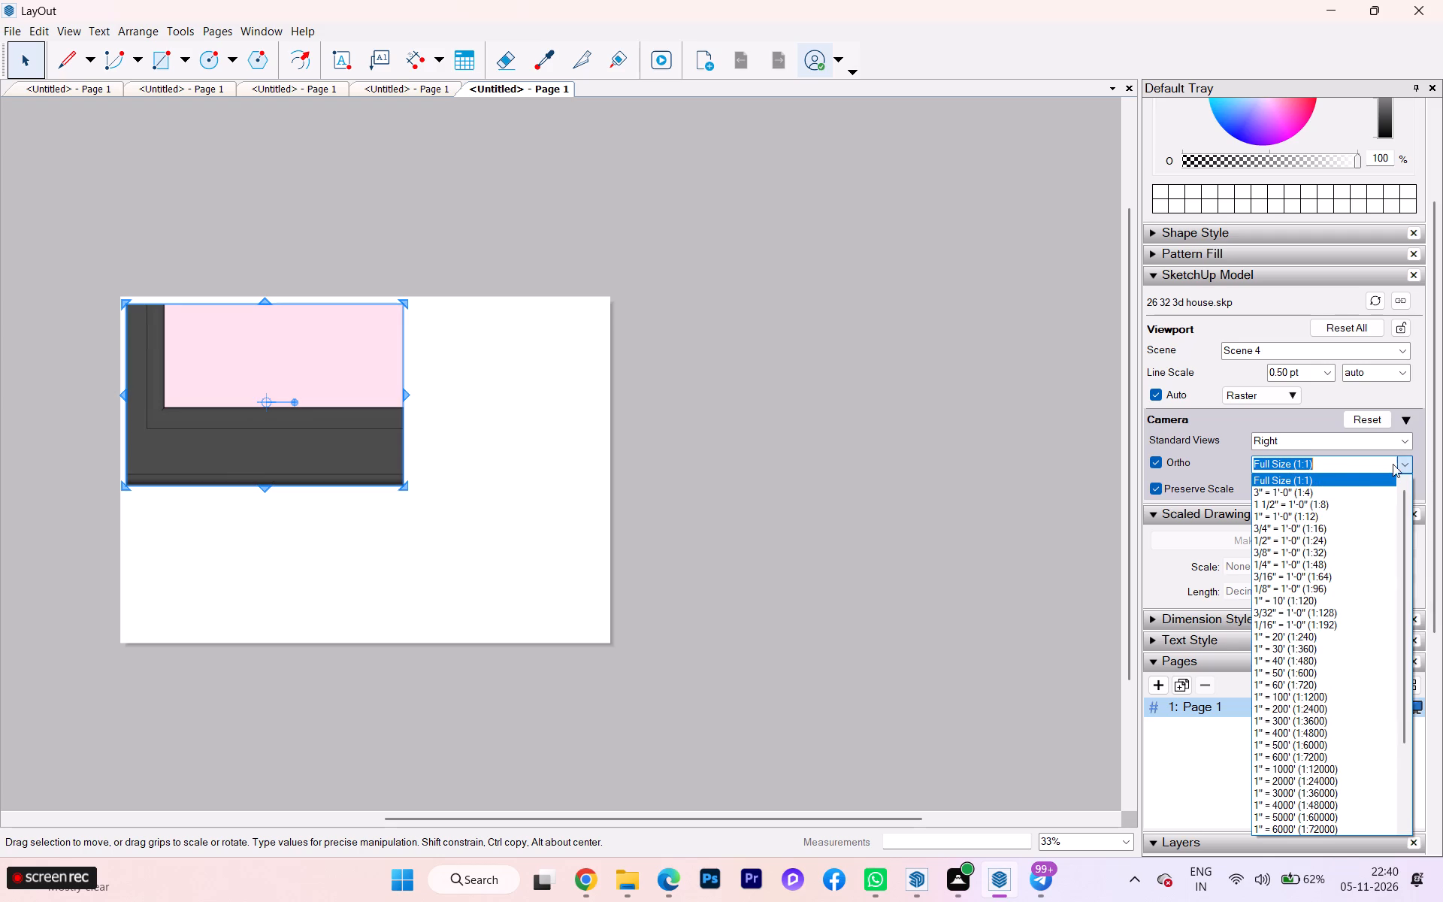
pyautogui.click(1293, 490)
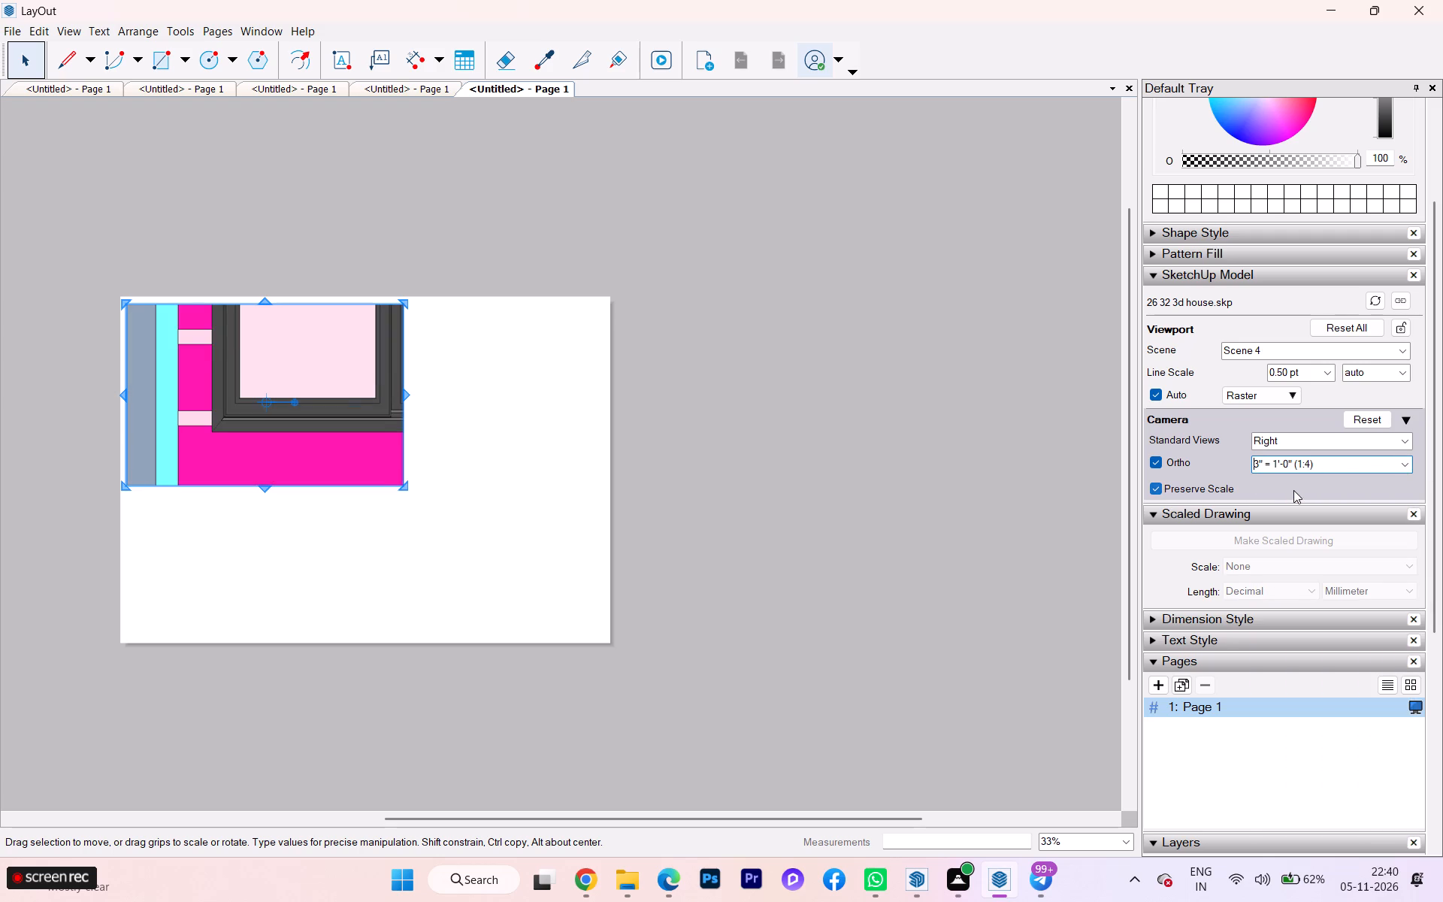
# Set the house viewport's scale to 1" = 20' (1:240).
pyautogui.click(1406, 467)
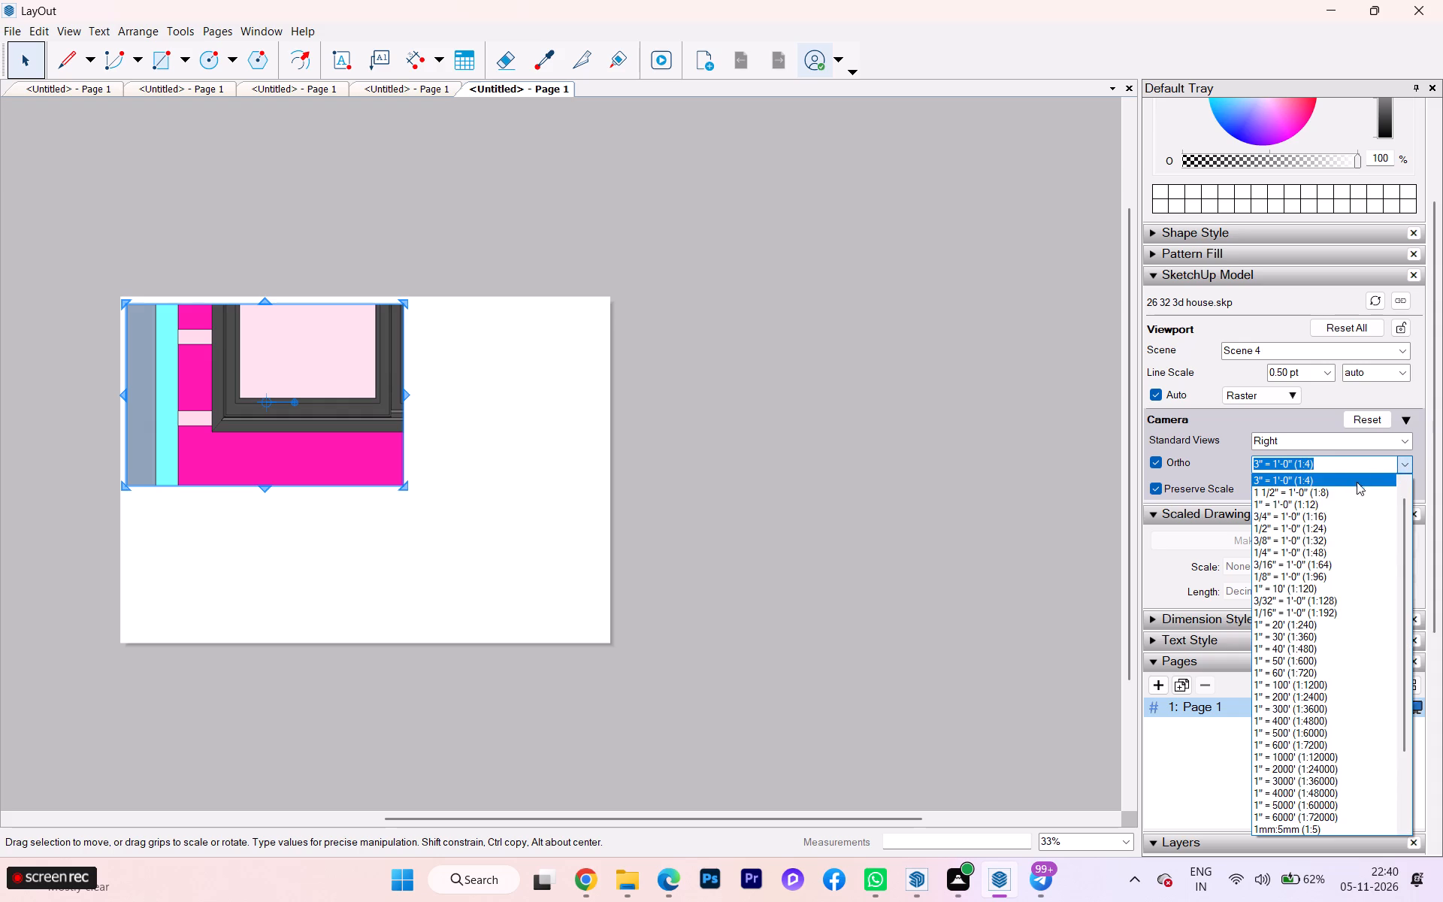
pyautogui.scroll(-1, 1275, 619)
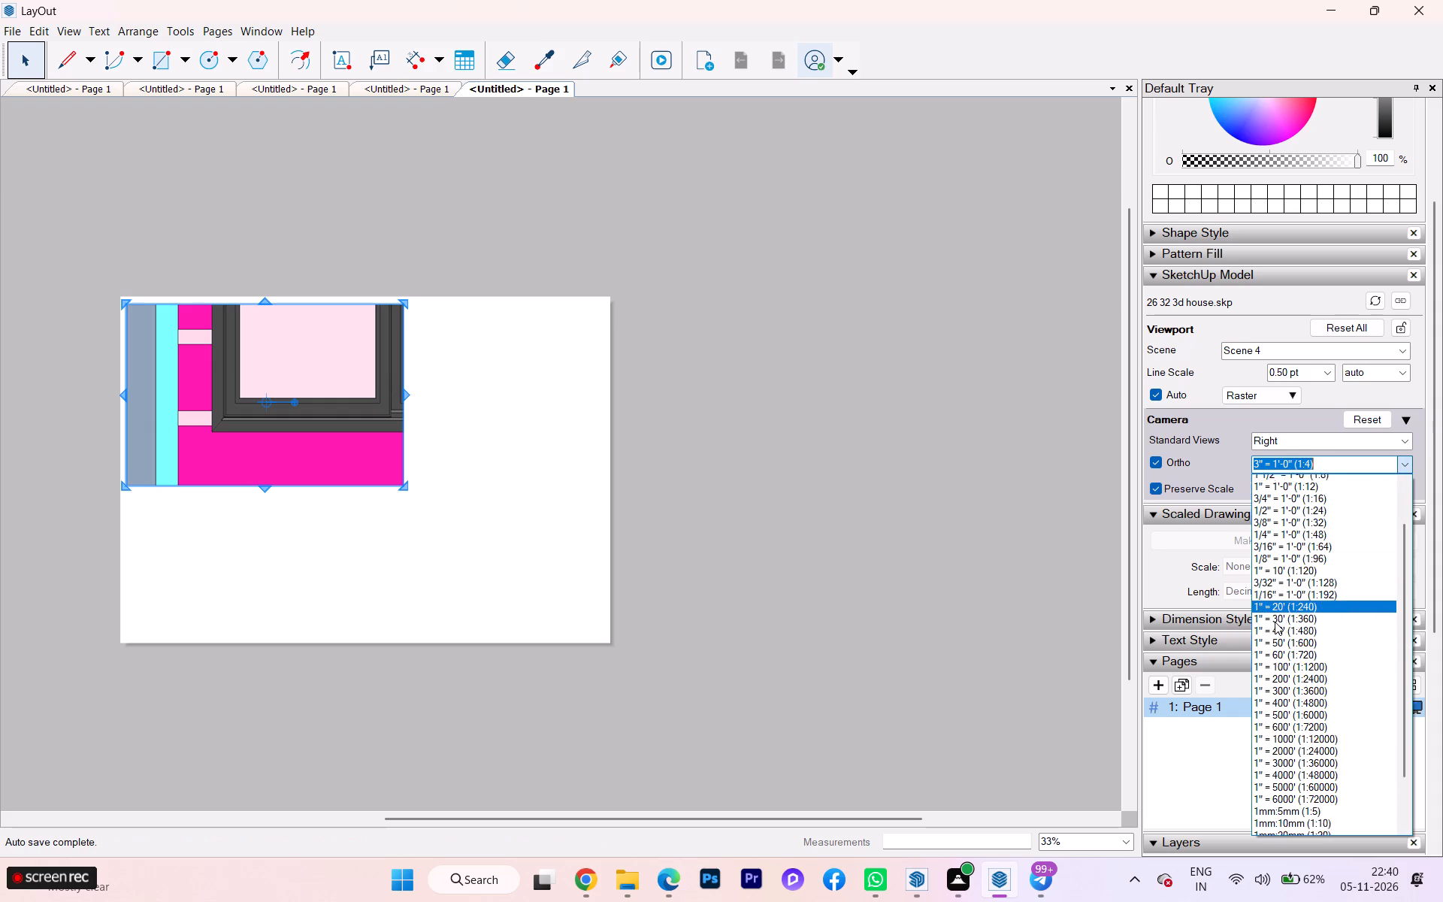
pyautogui.scroll(-2, 1275, 622)
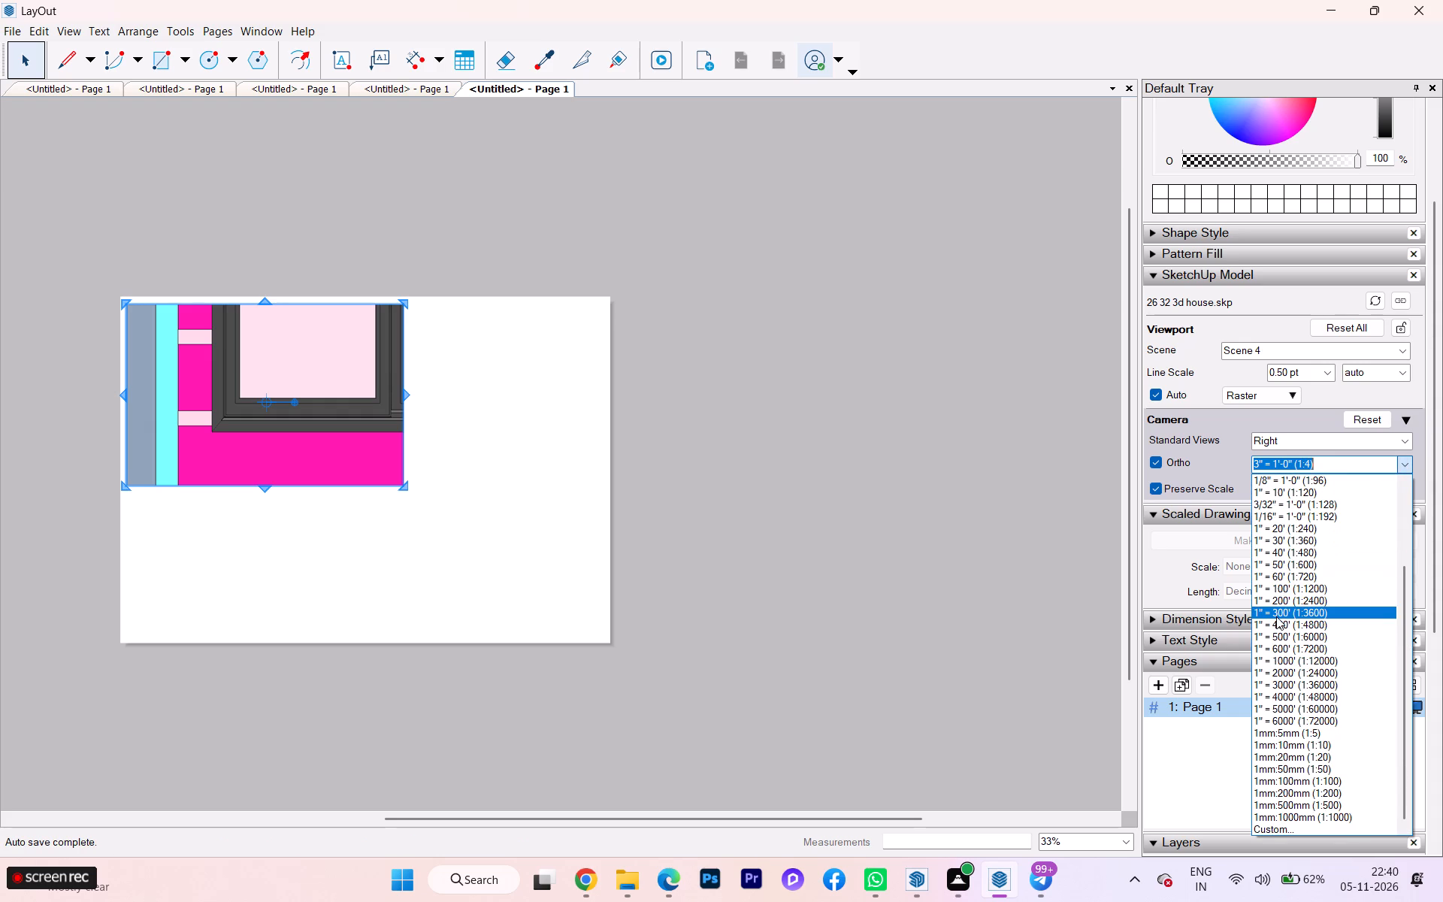
pyautogui.scroll(1, 1276, 616)
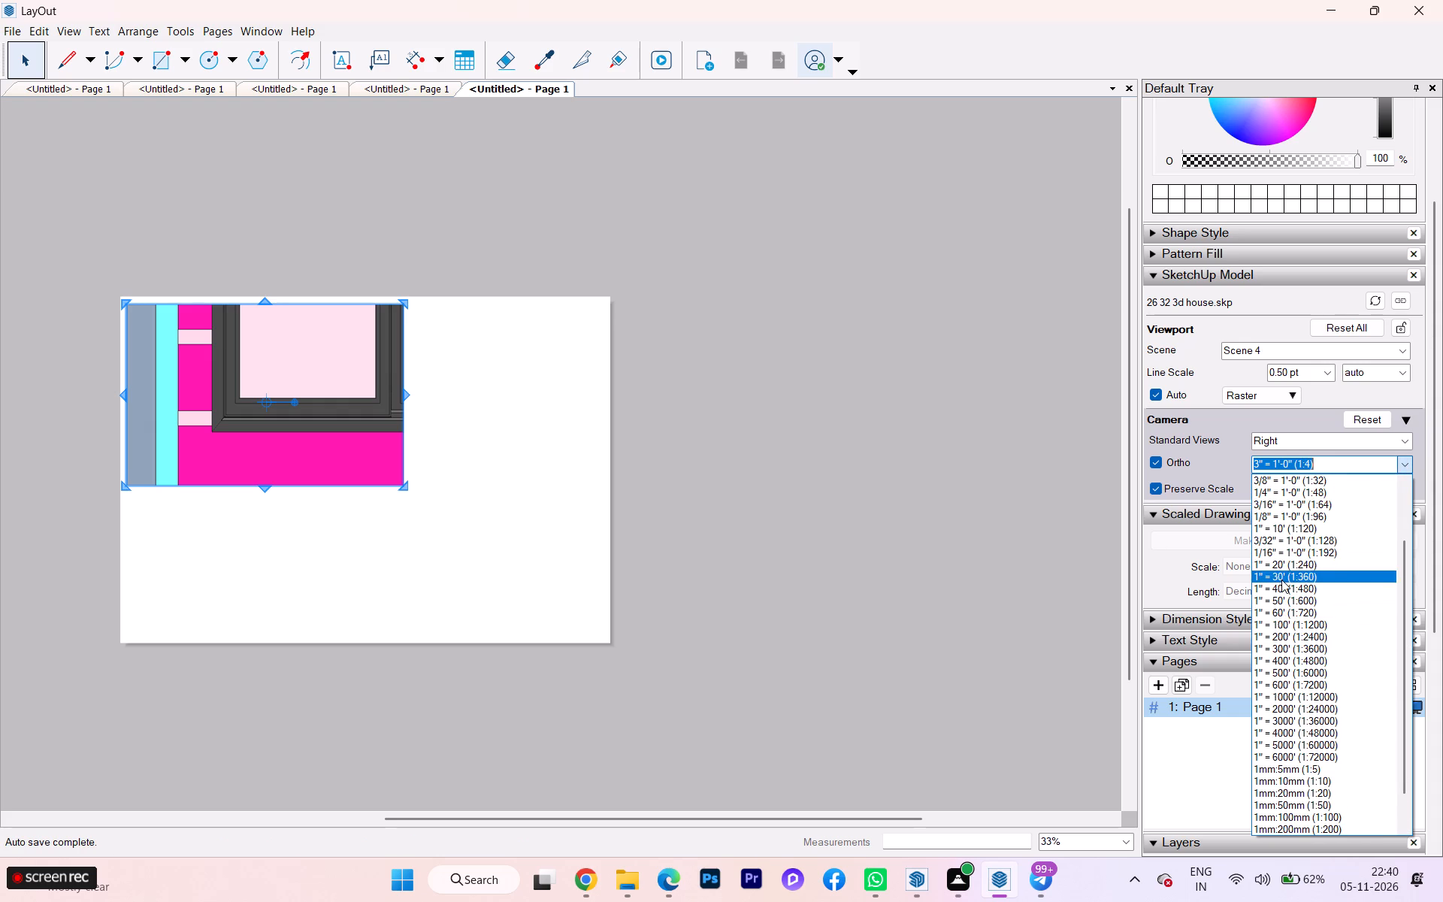
pyautogui.click(1278, 568)
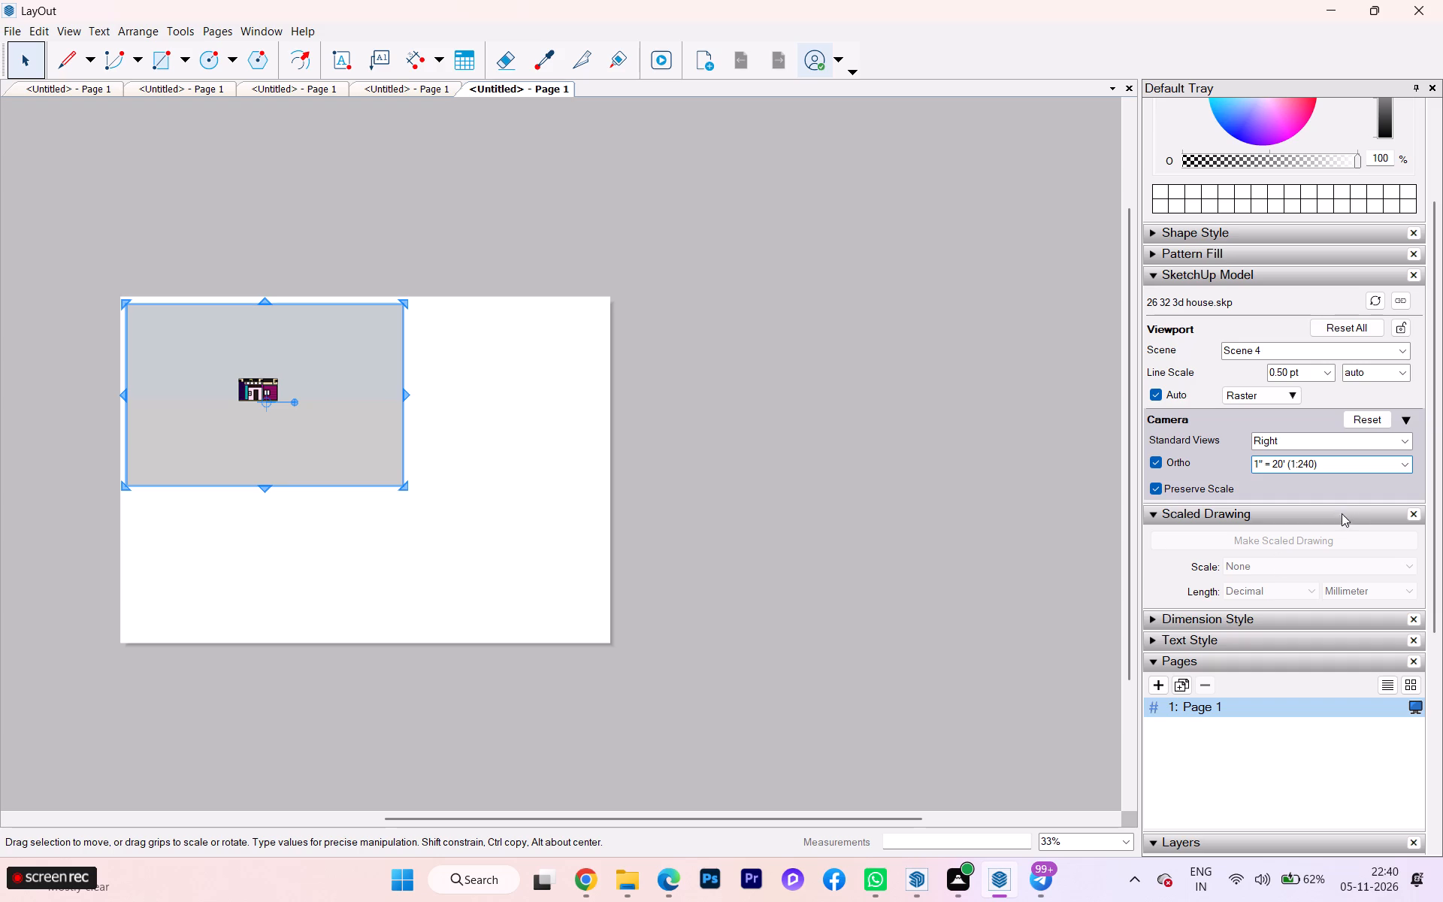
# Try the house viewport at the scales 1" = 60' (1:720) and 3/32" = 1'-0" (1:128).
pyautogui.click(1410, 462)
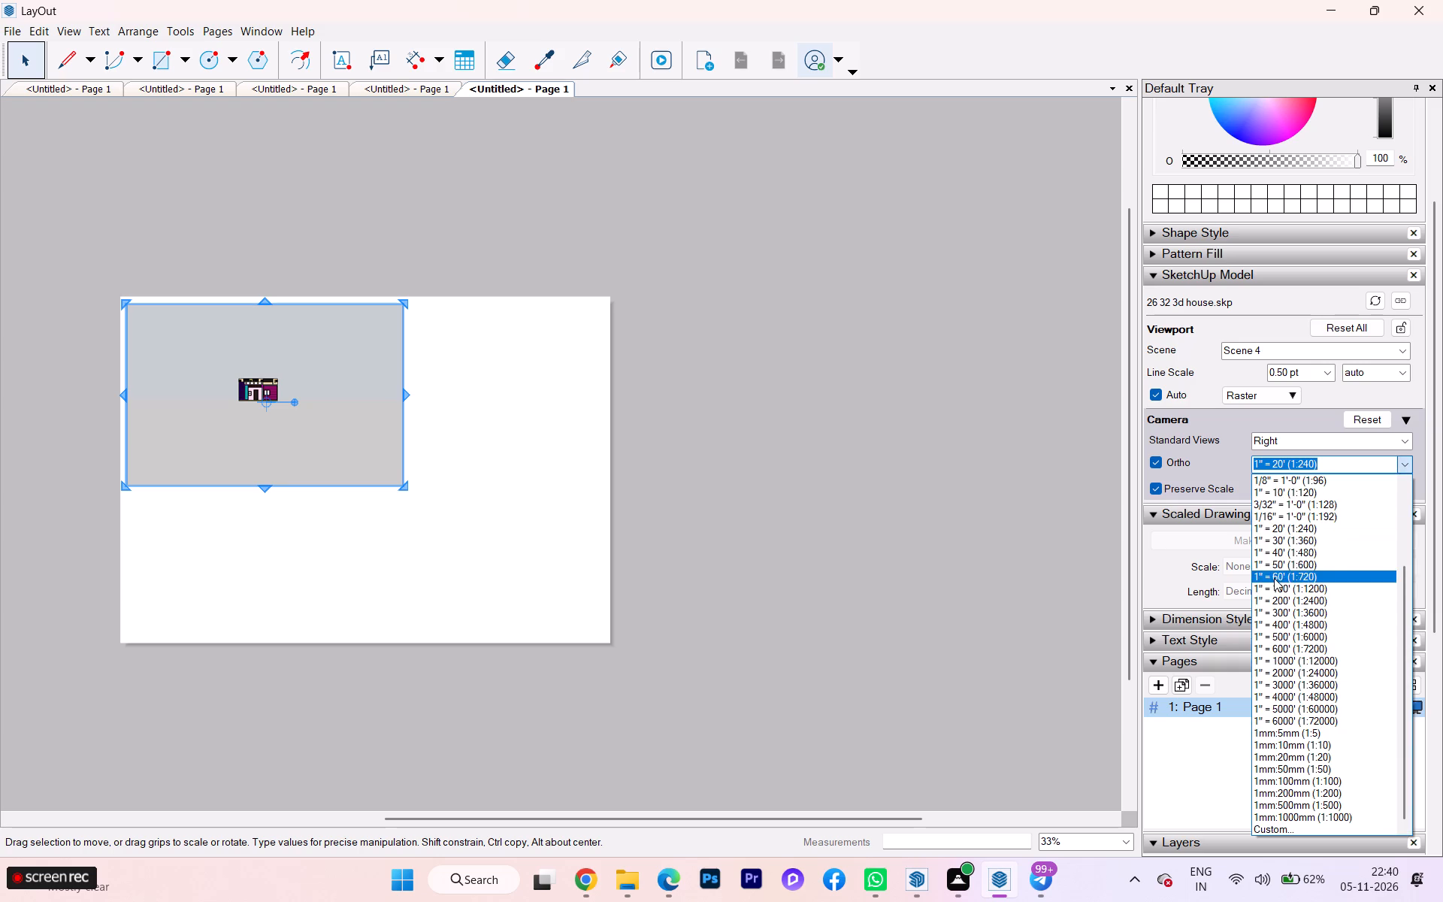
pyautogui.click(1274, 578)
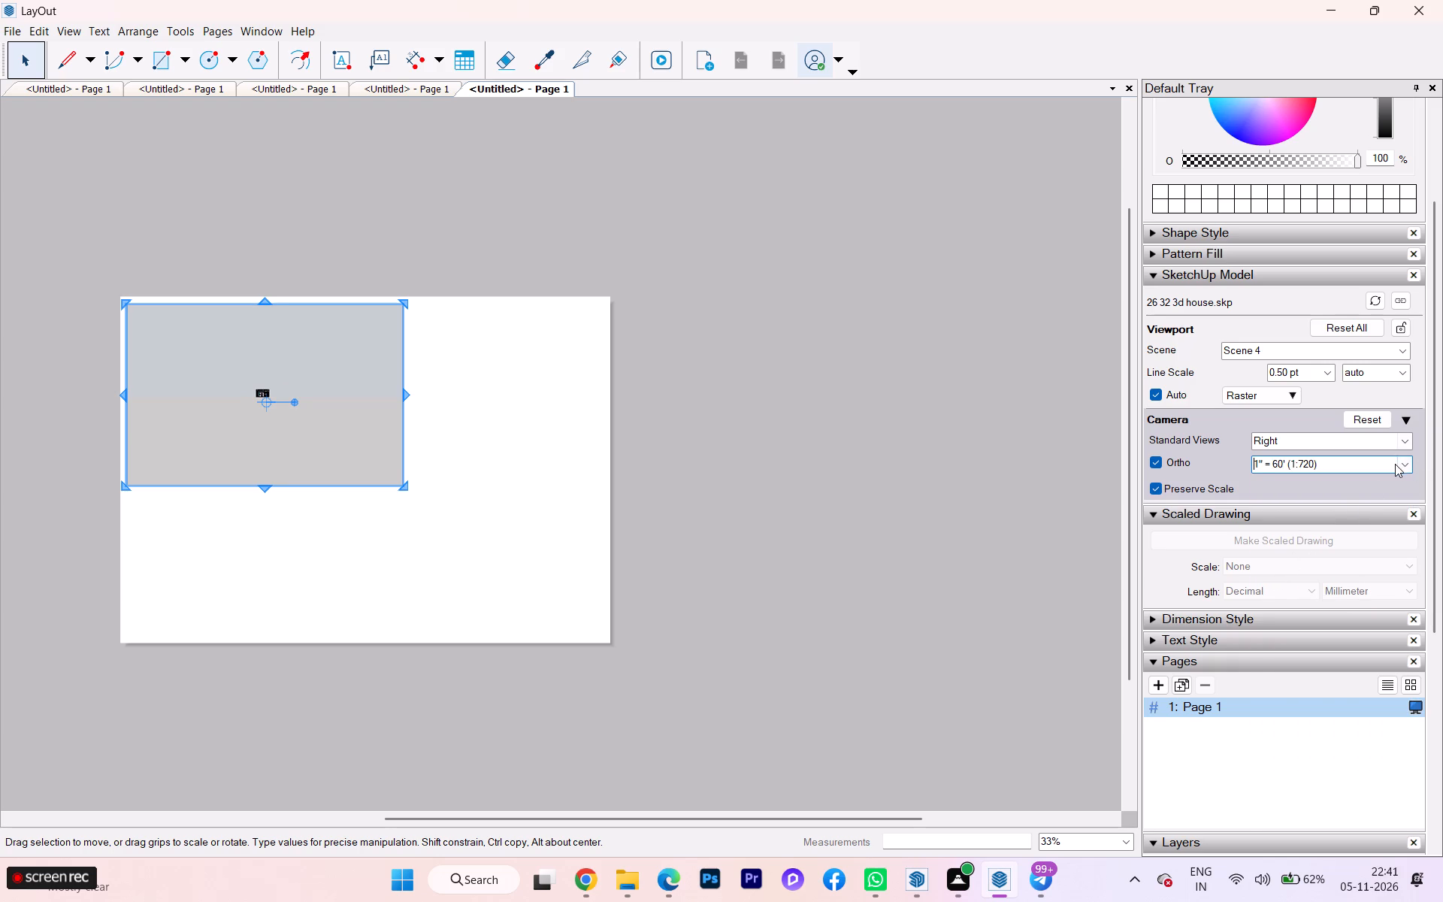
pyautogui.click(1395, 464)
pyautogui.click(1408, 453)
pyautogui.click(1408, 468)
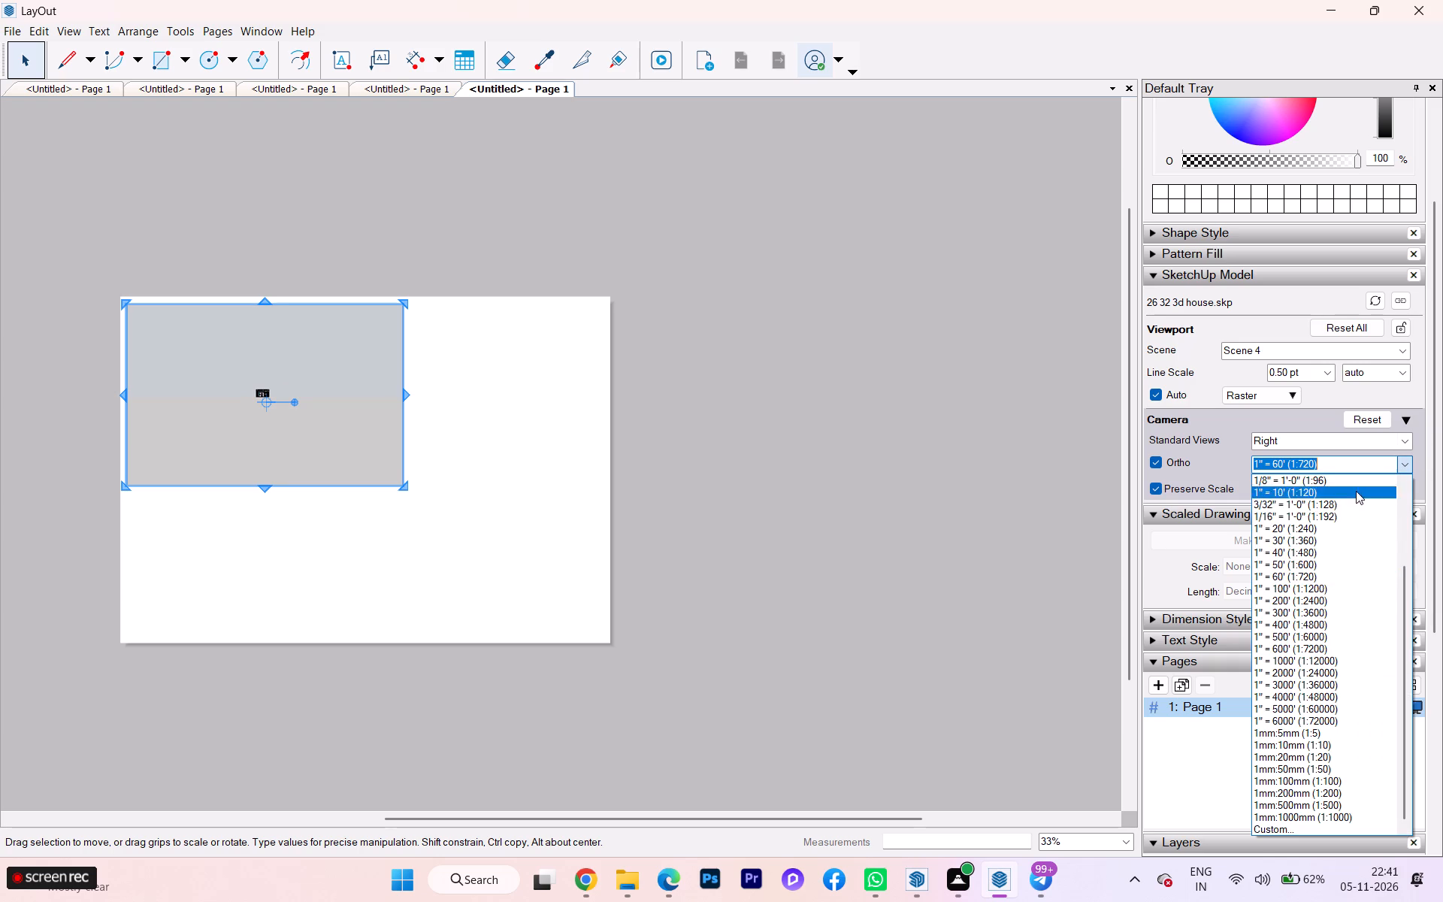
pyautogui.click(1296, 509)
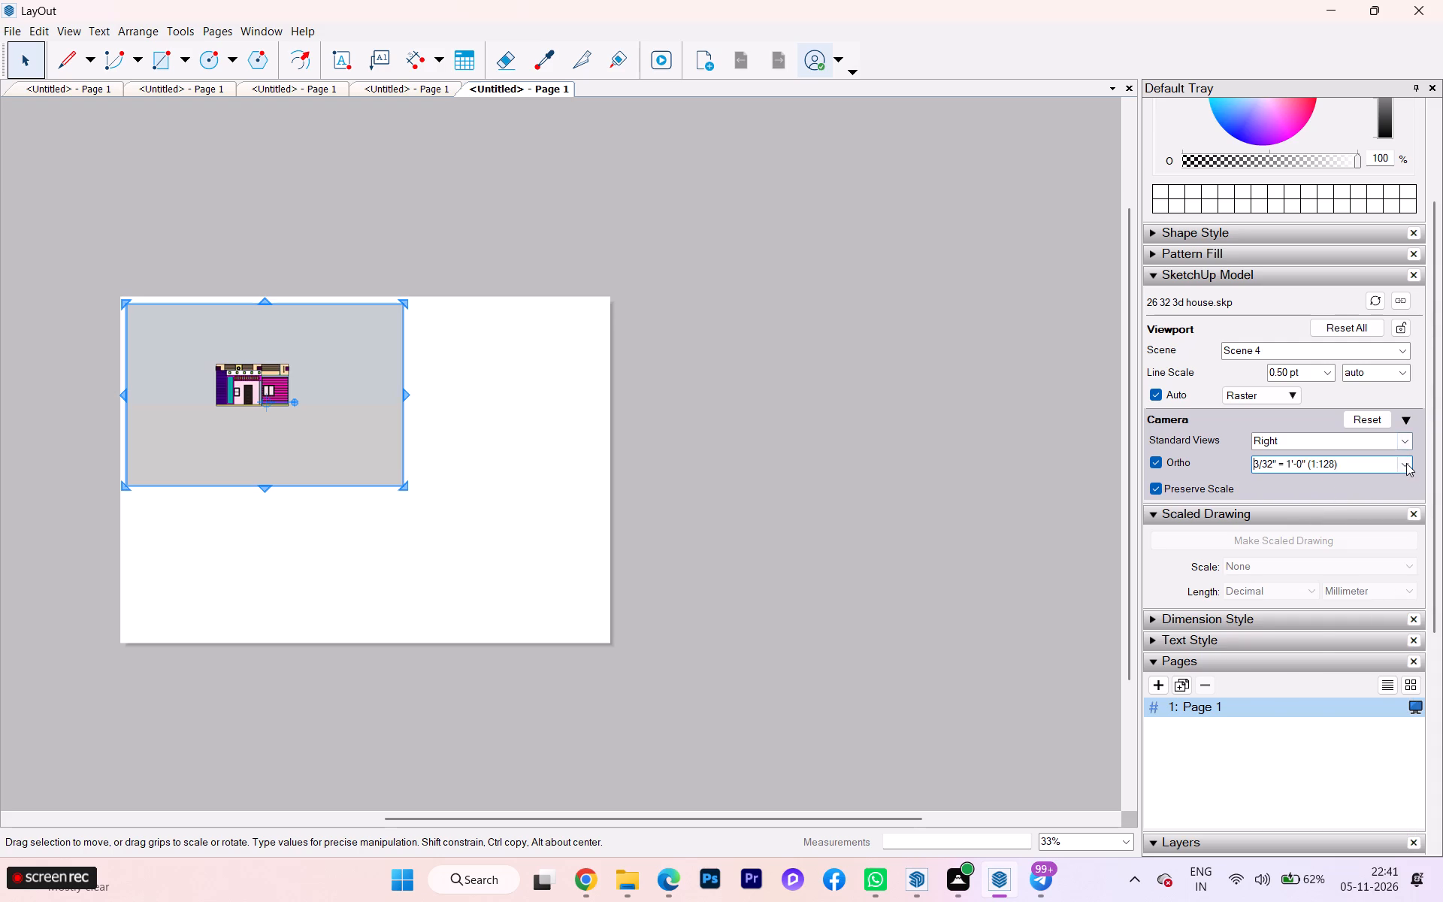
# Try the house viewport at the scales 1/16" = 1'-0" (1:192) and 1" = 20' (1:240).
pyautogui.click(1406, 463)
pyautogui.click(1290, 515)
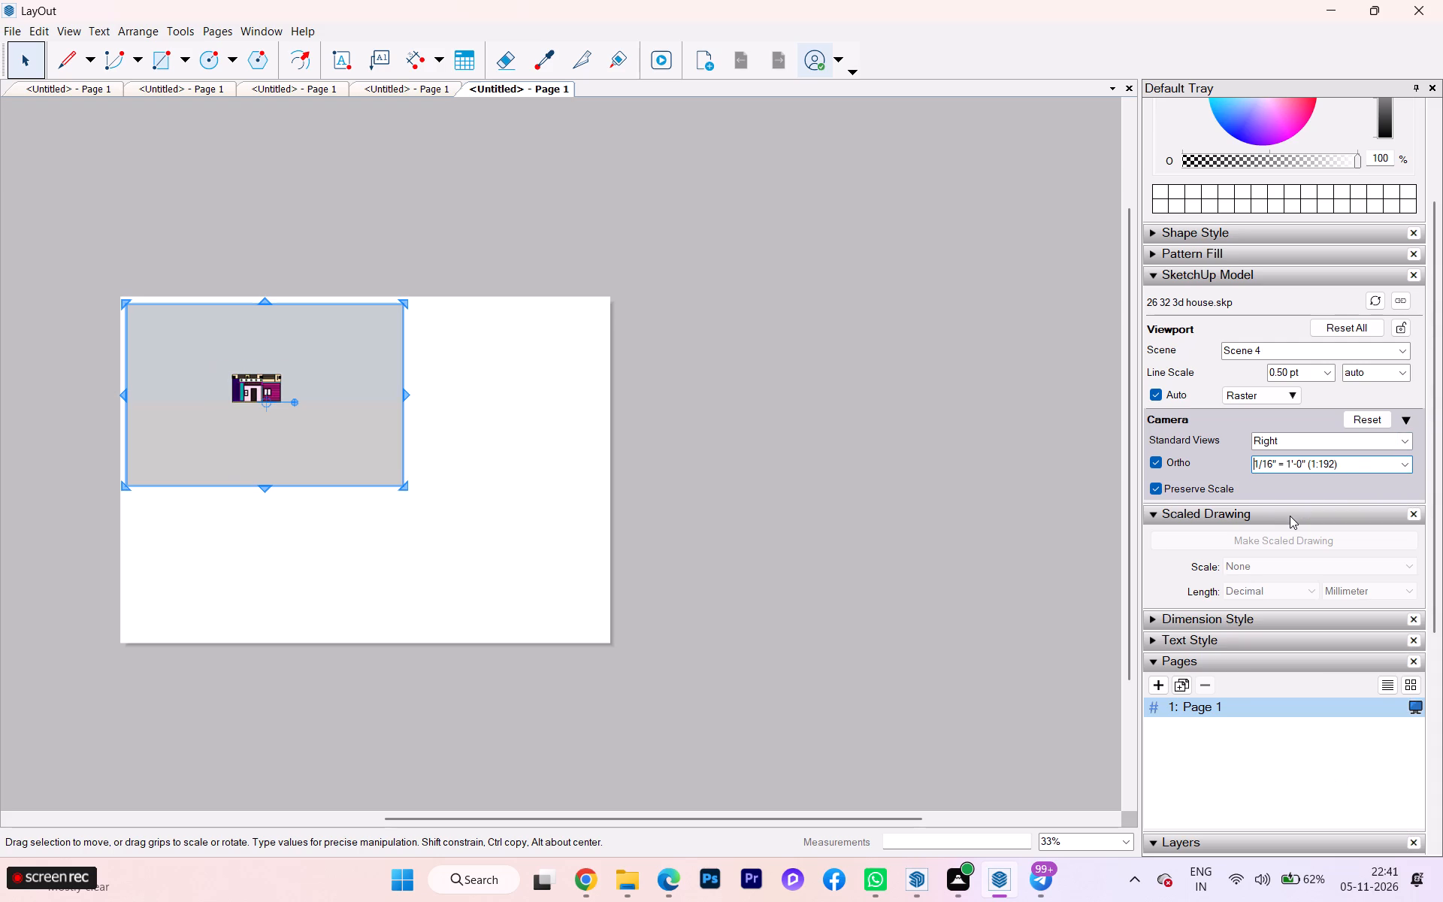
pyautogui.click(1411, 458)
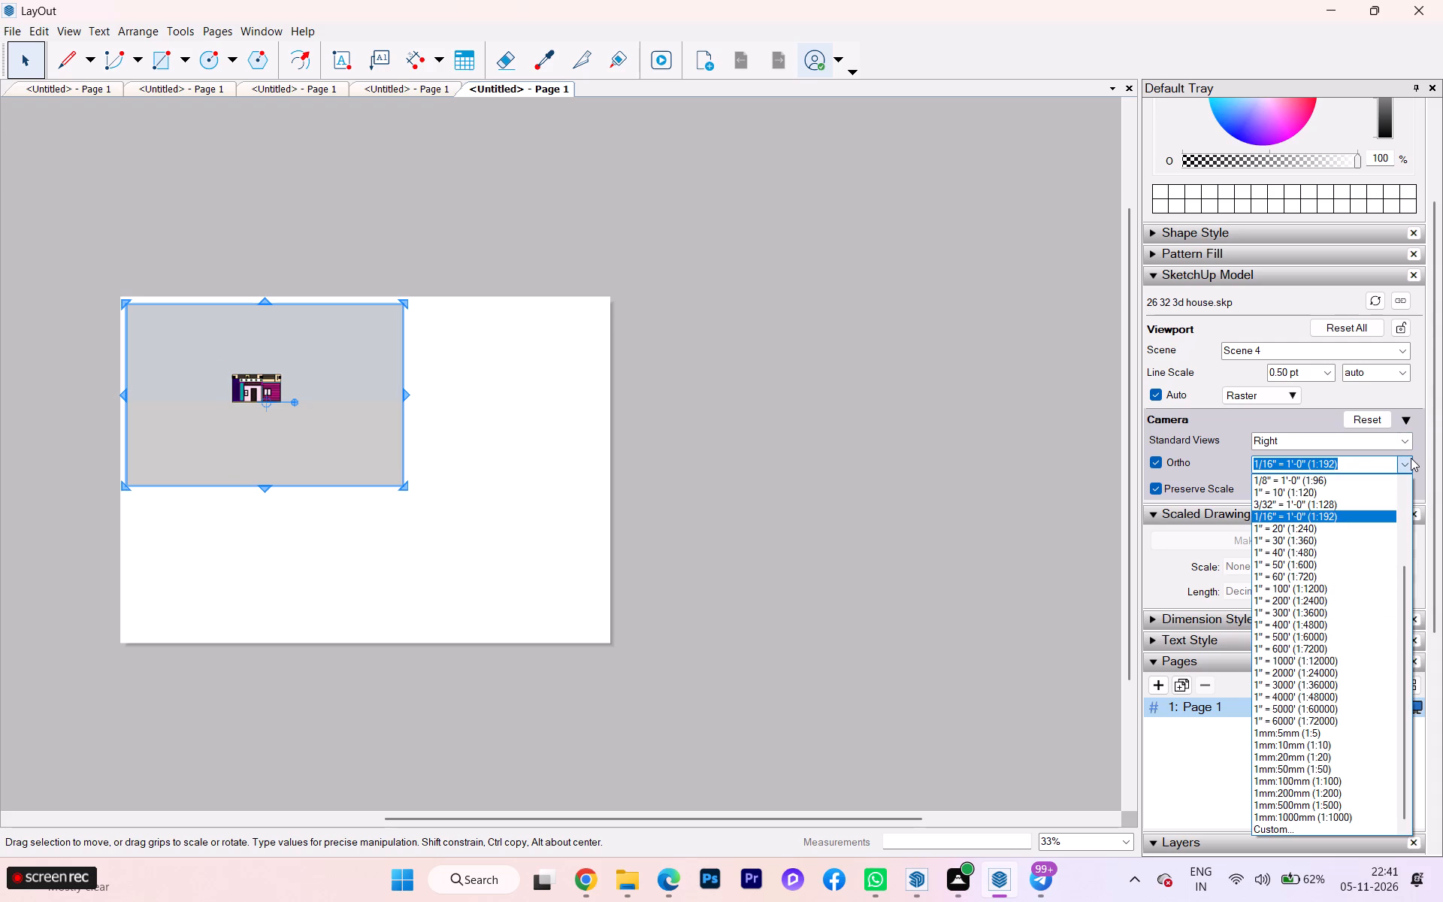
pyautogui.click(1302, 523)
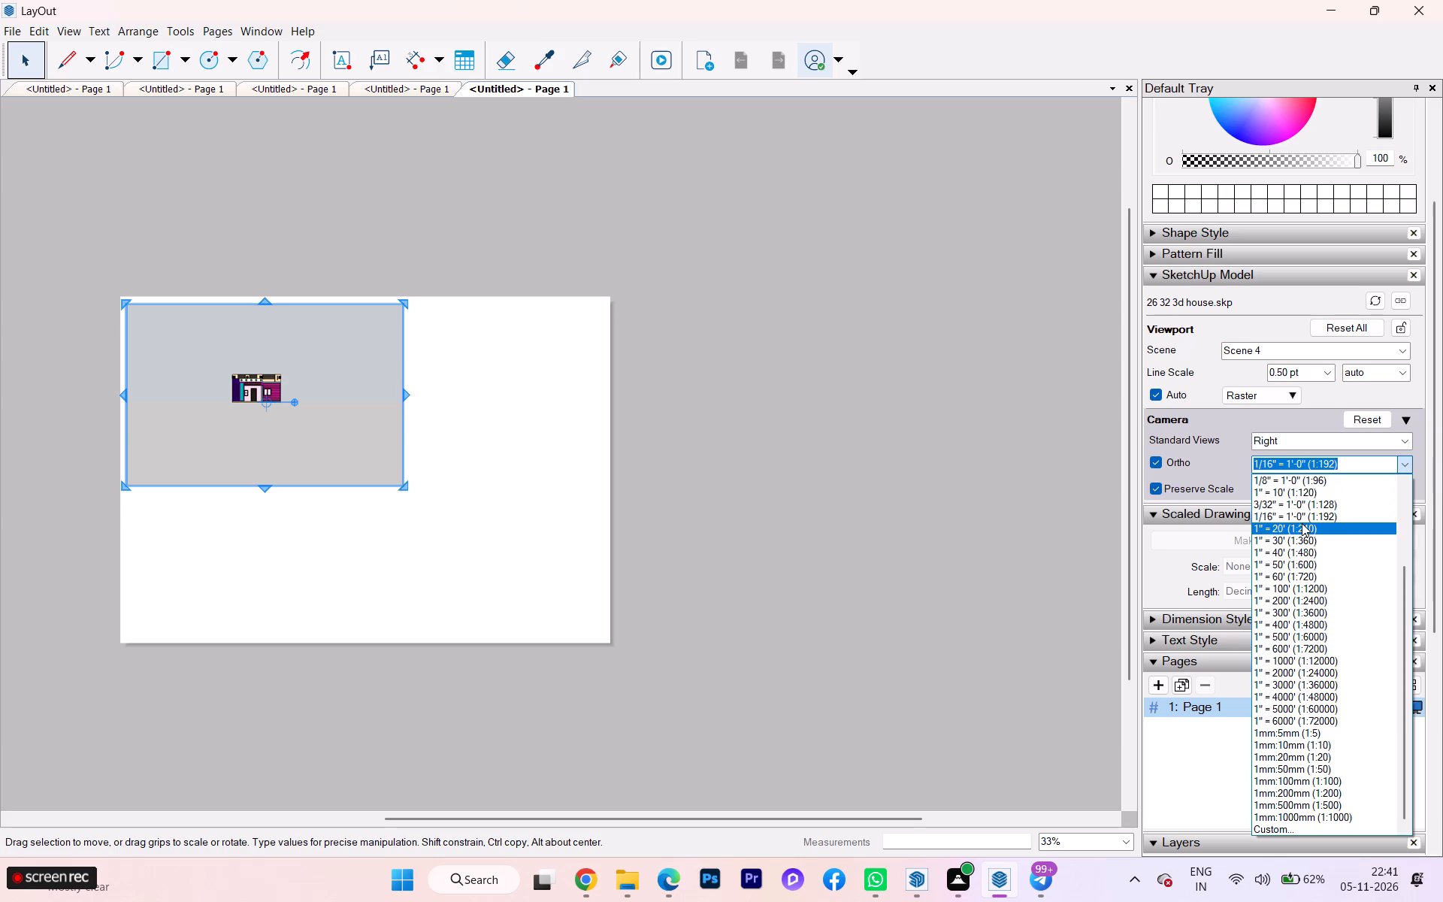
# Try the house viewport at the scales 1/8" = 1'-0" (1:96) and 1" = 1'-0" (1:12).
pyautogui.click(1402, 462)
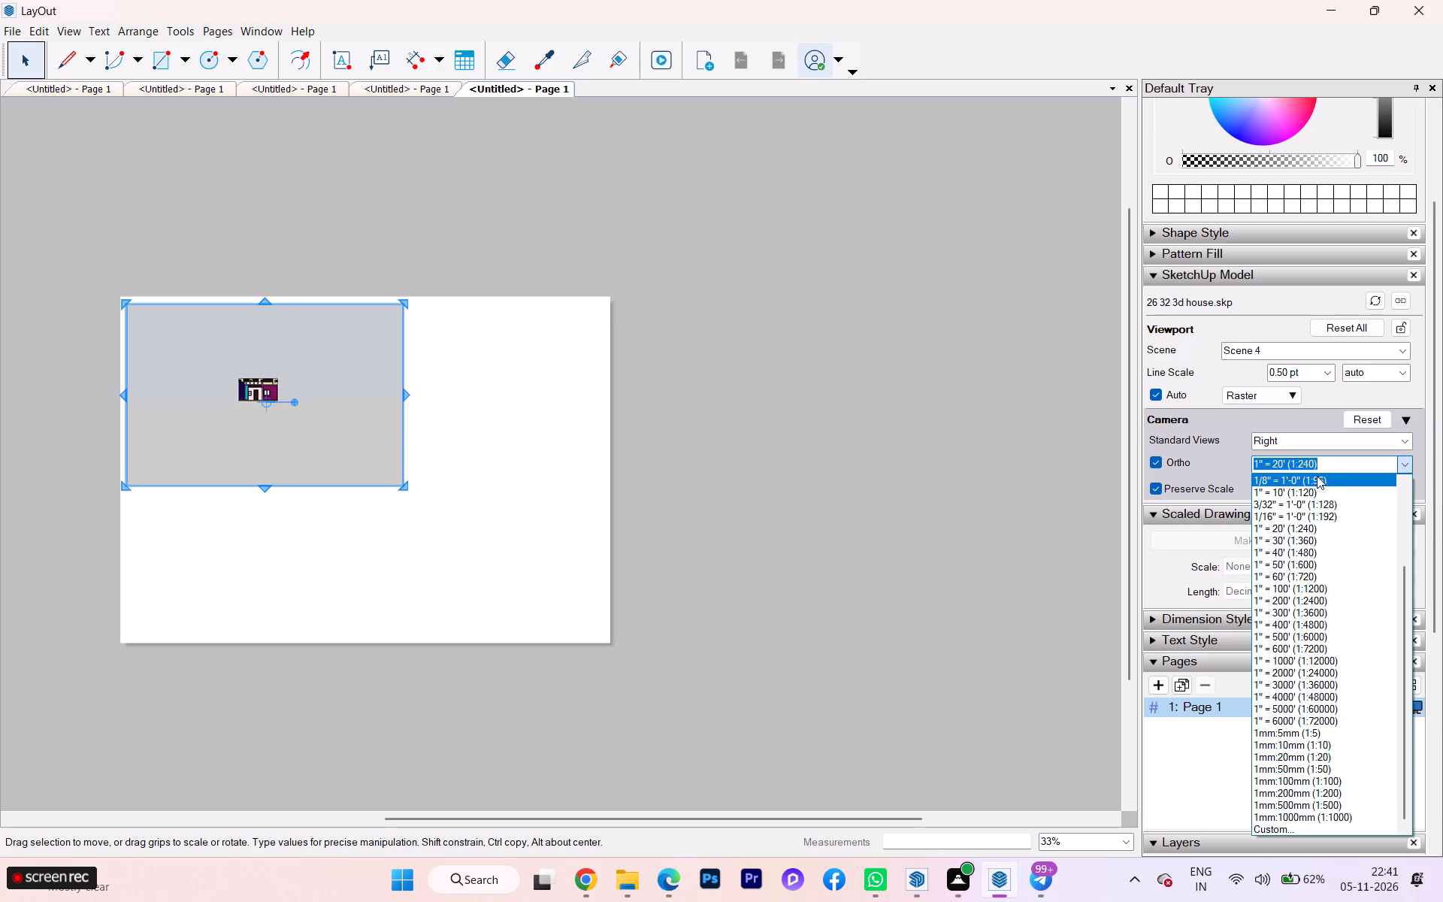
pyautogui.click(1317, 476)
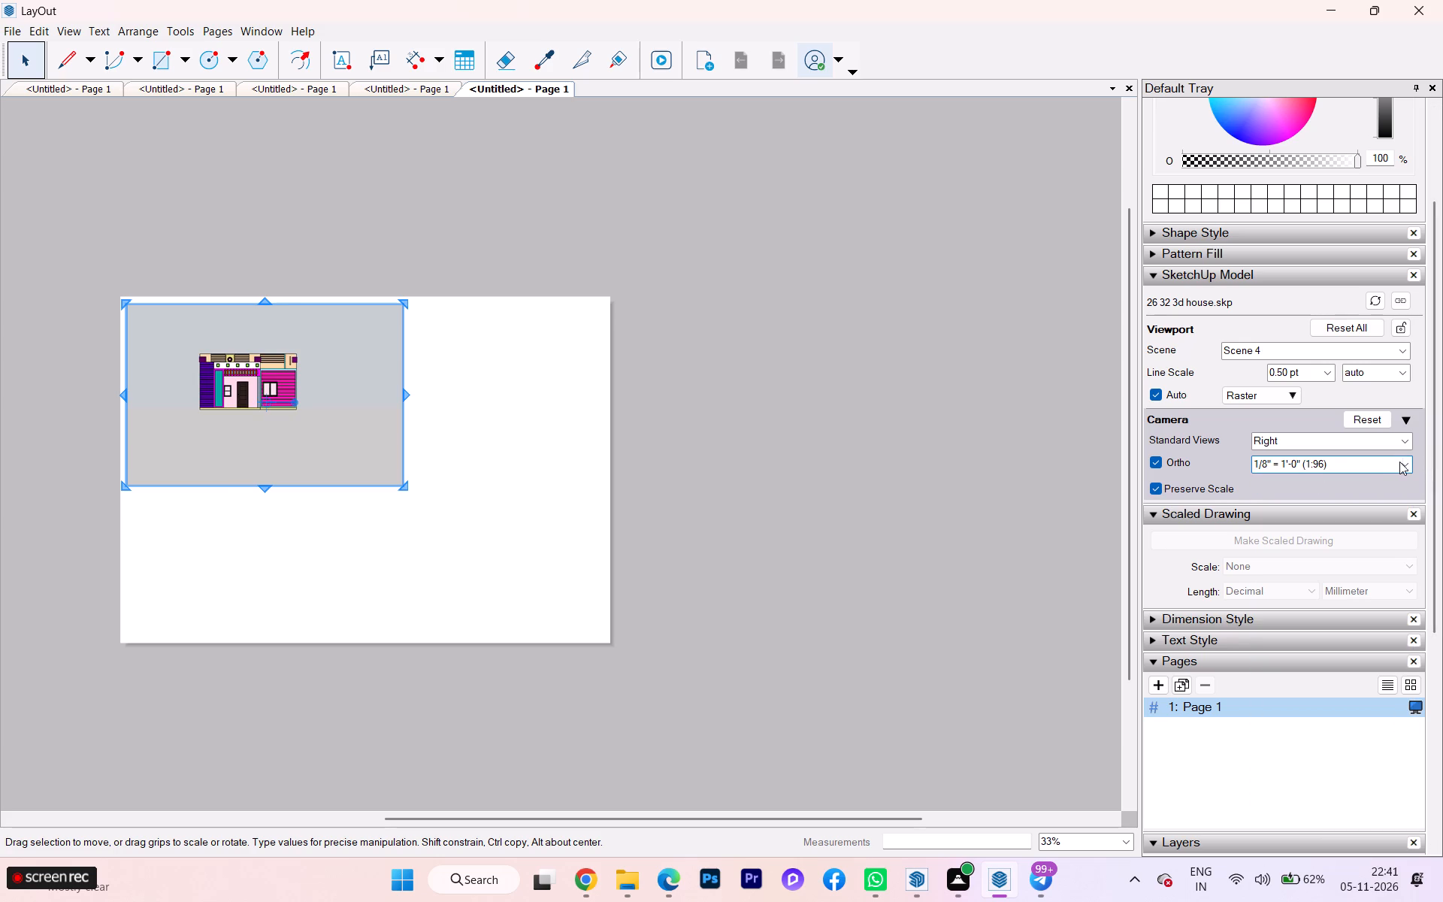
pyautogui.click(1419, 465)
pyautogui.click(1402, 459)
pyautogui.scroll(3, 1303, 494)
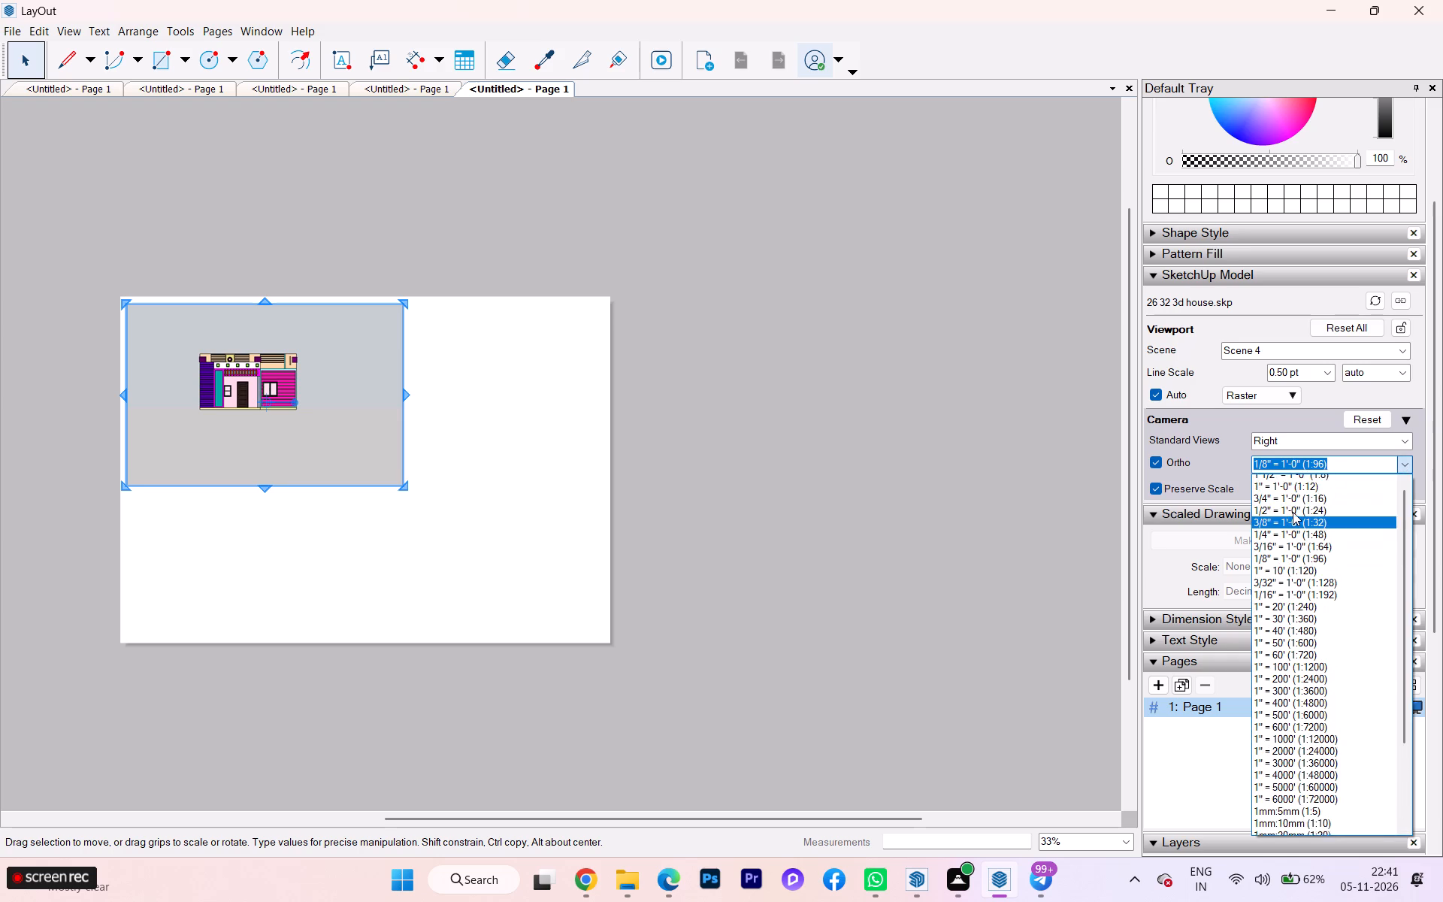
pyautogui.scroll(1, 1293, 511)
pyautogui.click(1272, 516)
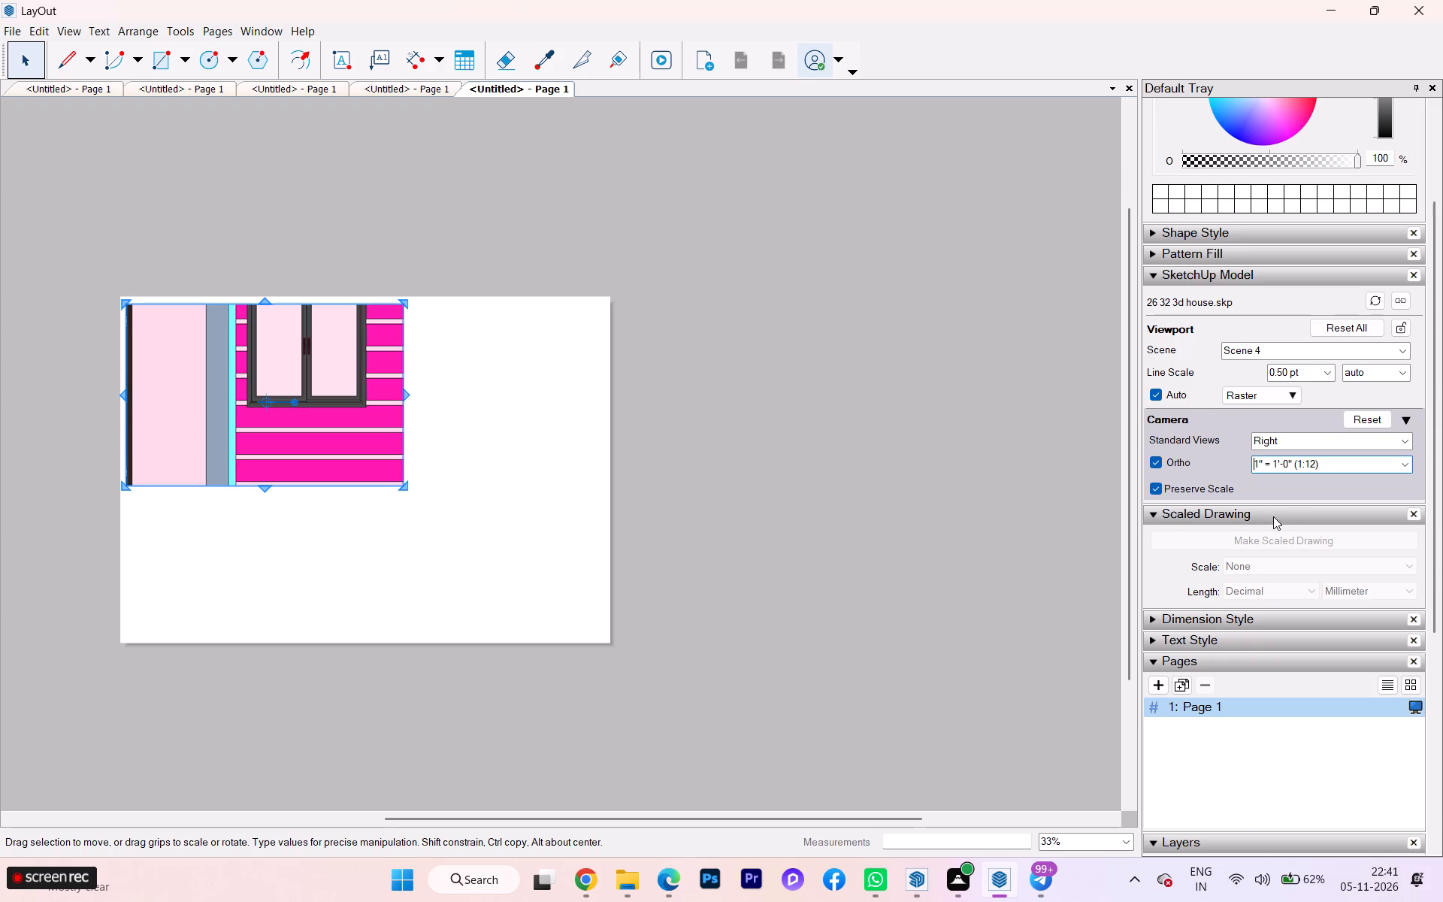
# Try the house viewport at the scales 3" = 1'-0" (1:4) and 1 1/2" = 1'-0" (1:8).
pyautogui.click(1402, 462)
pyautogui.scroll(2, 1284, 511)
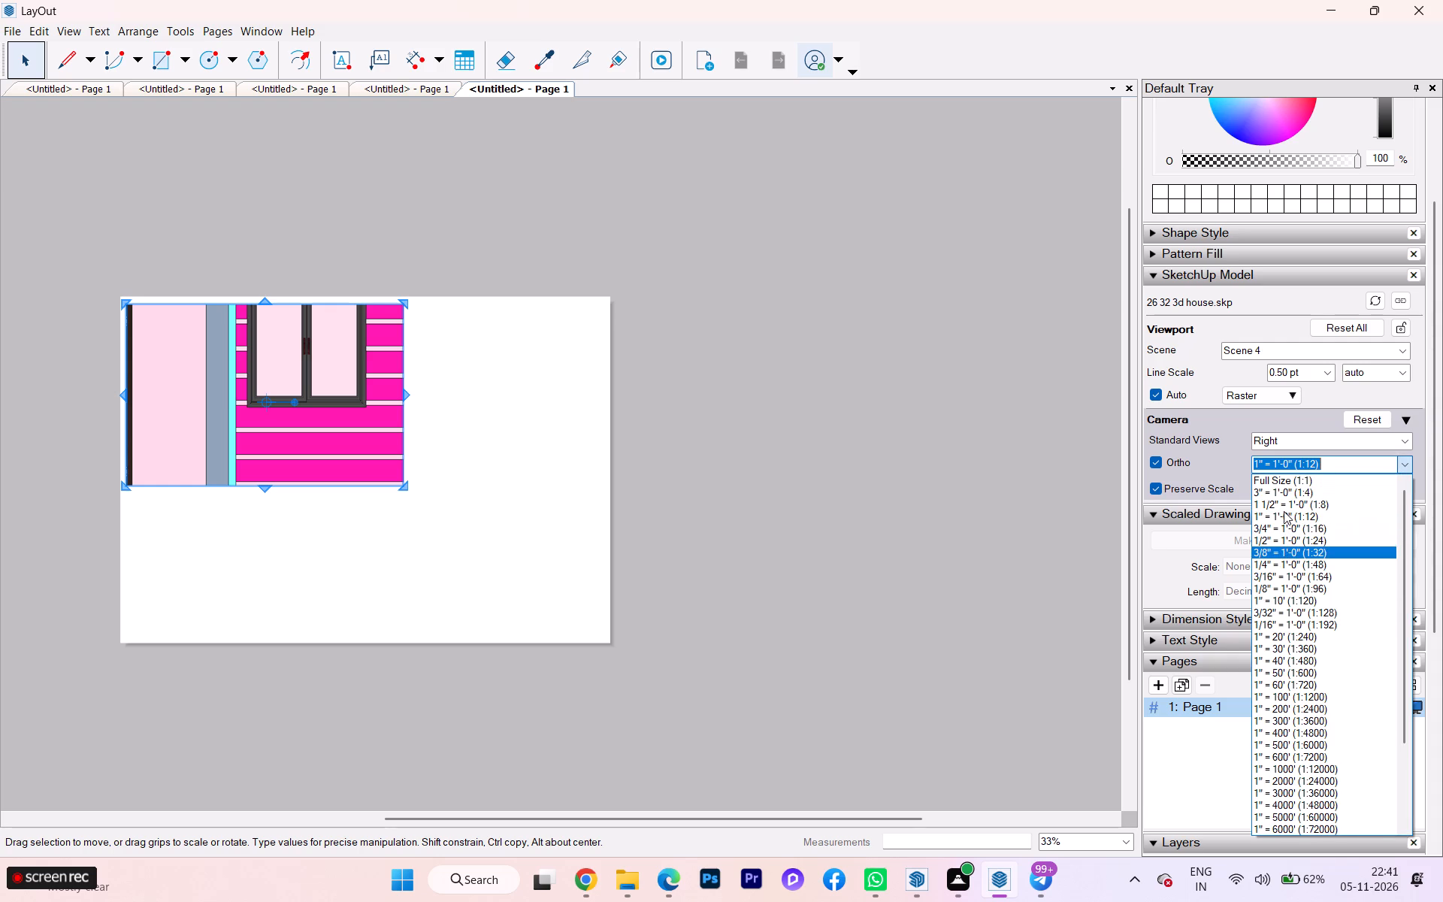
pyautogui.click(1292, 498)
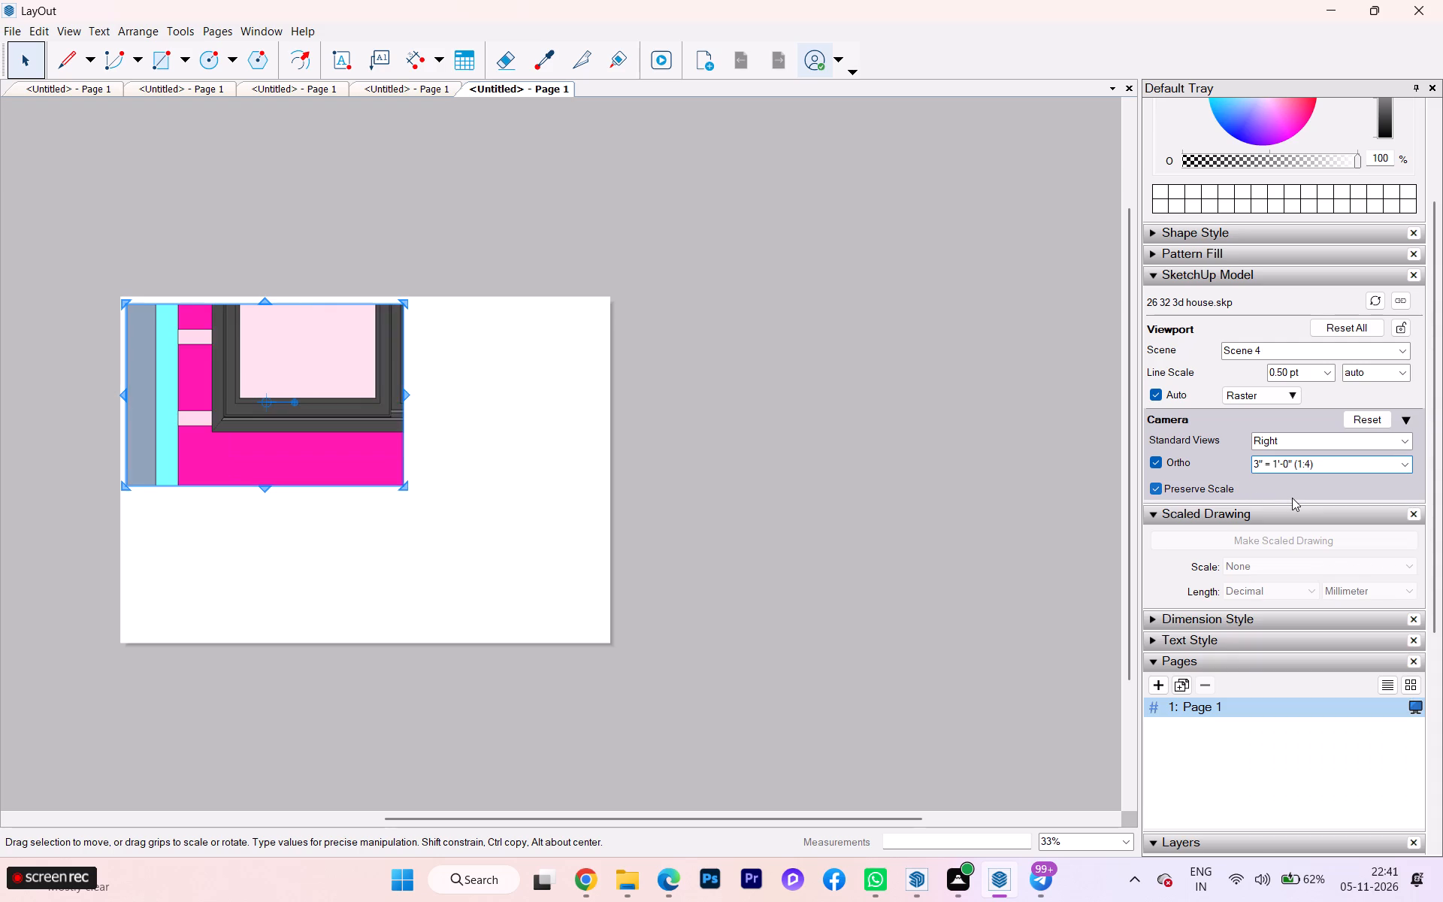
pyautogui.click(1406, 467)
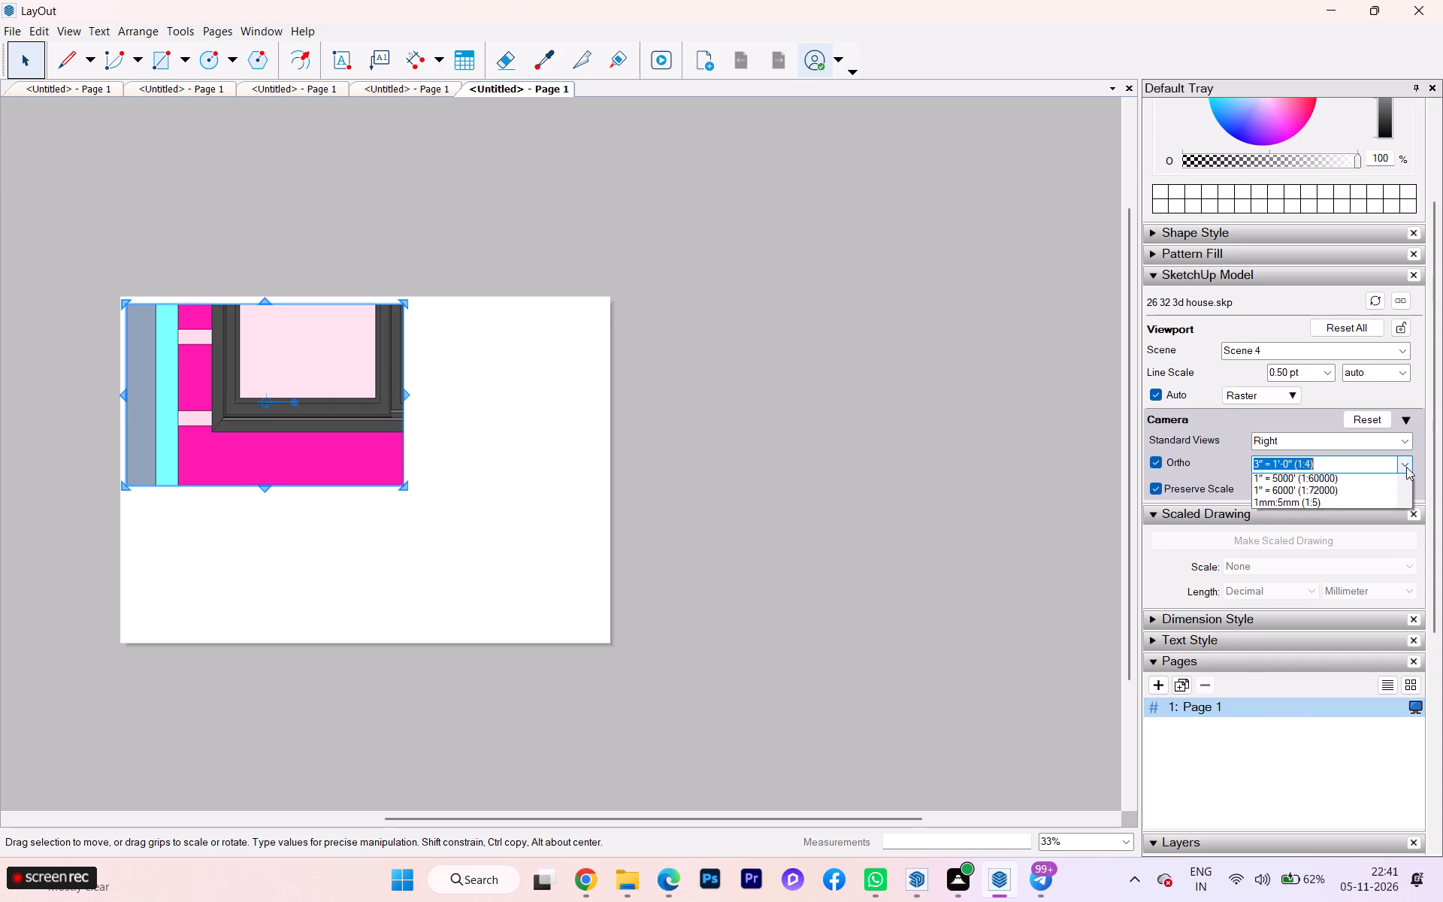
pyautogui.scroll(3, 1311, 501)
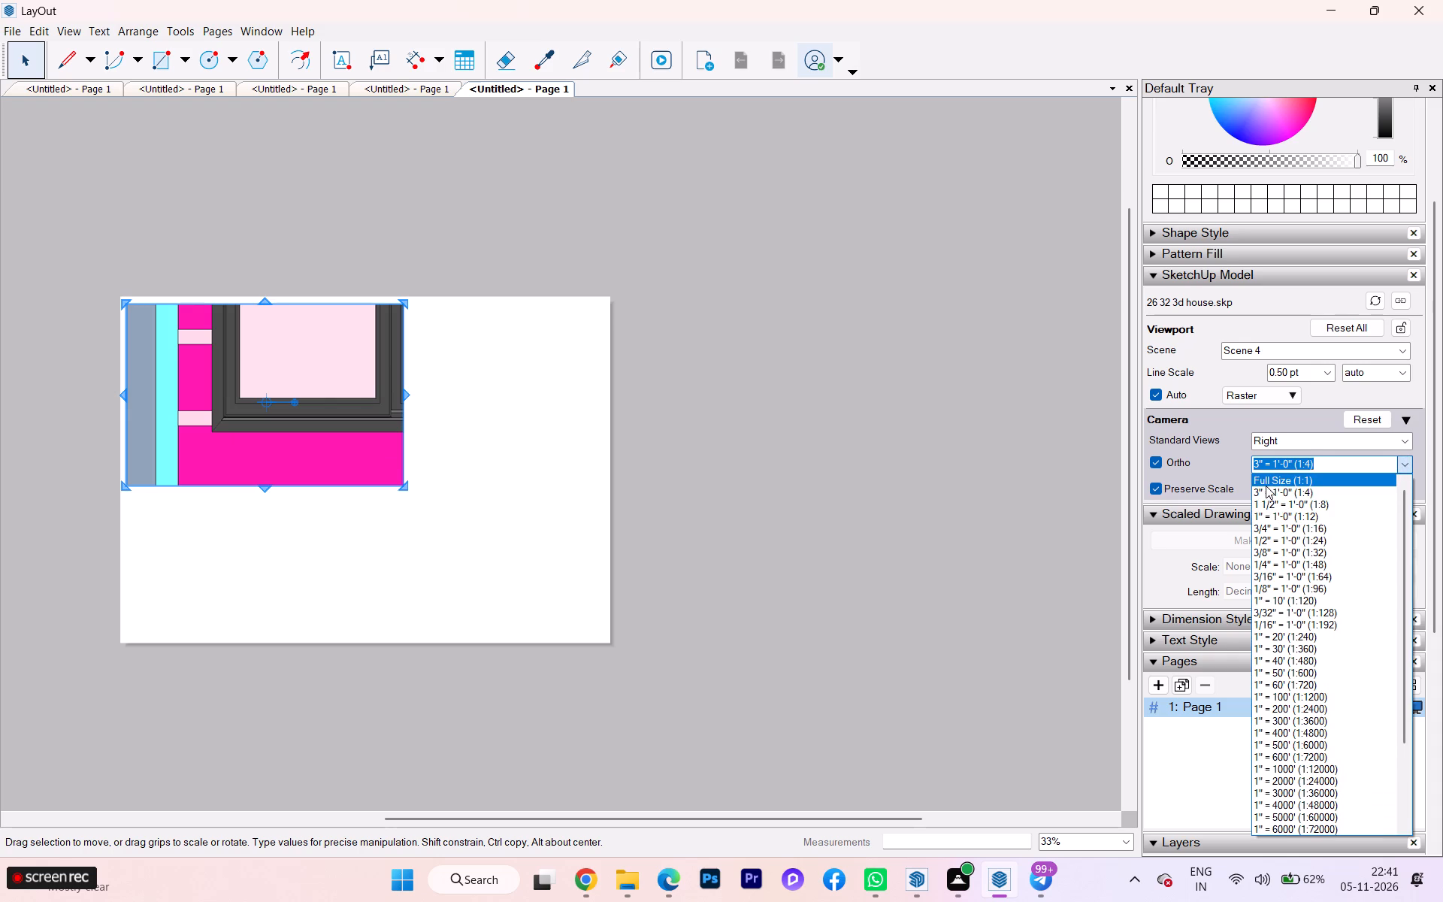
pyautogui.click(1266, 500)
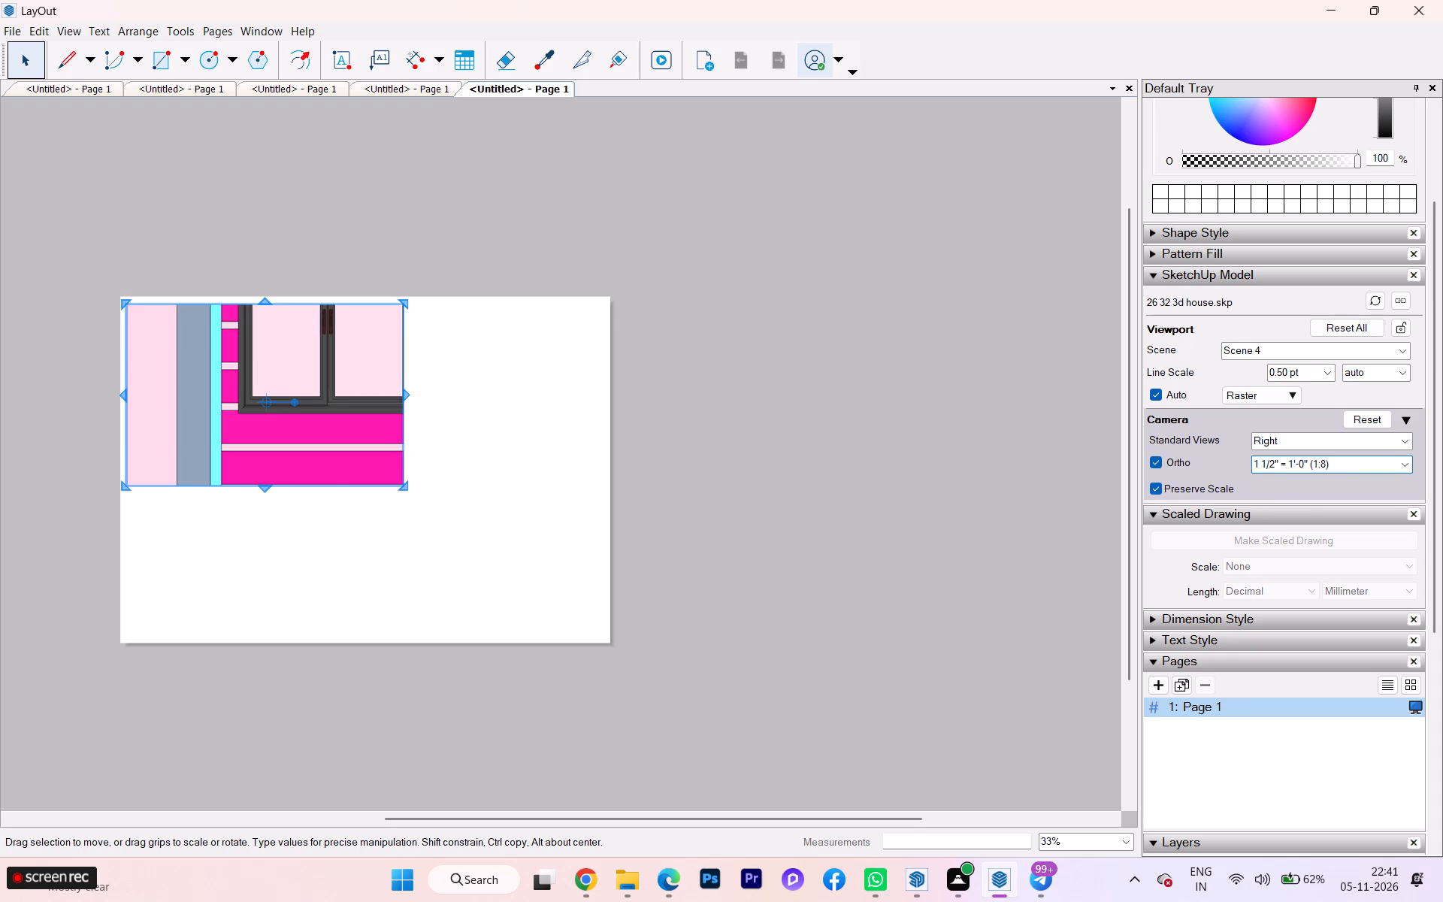
# Set the house viewport's scale to 1/2" = 1'-0" (1:24).
pyautogui.scroll(-1, 245, 379)
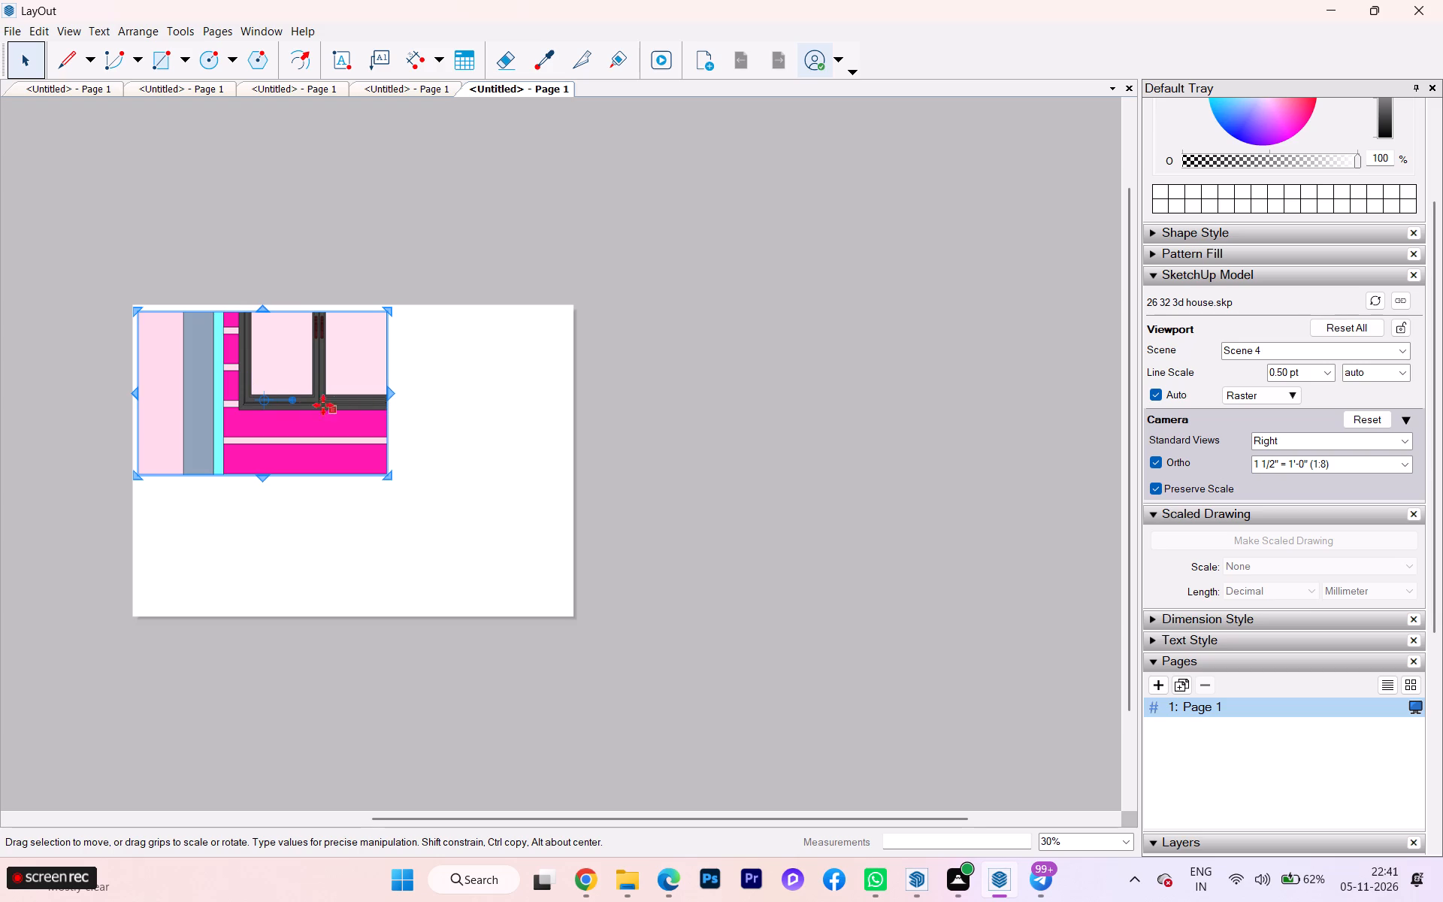
pyautogui.click(1399, 461)
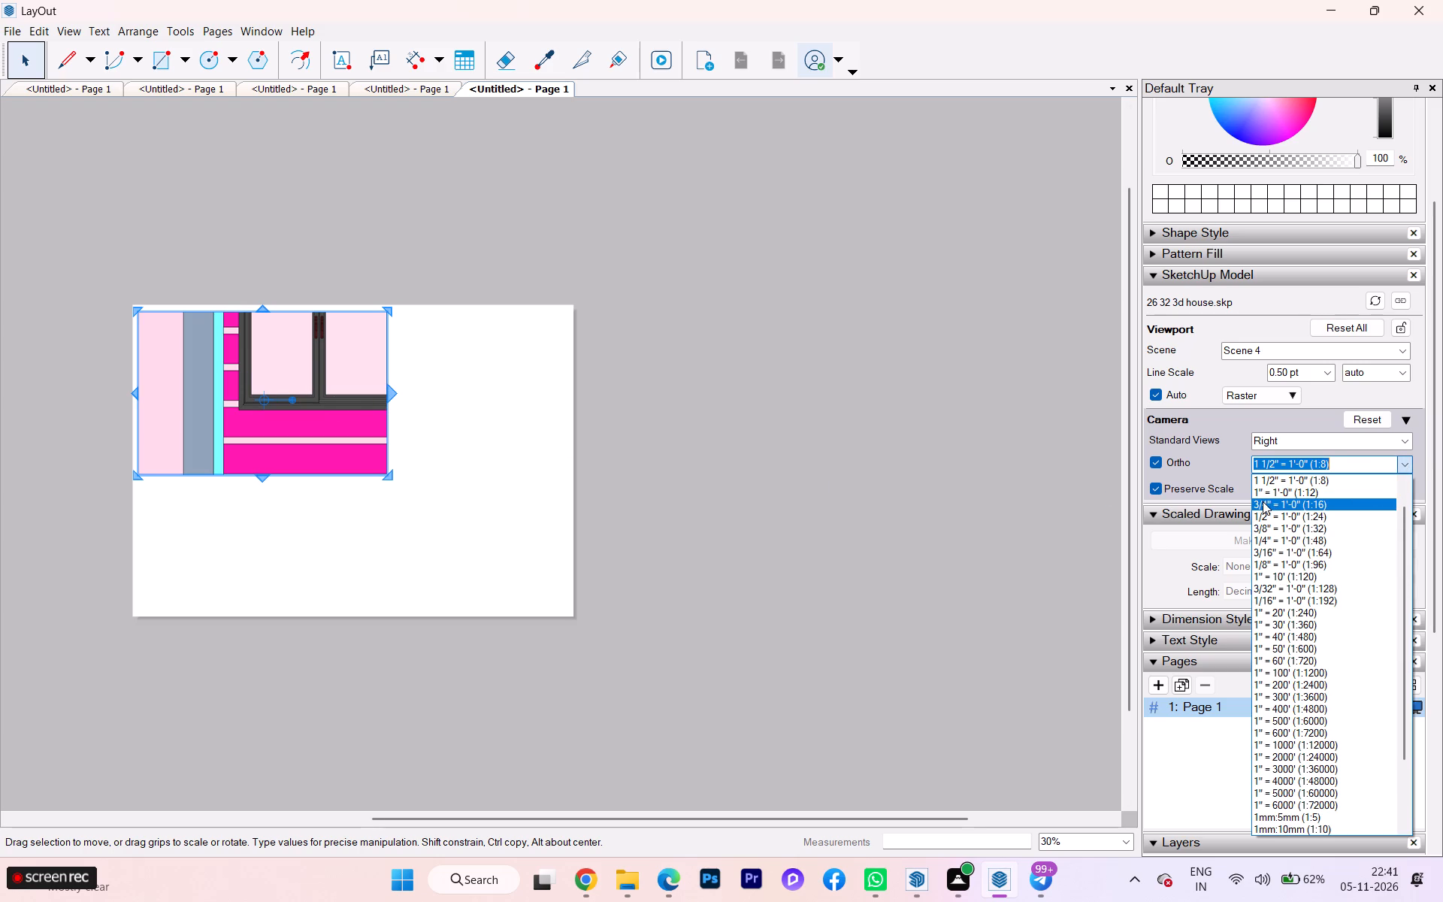
pyautogui.click(1309, 482)
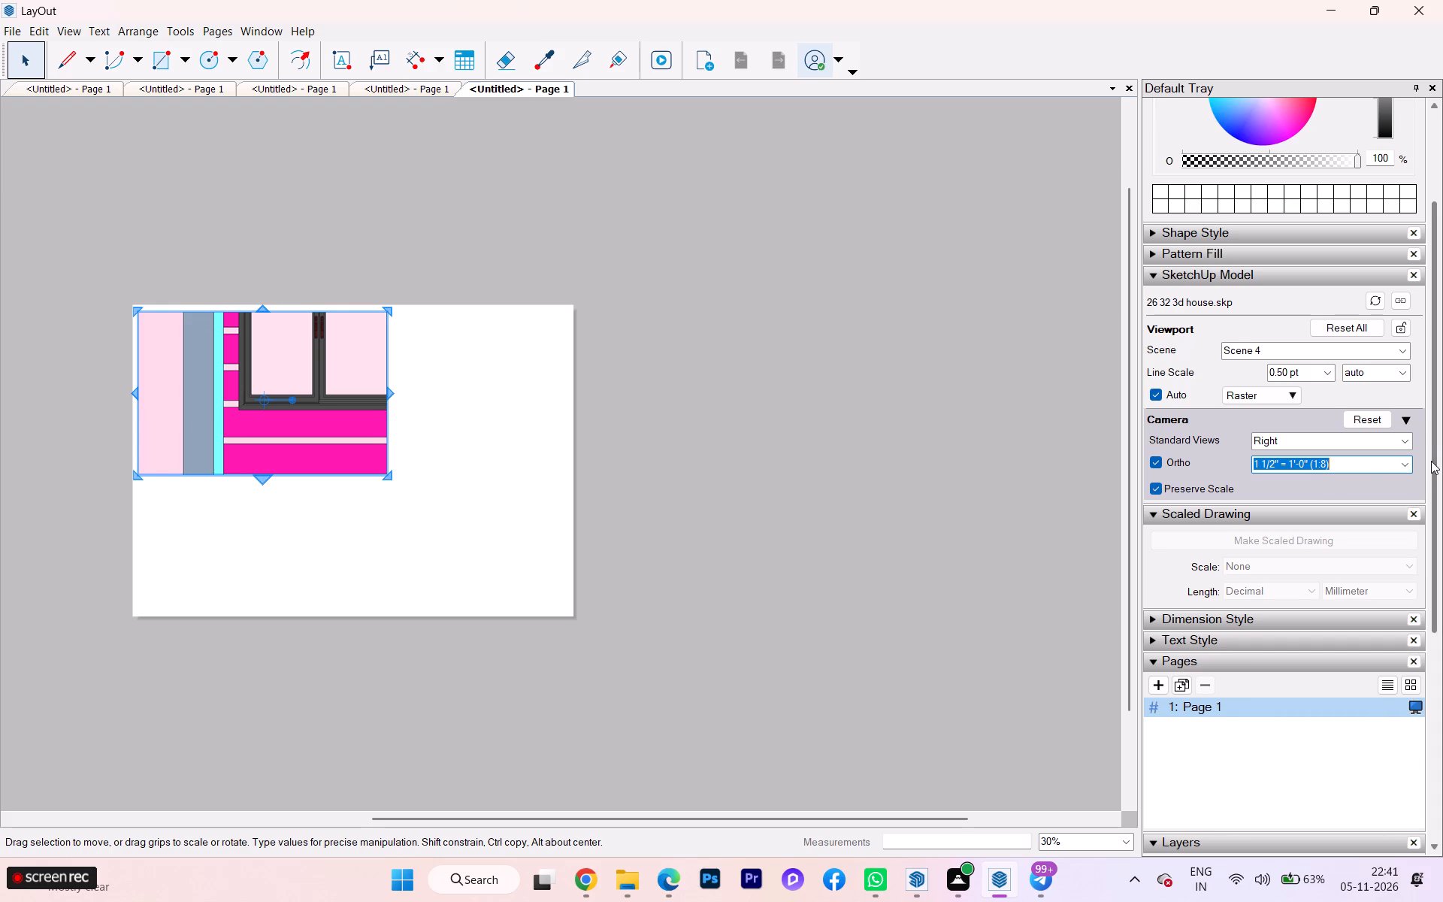
pyautogui.click(1404, 464)
pyautogui.scroll(1, 1266, 497)
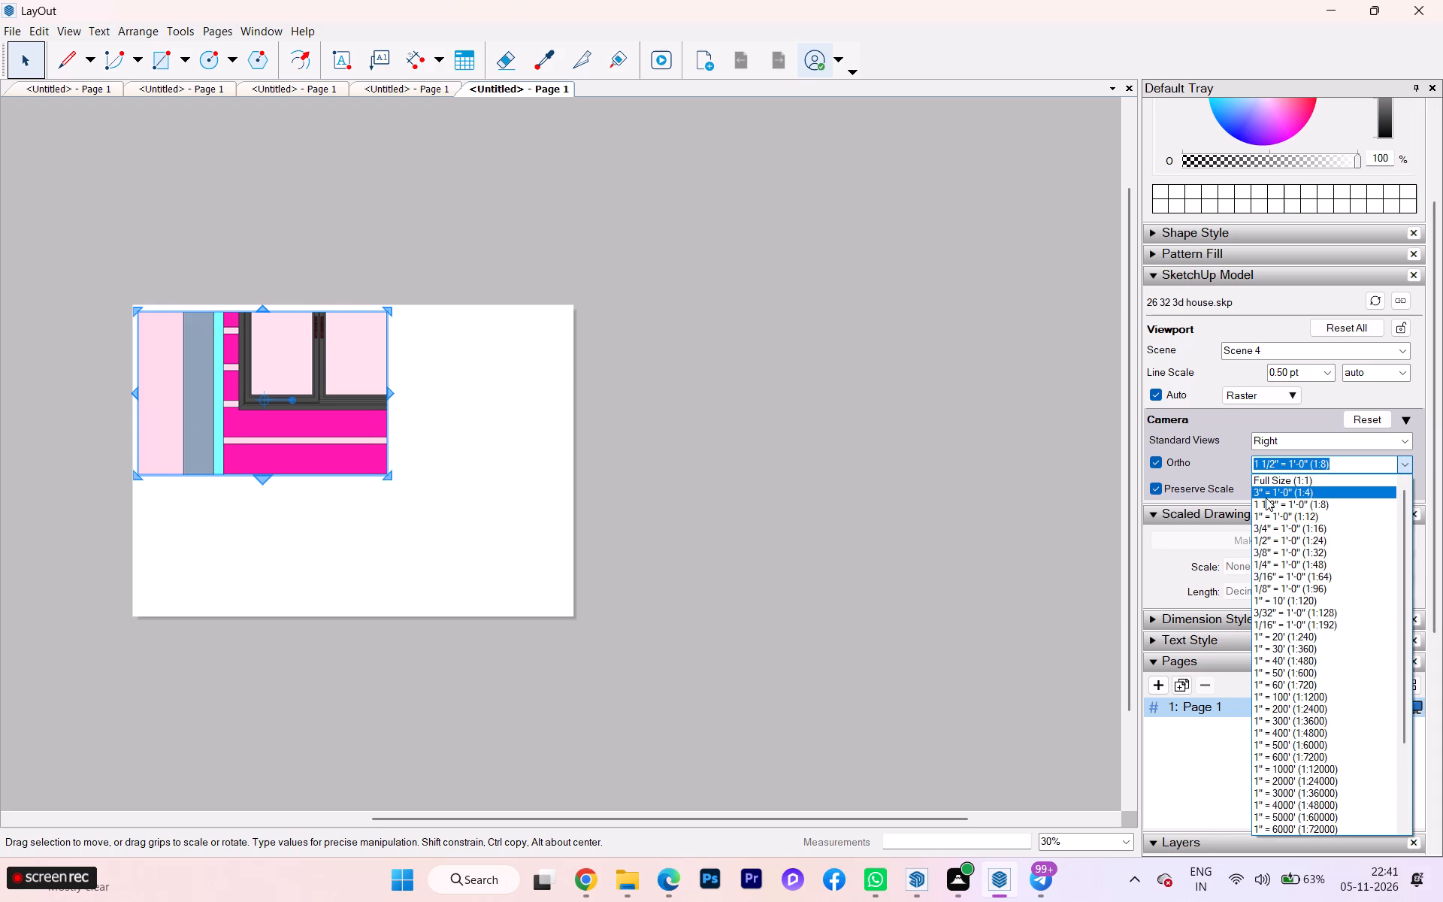
pyautogui.scroll(1, 1266, 498)
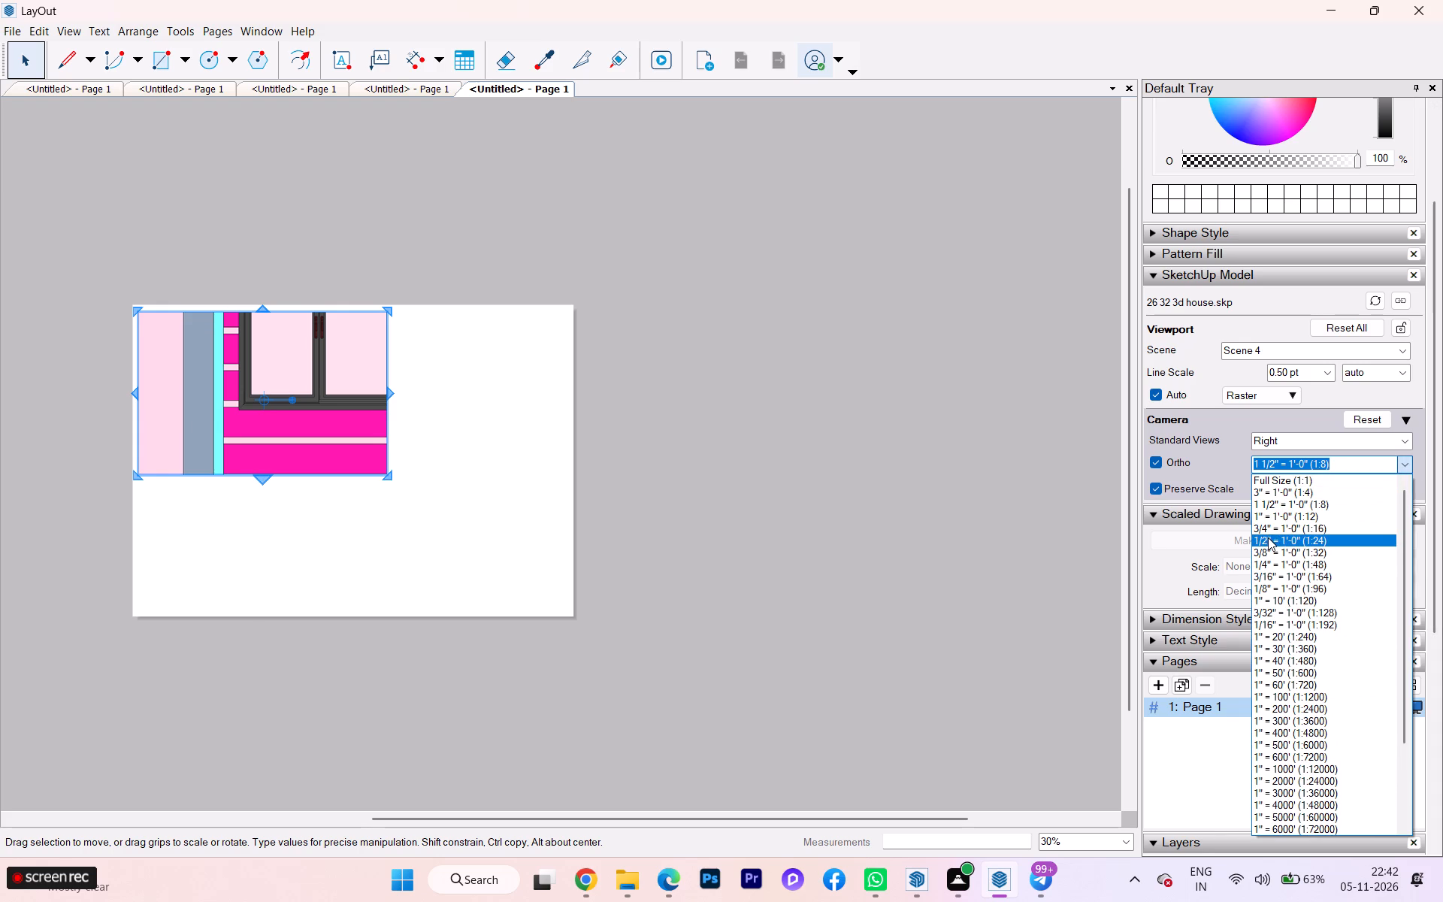
pyautogui.click(1268, 537)
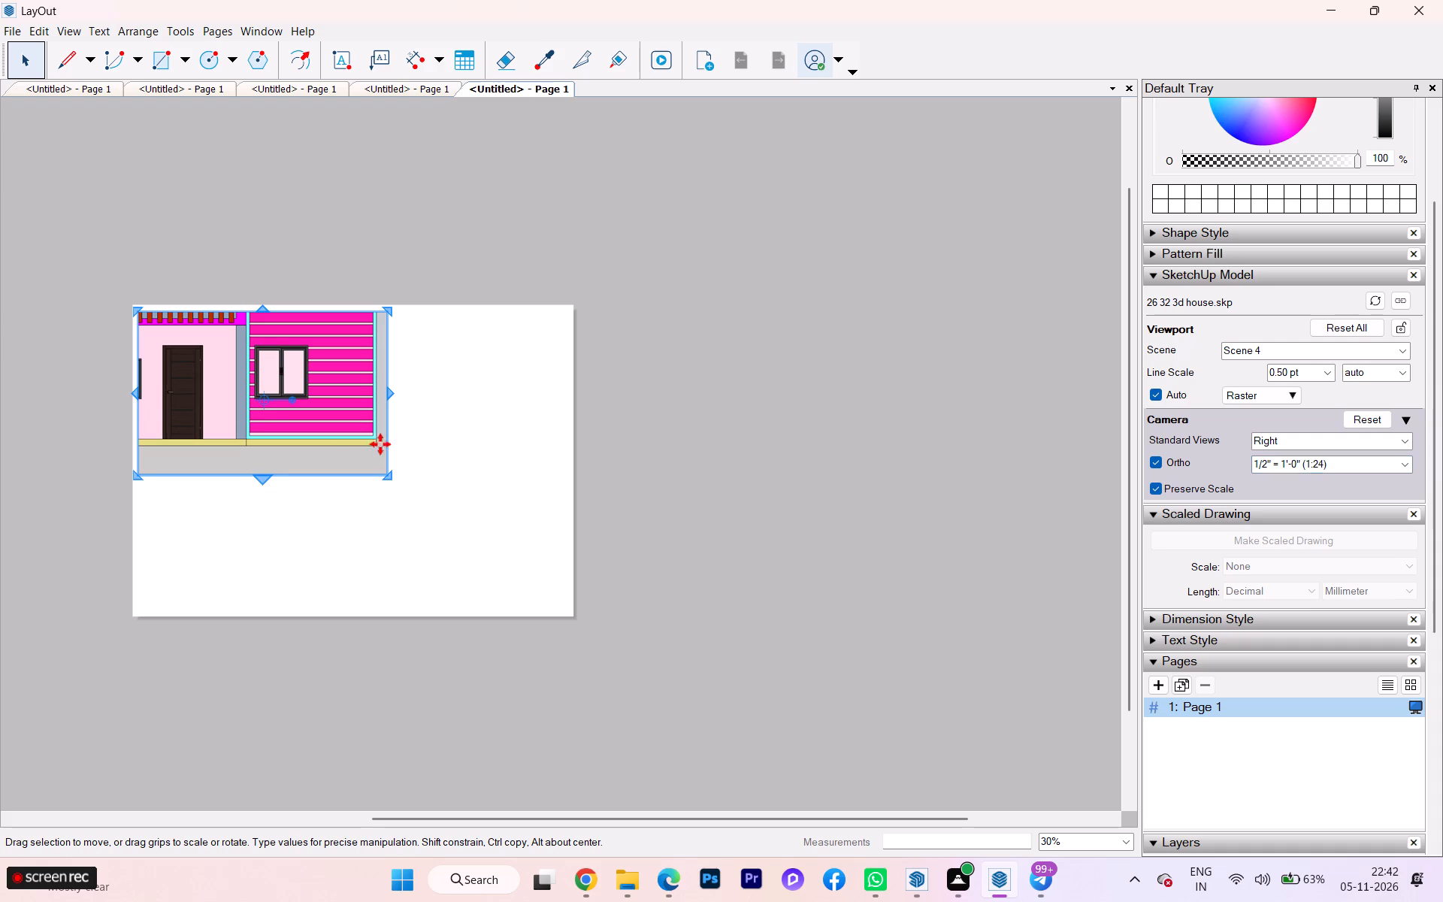
# Examine the rescaled house elevation up close and check how its viewport fits on the sheet.
pyautogui.scroll(-1, 273, 400)
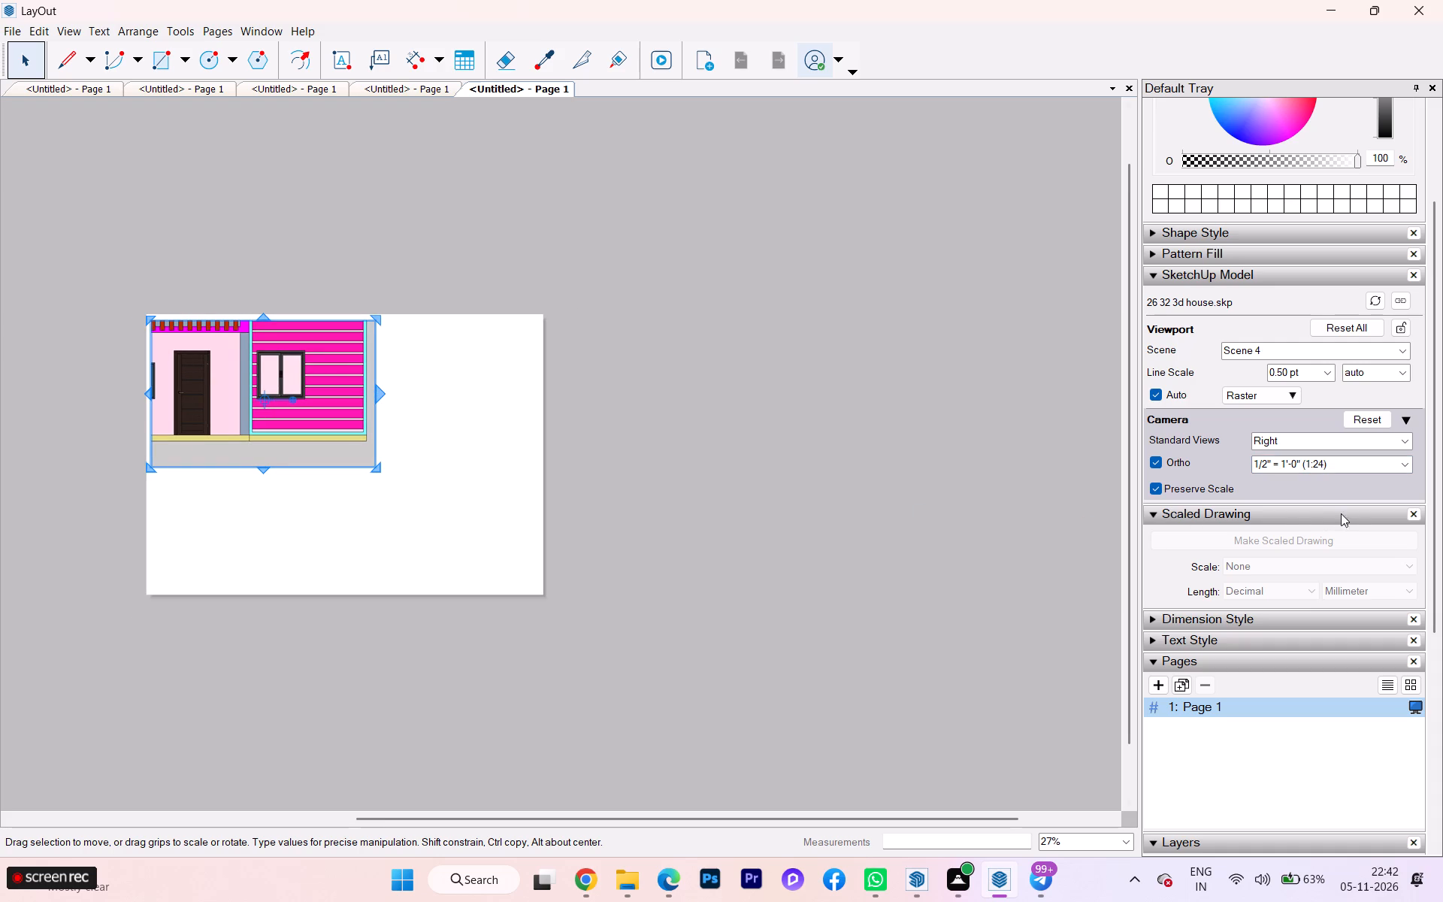
pyautogui.scroll(-2, 473, 456)
pyautogui.scroll(5, 471, 455)
pyautogui.scroll(-3, 998, 410)
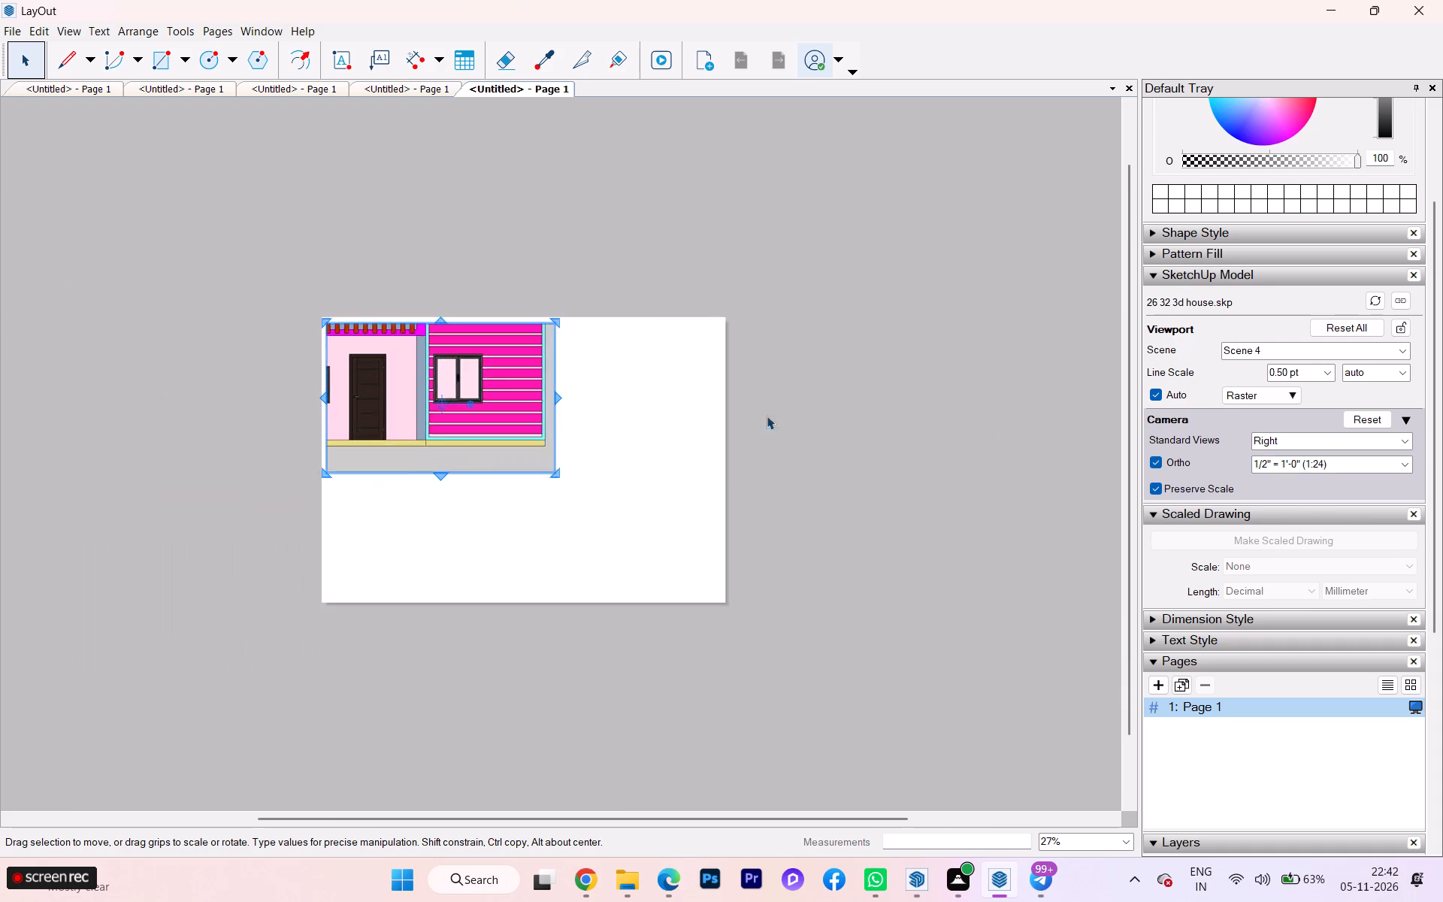
pyautogui.scroll(1, 664, 397)
pyautogui.scroll(-7, 663, 397)
pyautogui.scroll(2, 663, 397)
pyautogui.scroll(2, 545, 404)
pyautogui.scroll(3, 1142, 506)
pyautogui.scroll(5, 992, 509)
pyautogui.scroll(-1, 992, 509)
pyautogui.scroll(3, 992, 509)
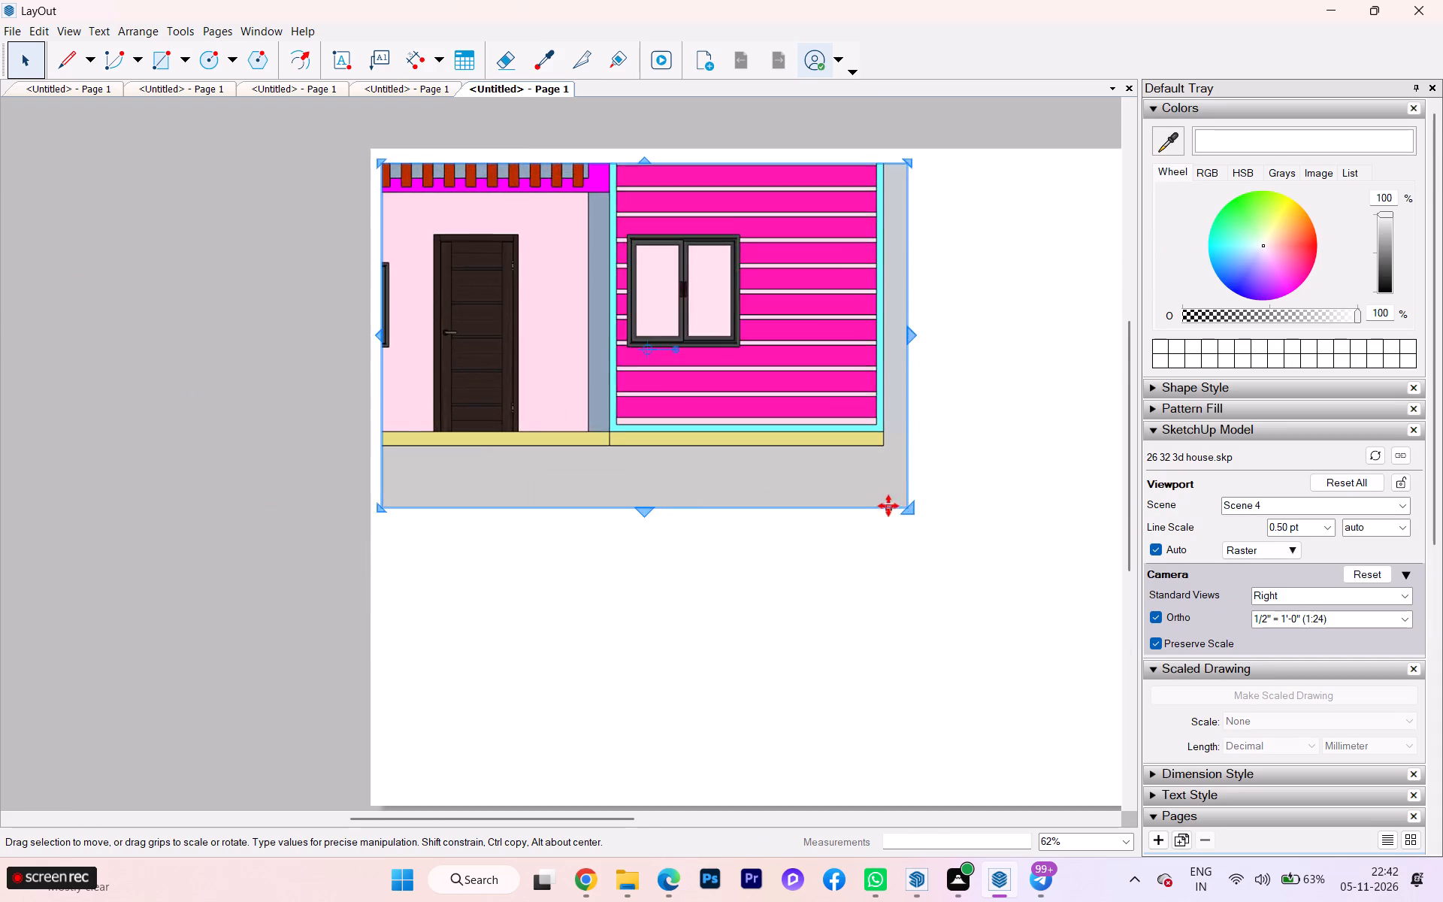
pyautogui.scroll(6, 887, 504)
pyautogui.scroll(-3, 553, 487)
pyautogui.scroll(1, 417, 488)
pyautogui.scroll(-1, 395, 490)
pyautogui.scroll(-5, 274, 474)
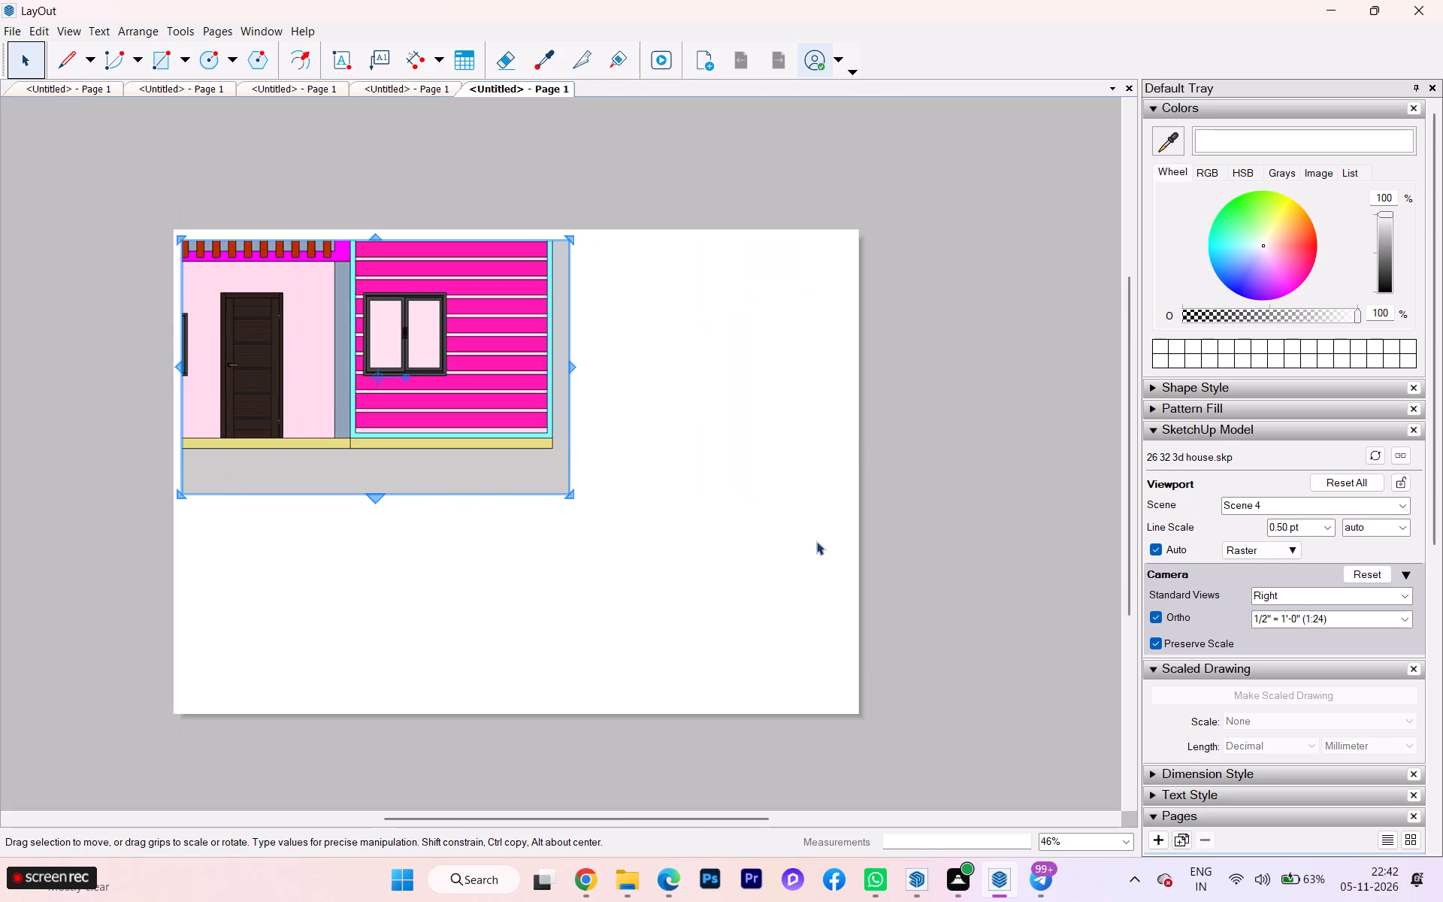
# Switch the house viewport's rendering mode to Vector.
pyautogui.click(1293, 552)
pyautogui.click(1269, 566)
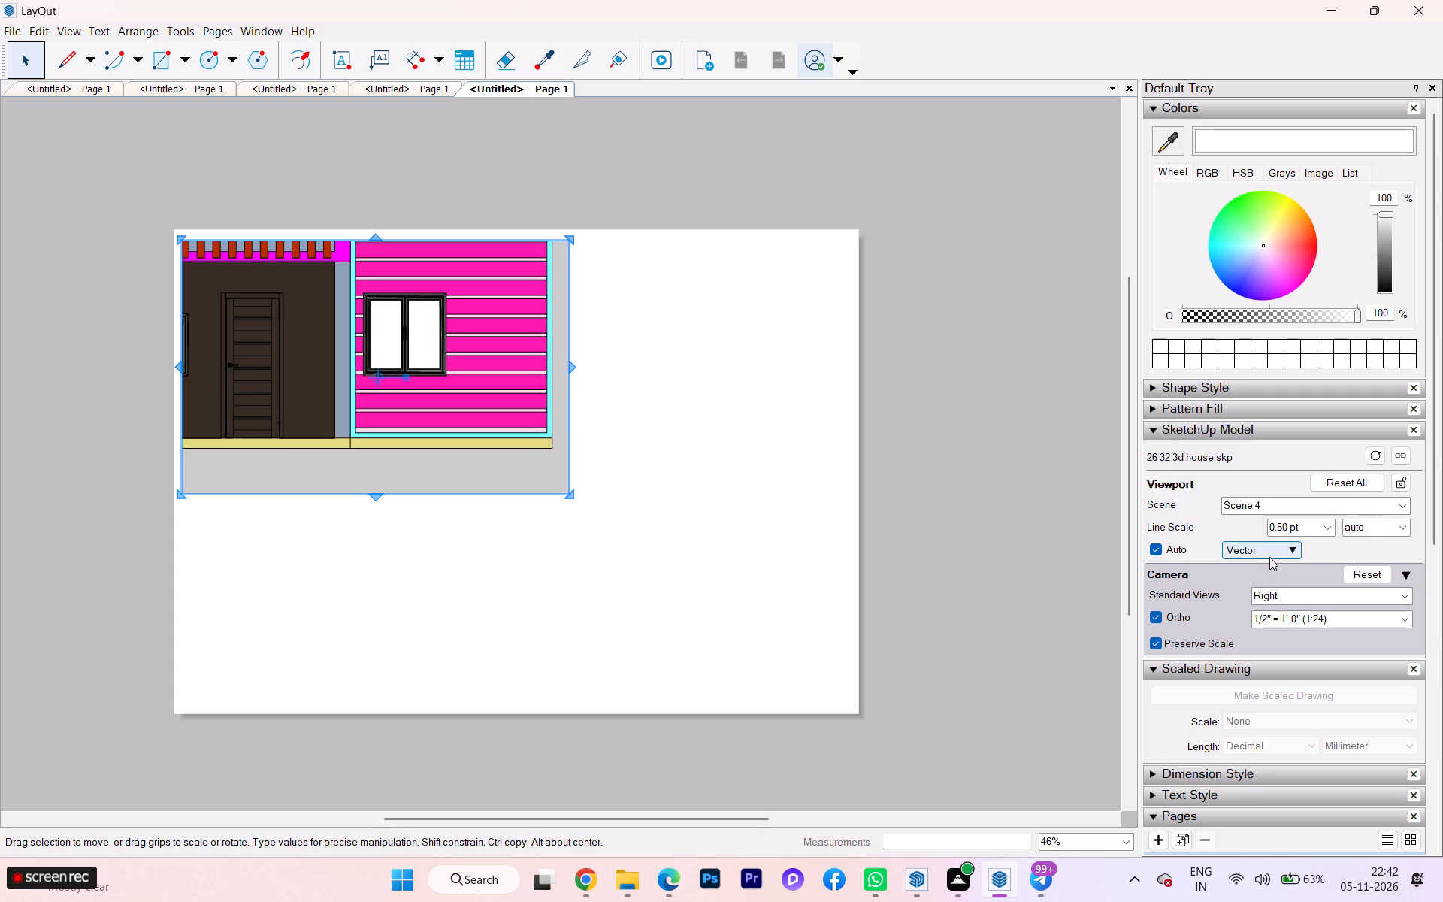
# Add a custom scale of 1 ft on paper to 12 in in the model to the available scales.
pyautogui.scroll(-1, 368, 441)
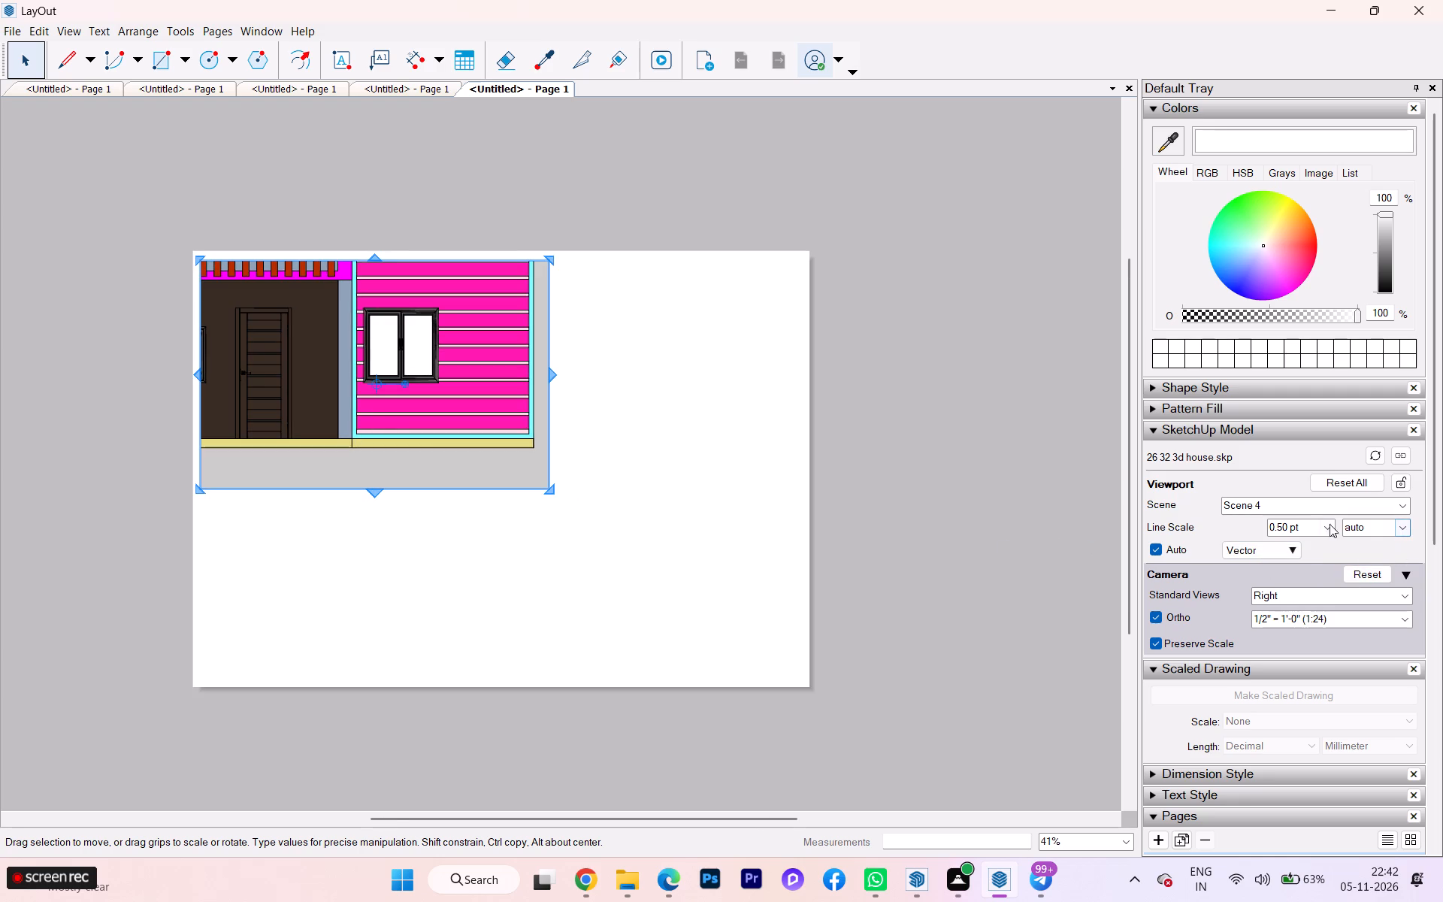
pyautogui.click(1410, 621)
pyautogui.scroll(-2, 1314, 593)
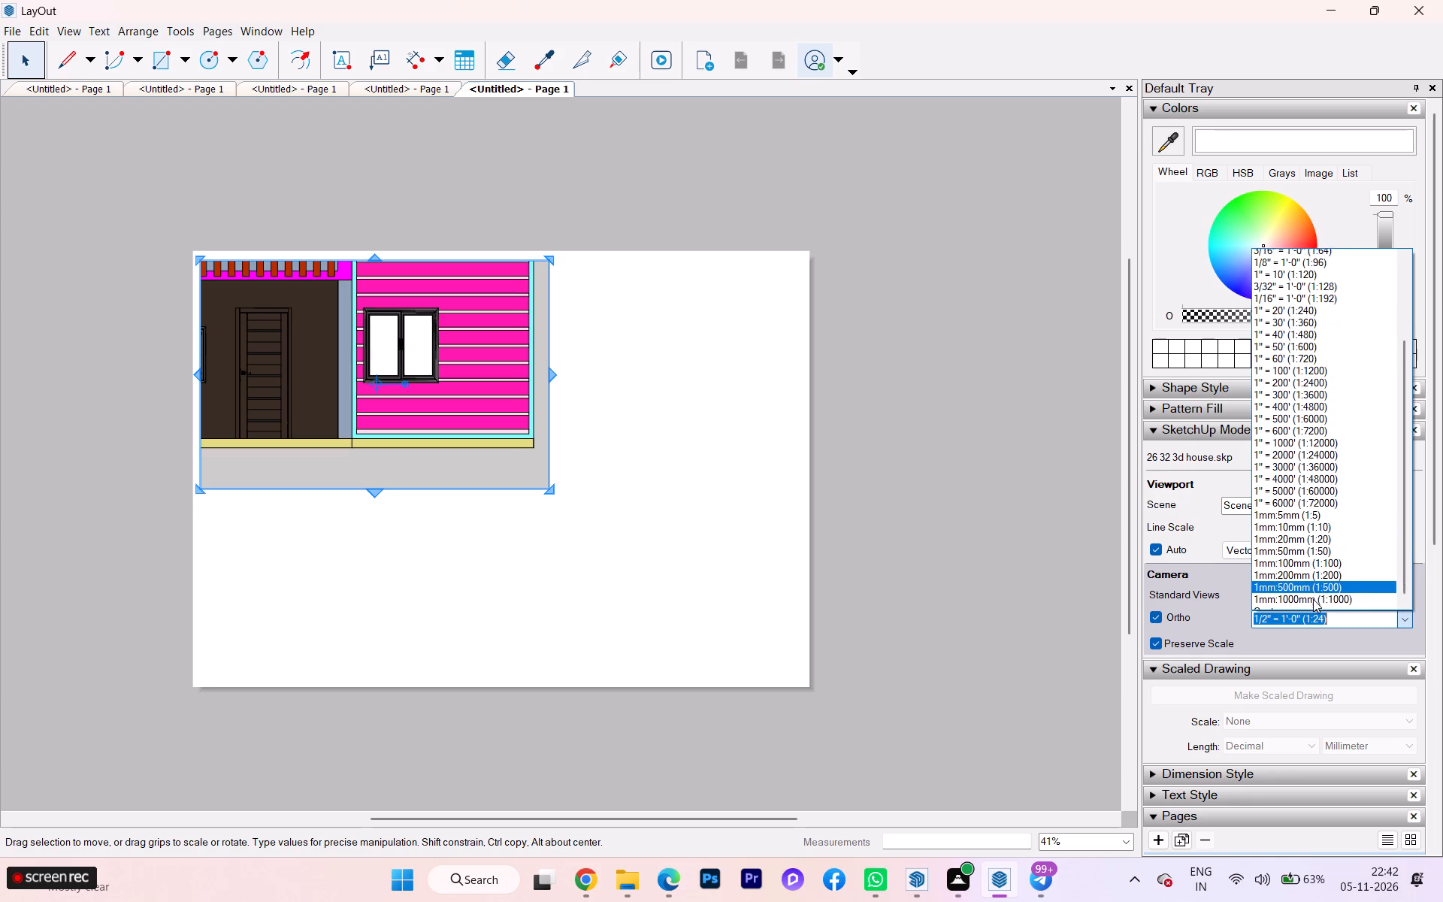
pyautogui.scroll(-2, 1313, 600)
pyautogui.click(1313, 600)
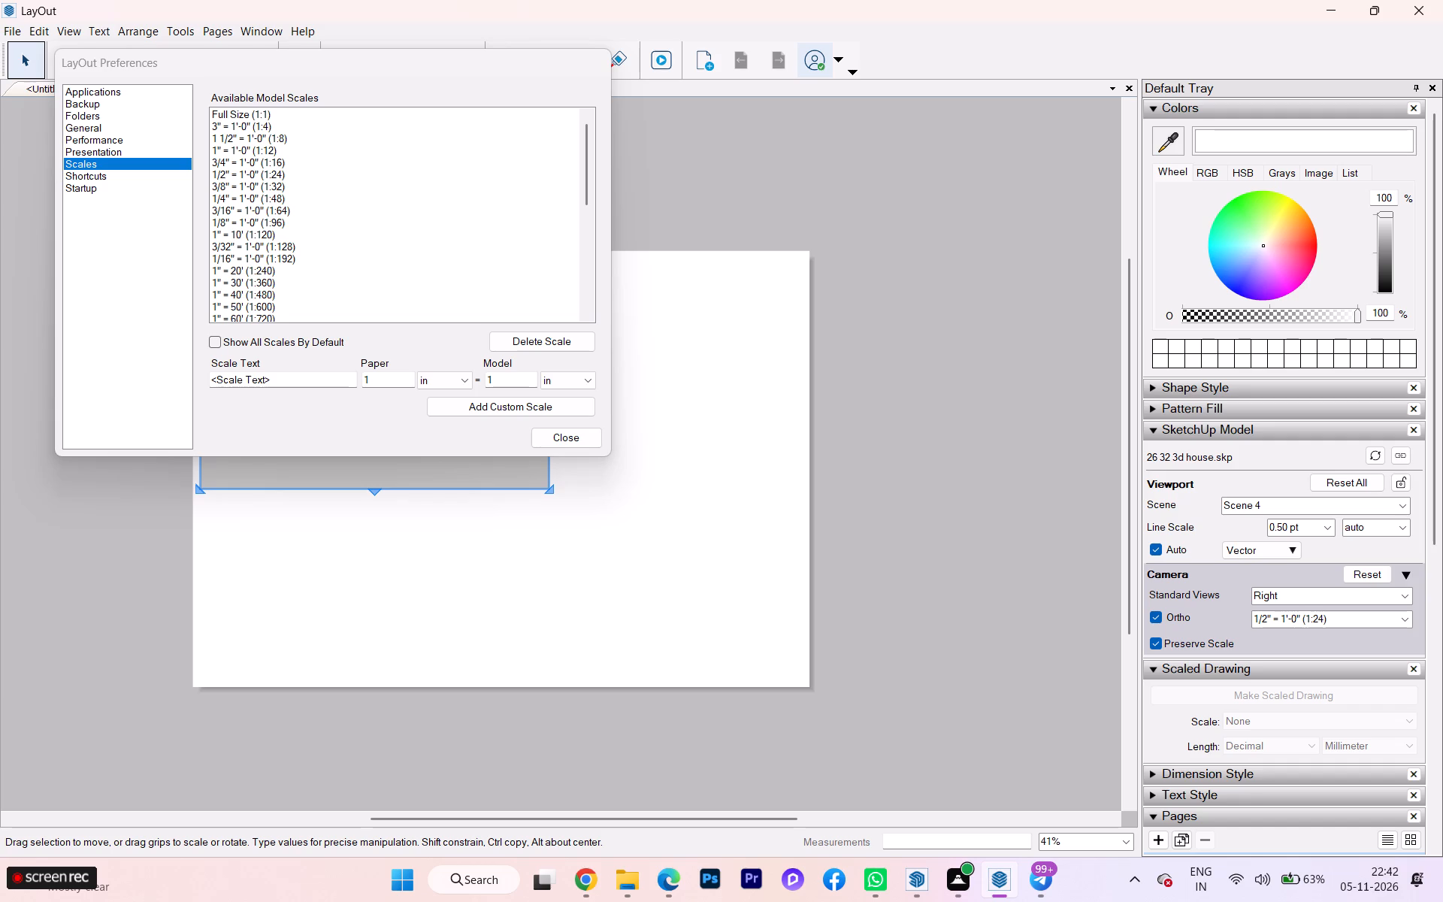
pyautogui.click(585, 371)
pyautogui.click(588, 377)
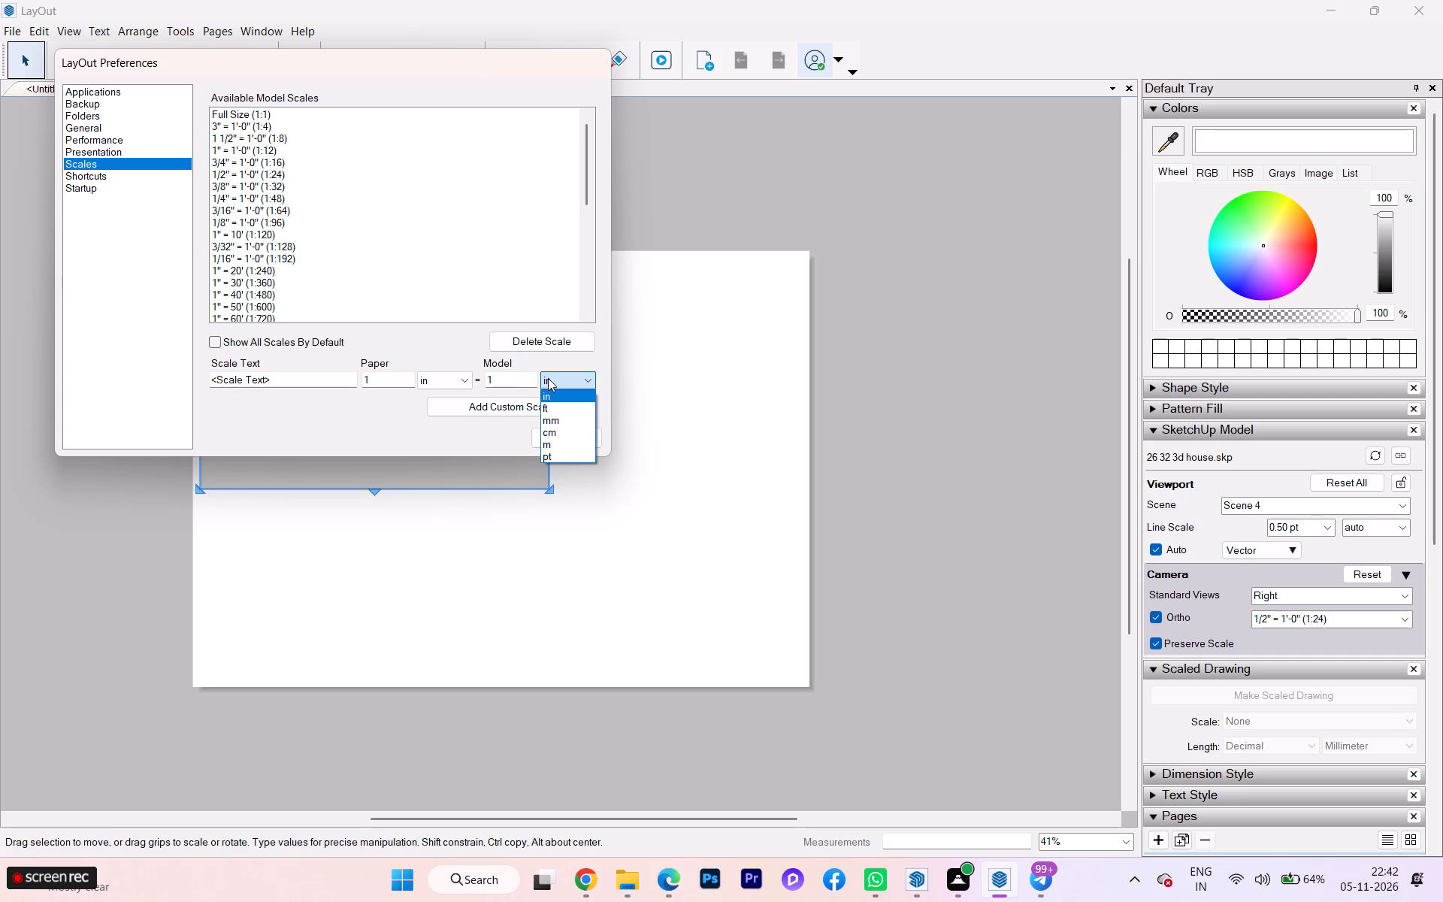
pyautogui.click(519, 378)
pyautogui.click(512, 381)
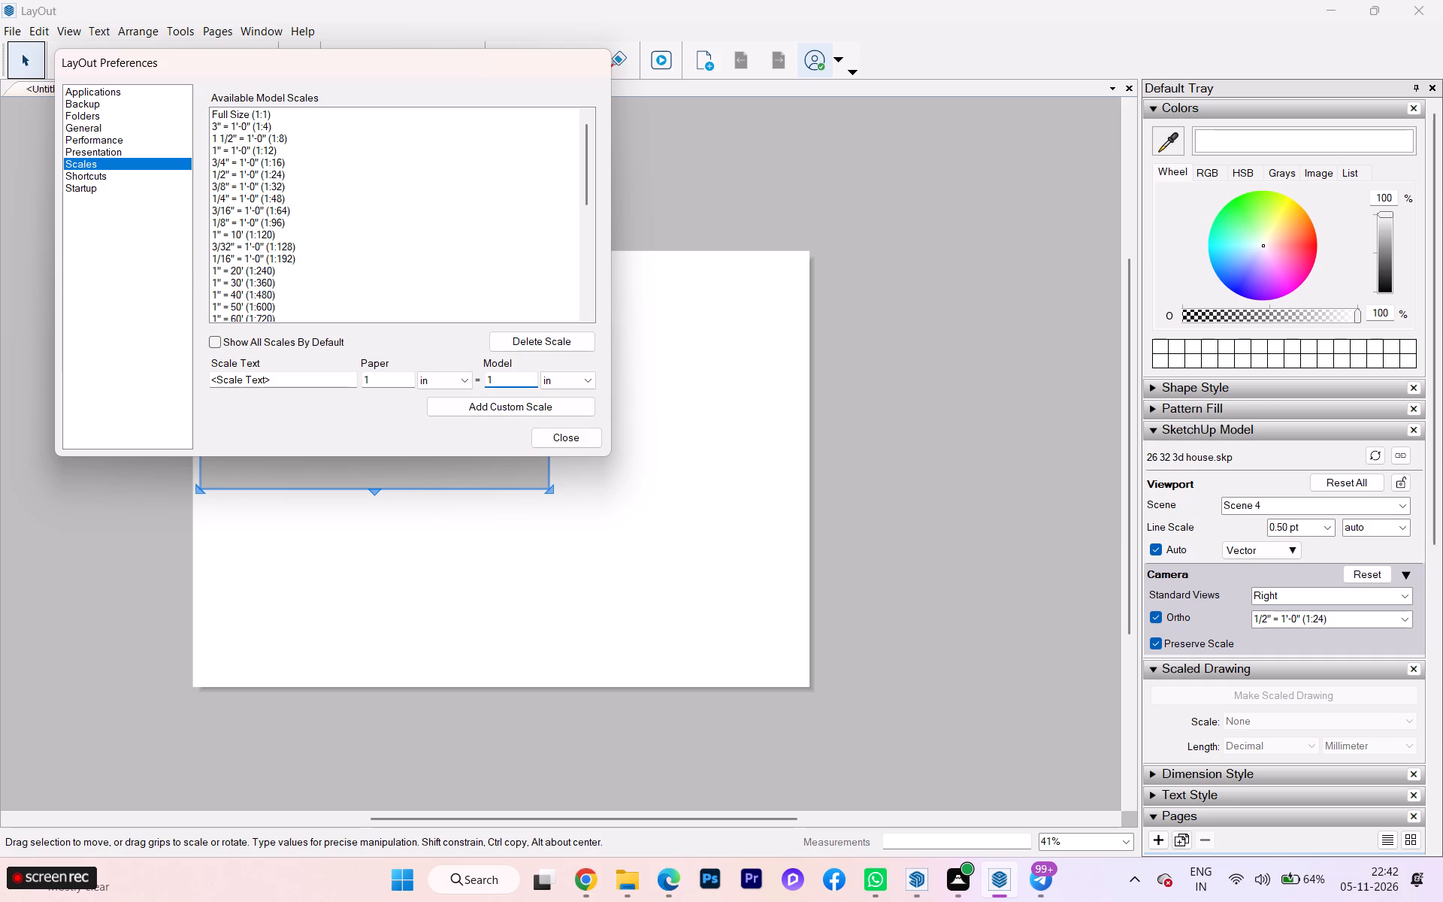
pyautogui.press('BackSpace')
pyautogui.write('12')
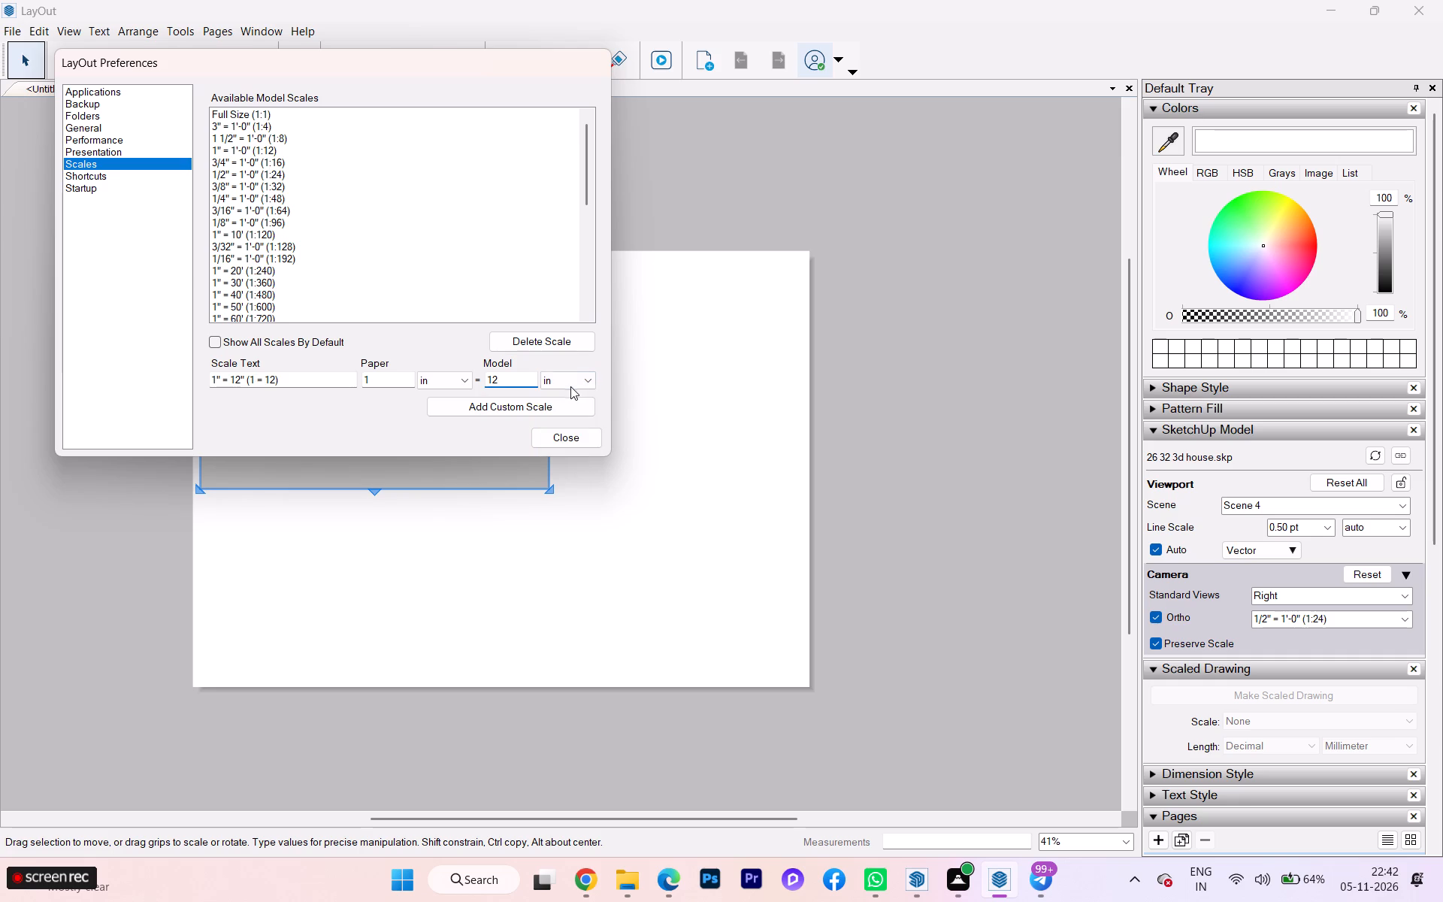
pyautogui.click(577, 383)
pyautogui.click(555, 408)
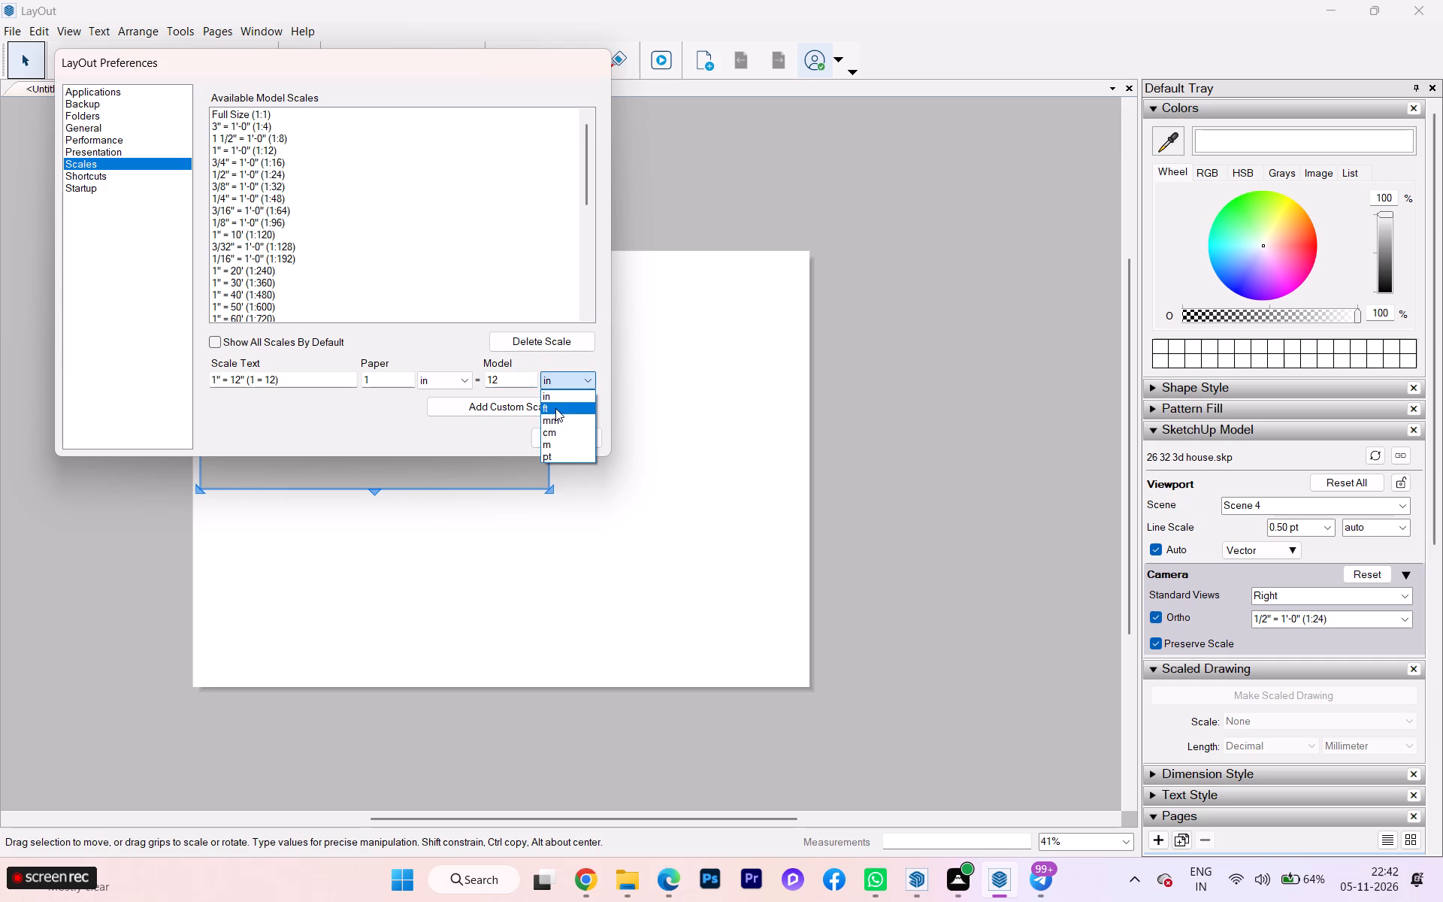
pyautogui.click(585, 377)
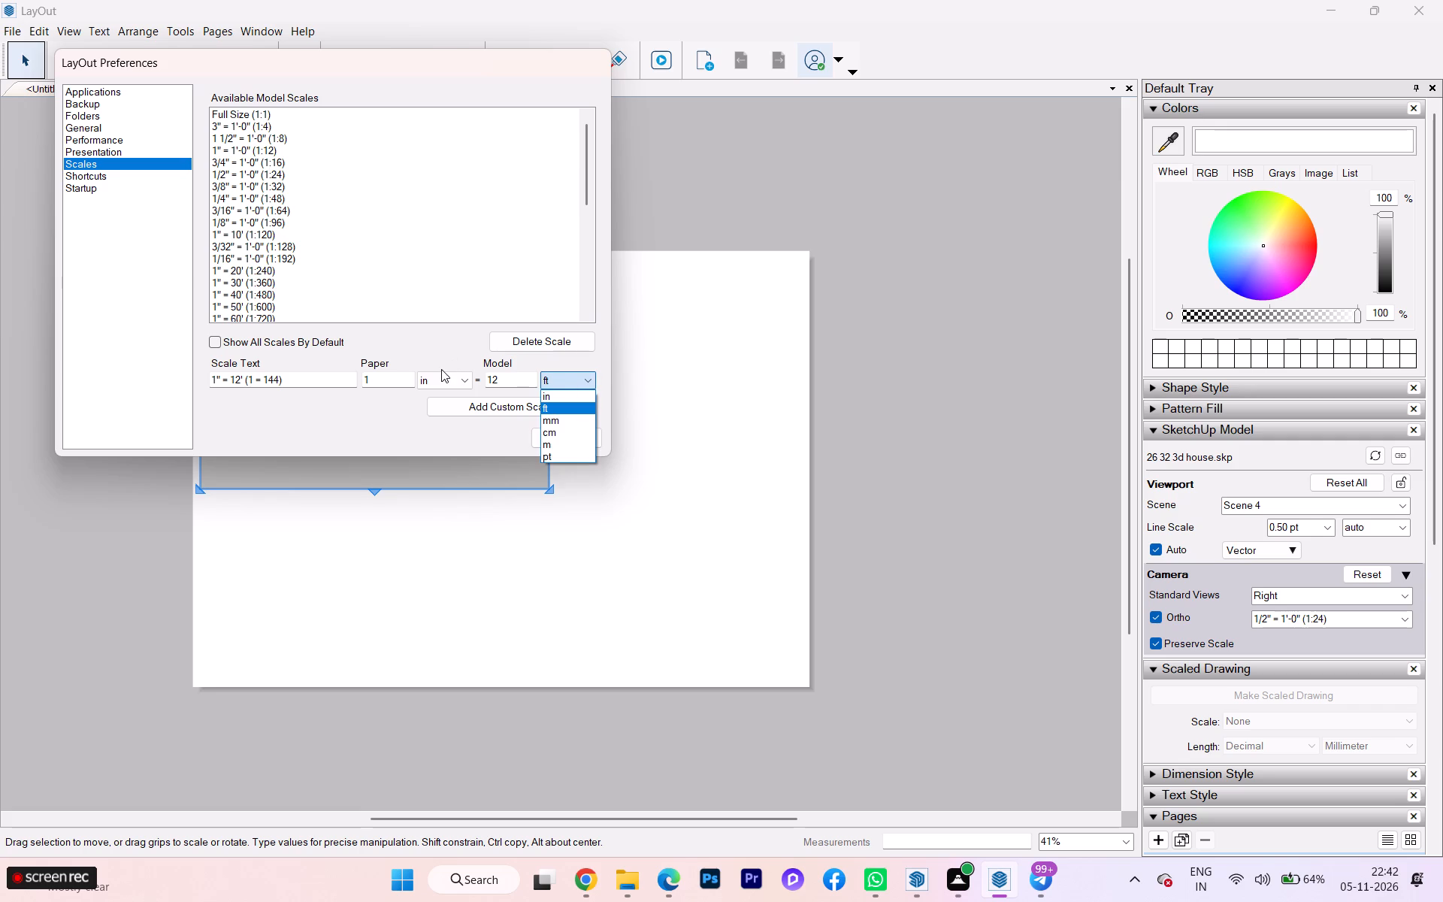
pyautogui.click(471, 382)
pyautogui.click(471, 380)
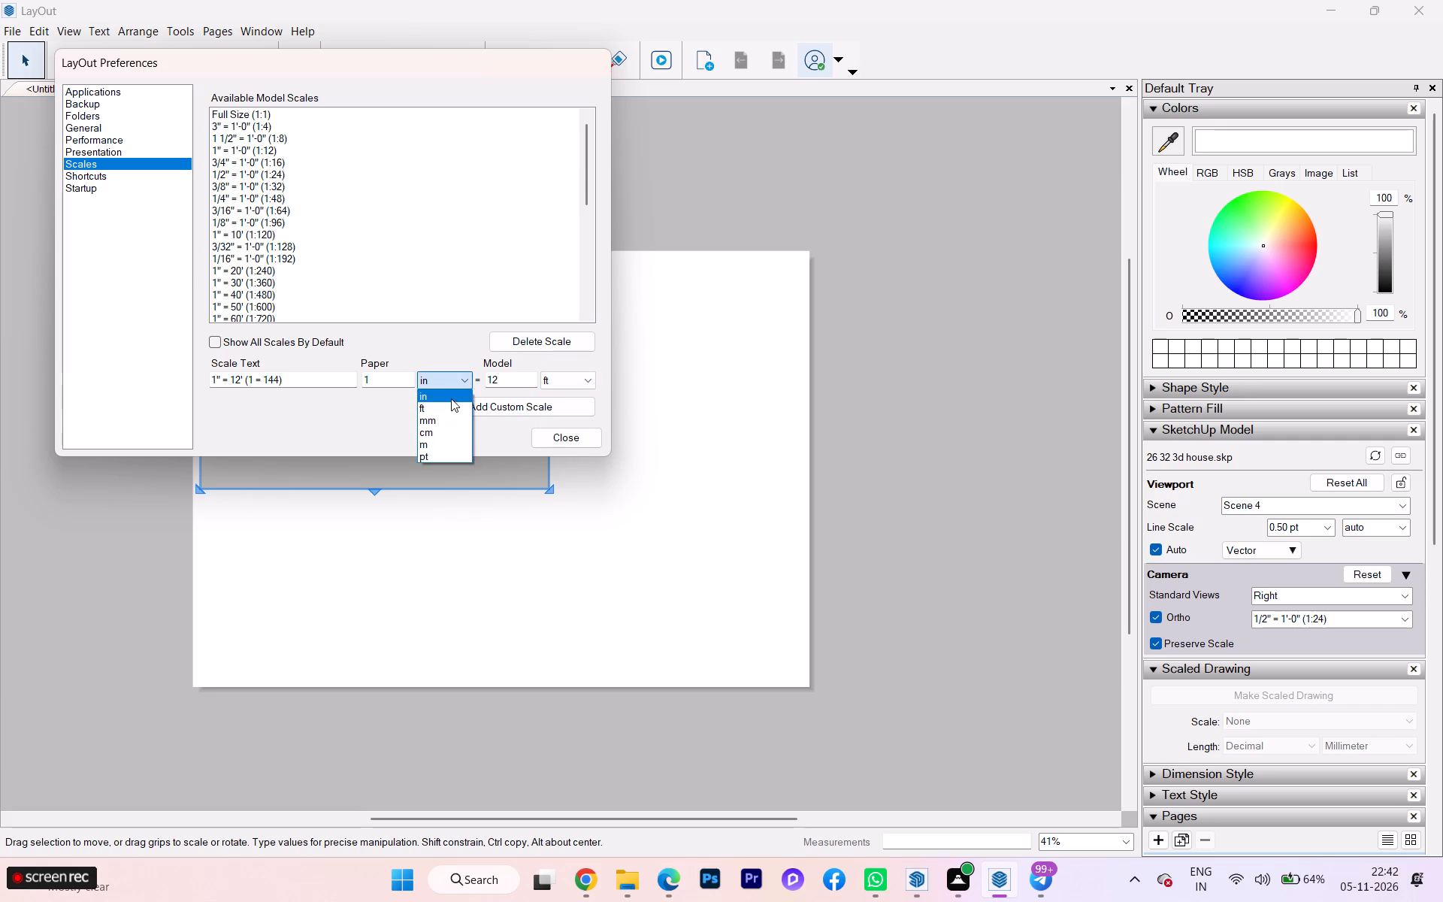
pyautogui.click(443, 407)
pyautogui.click(591, 383)
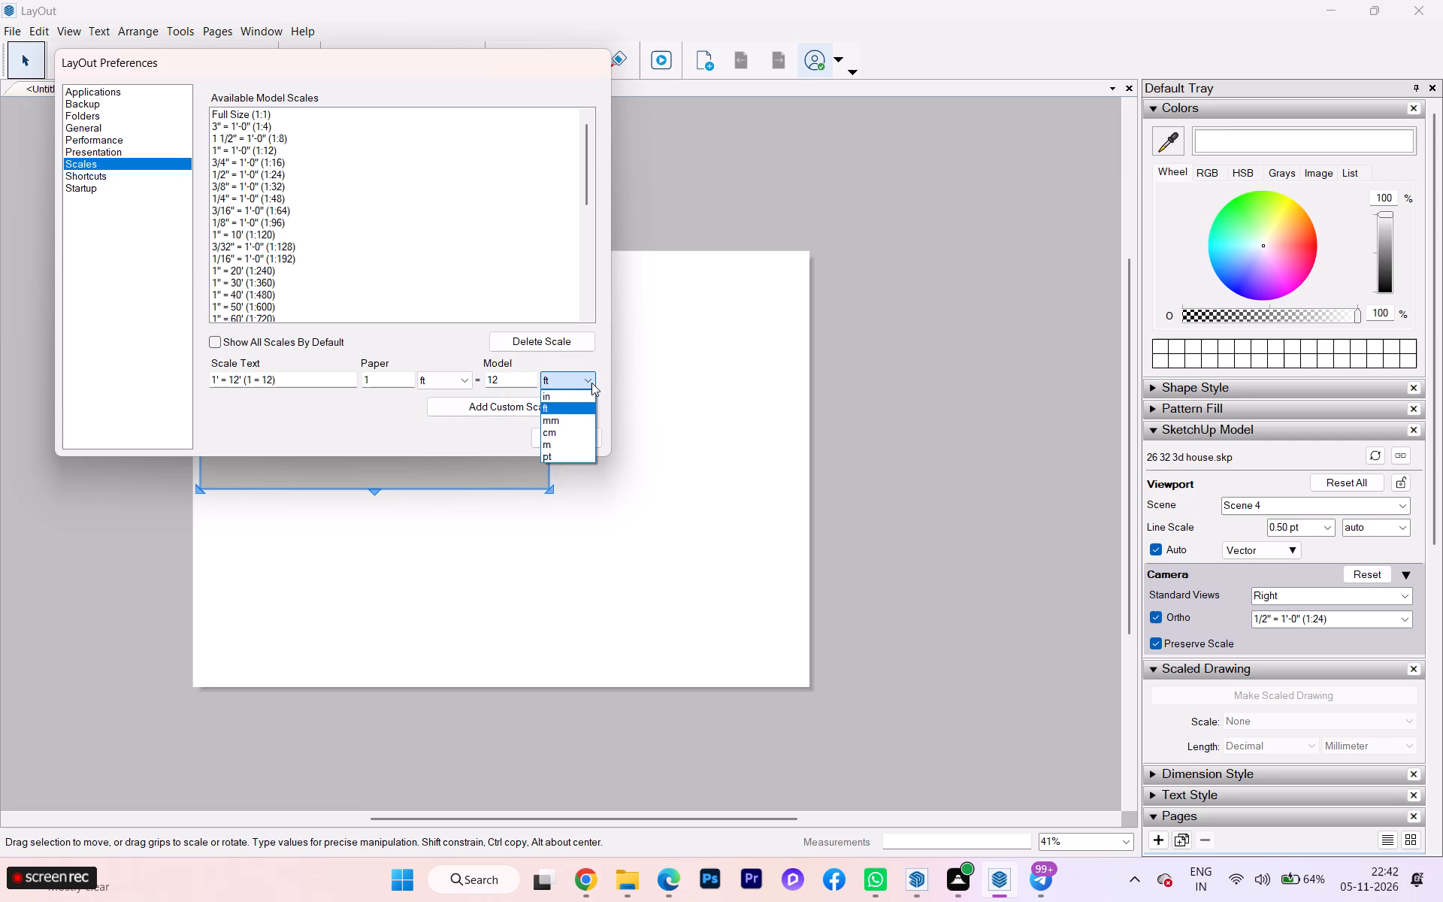
pyautogui.click(559, 392)
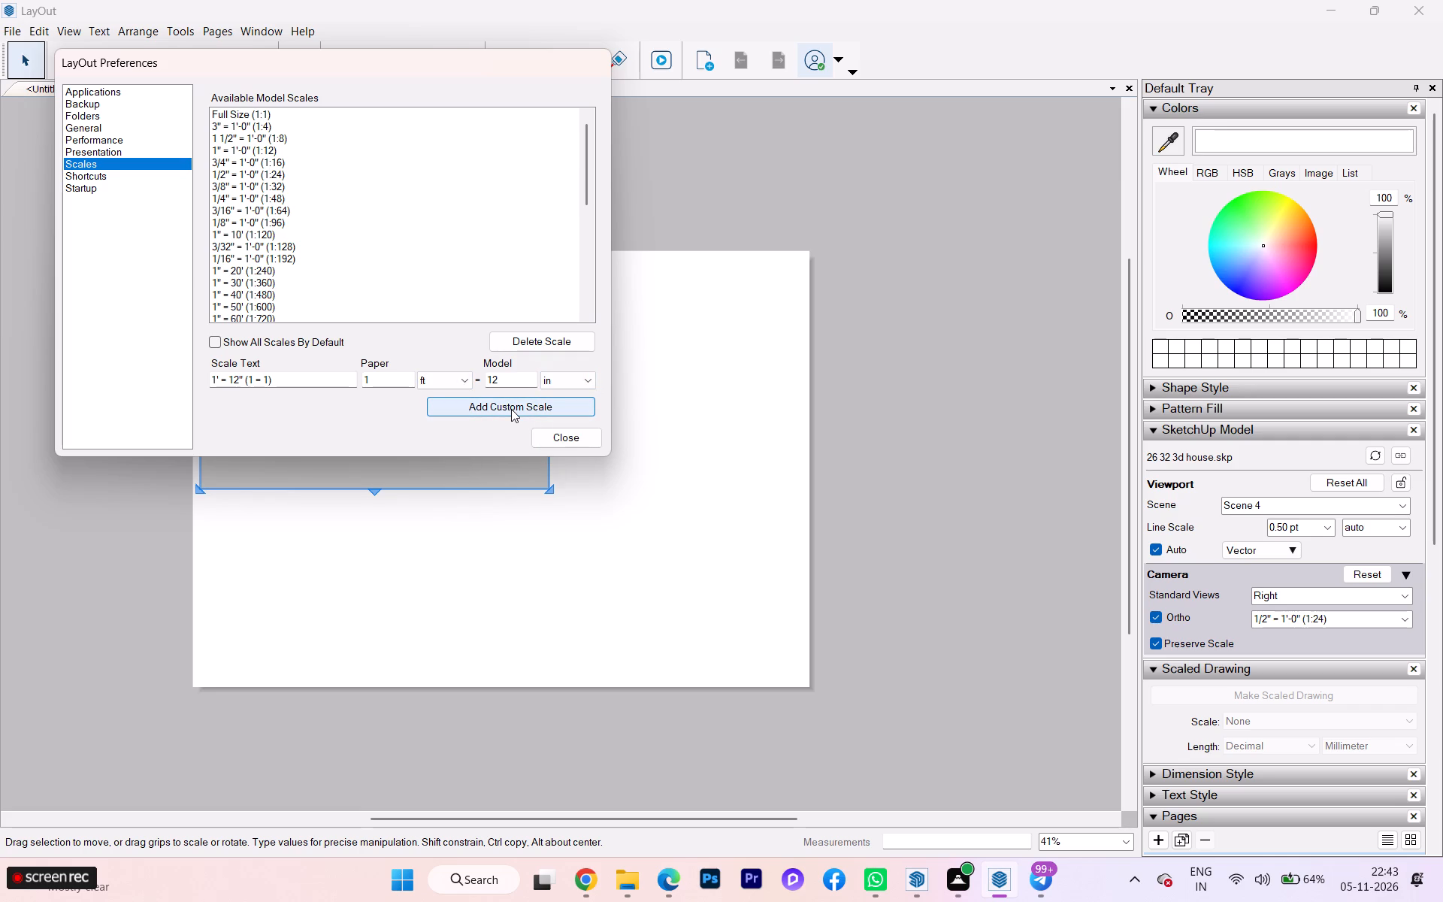
pyautogui.click(511, 408)
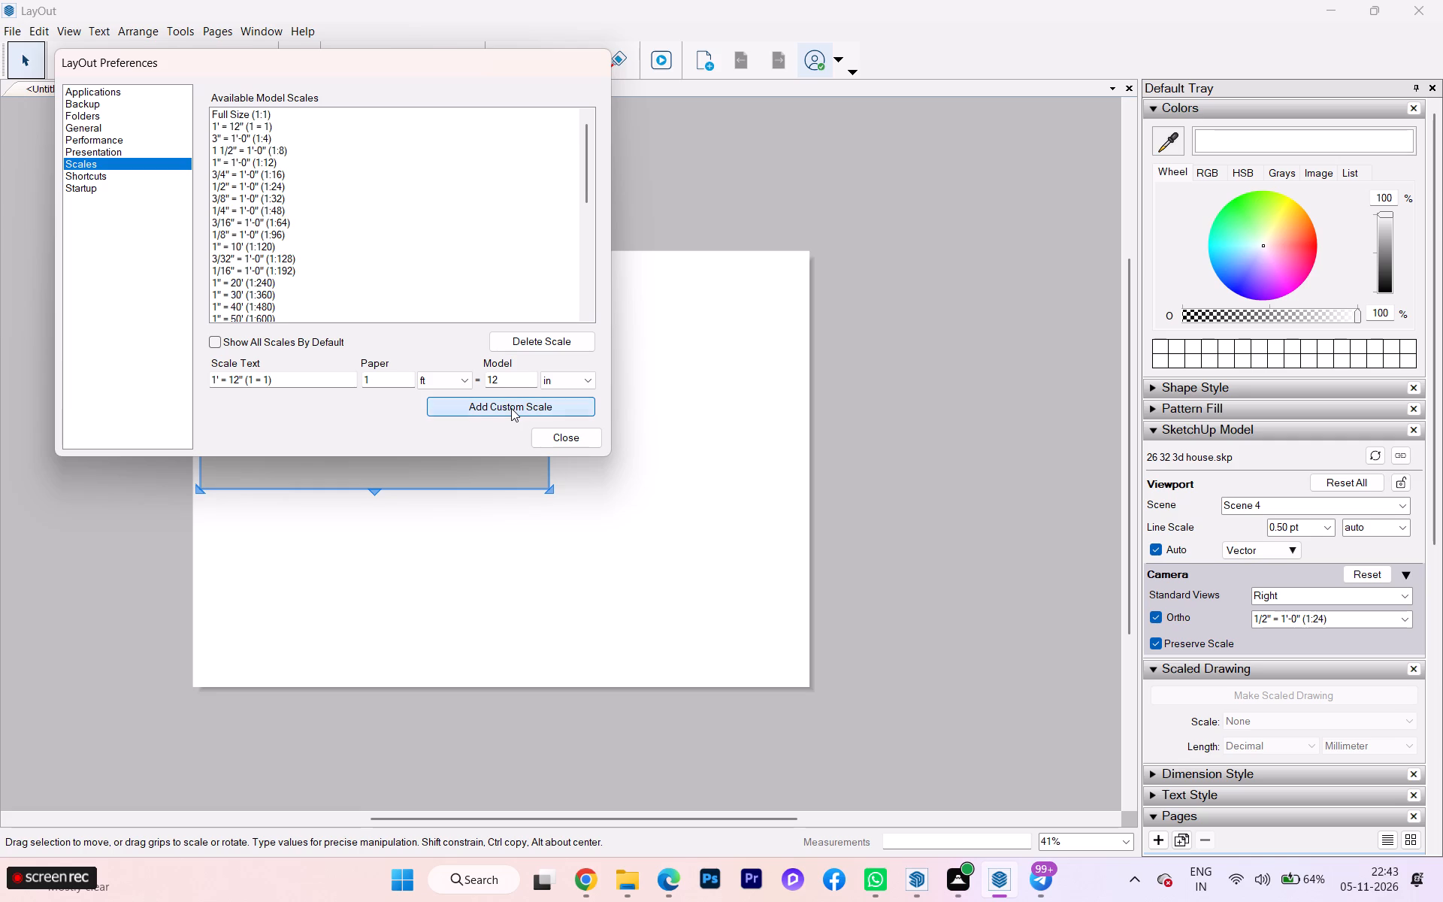
pyautogui.click(558, 436)
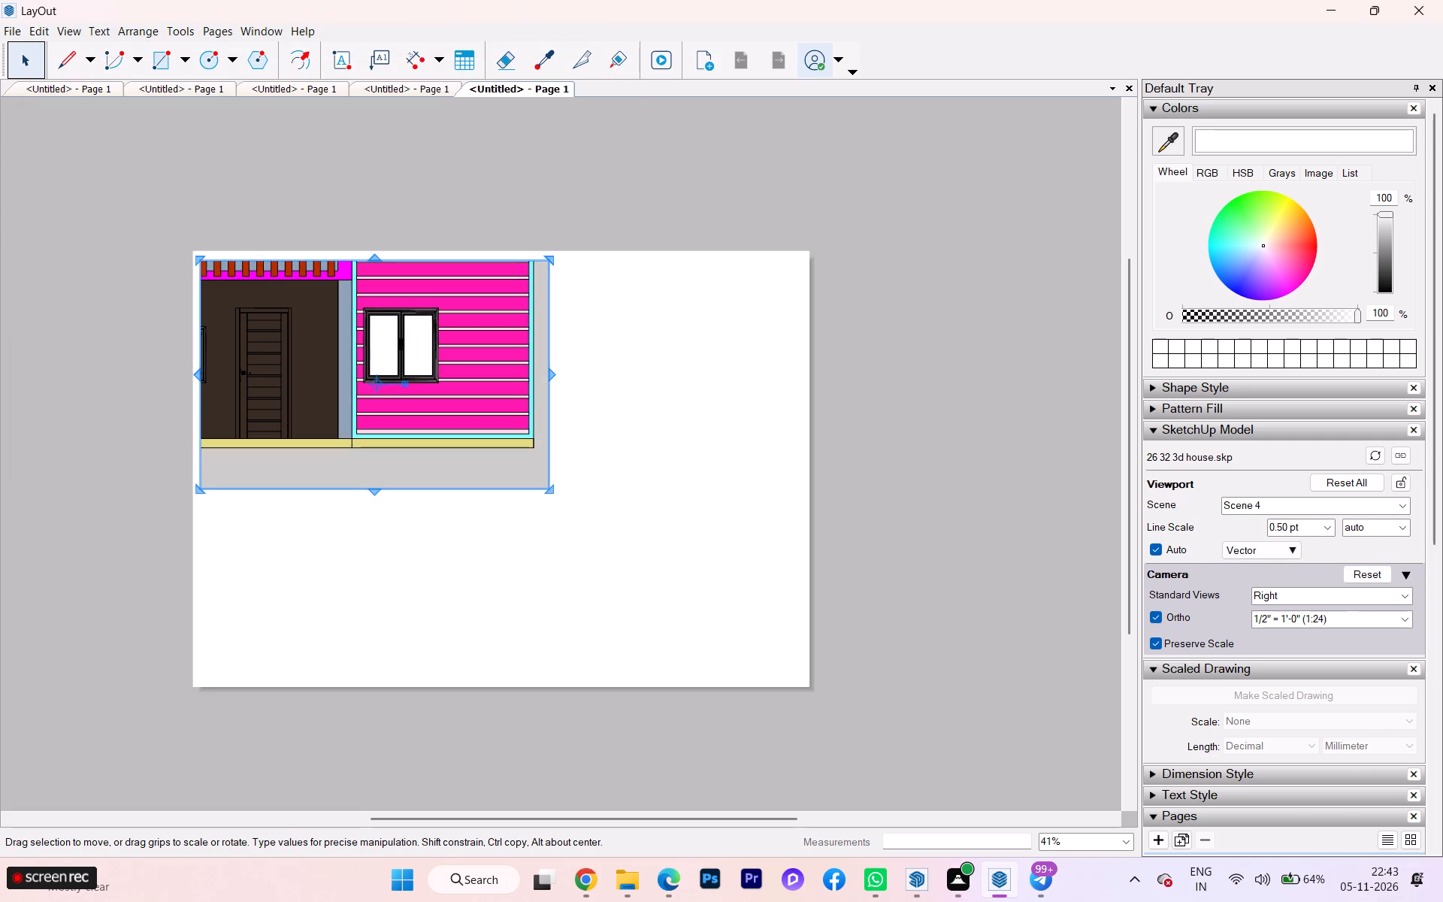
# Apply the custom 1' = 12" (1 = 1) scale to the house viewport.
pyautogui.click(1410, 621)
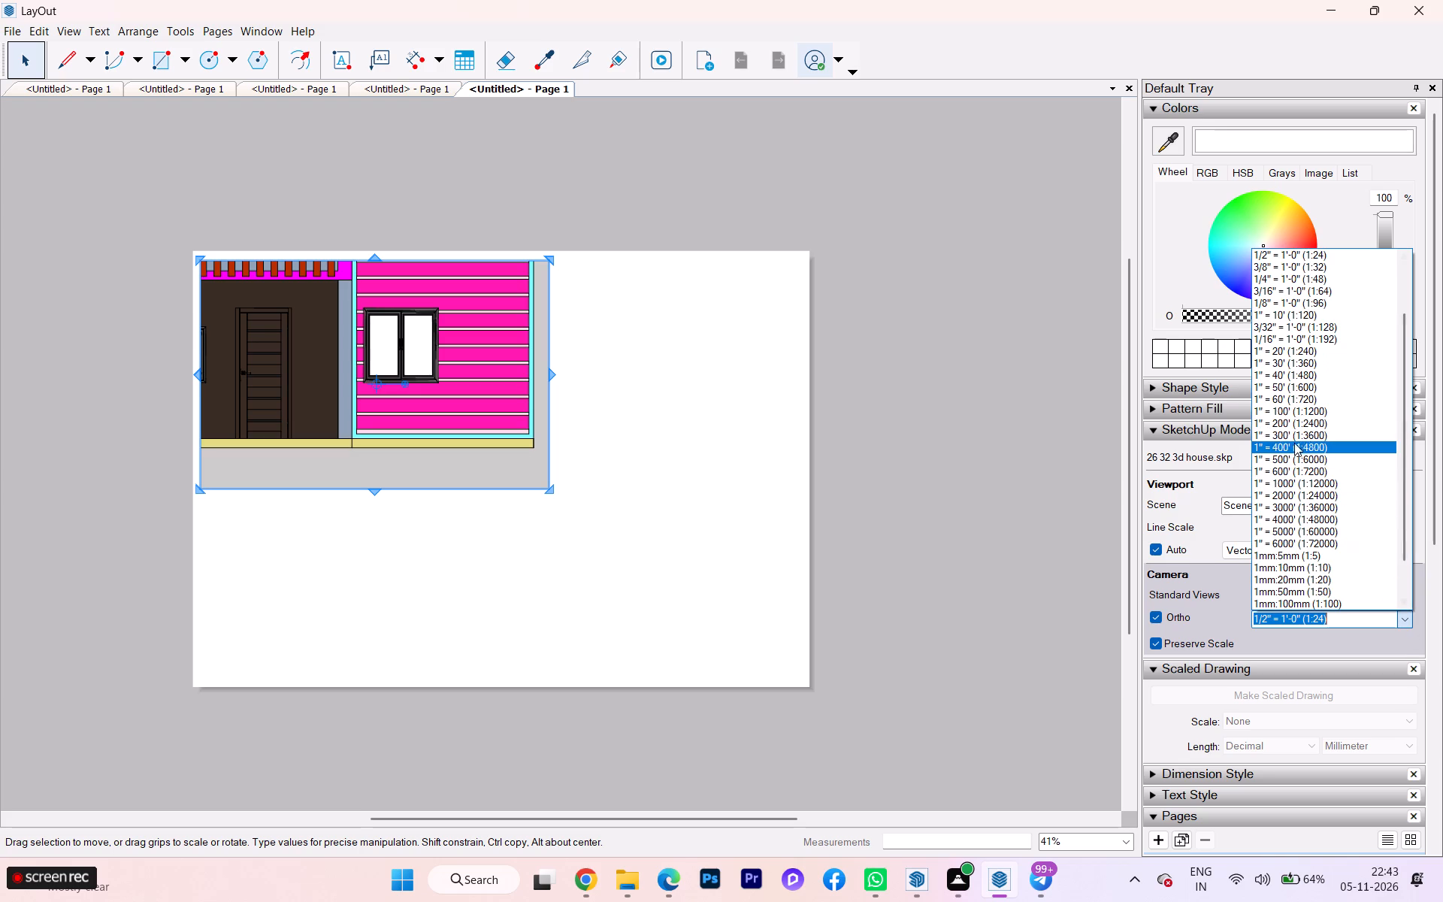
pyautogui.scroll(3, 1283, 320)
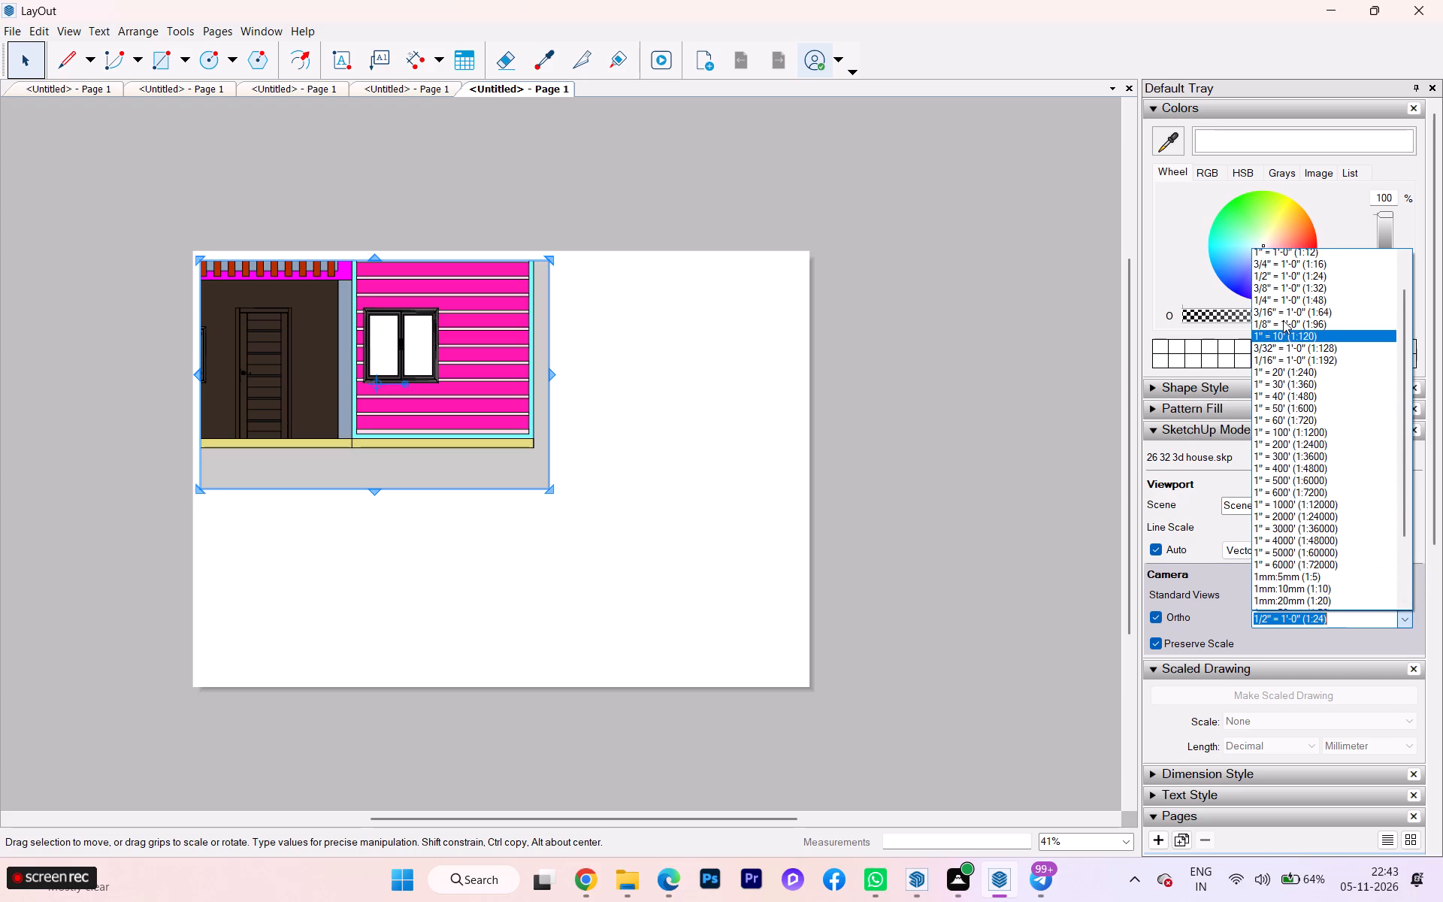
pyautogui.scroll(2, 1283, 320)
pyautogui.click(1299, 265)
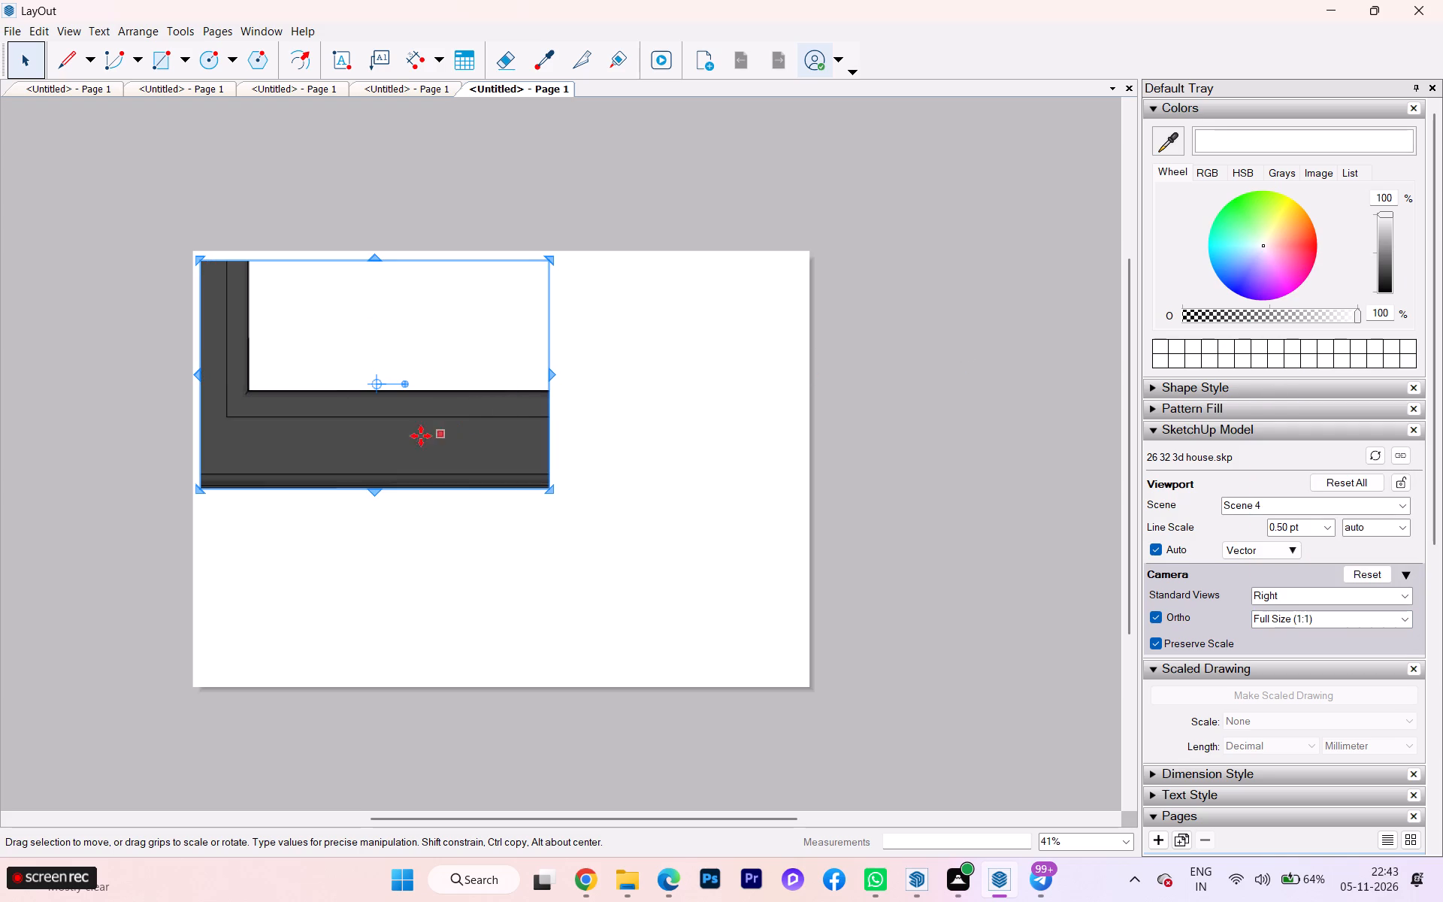
# Look through the available viewport scales, from full size through the imperial scales to the metric ratios.
pyautogui.scroll(-3, 357, 448)
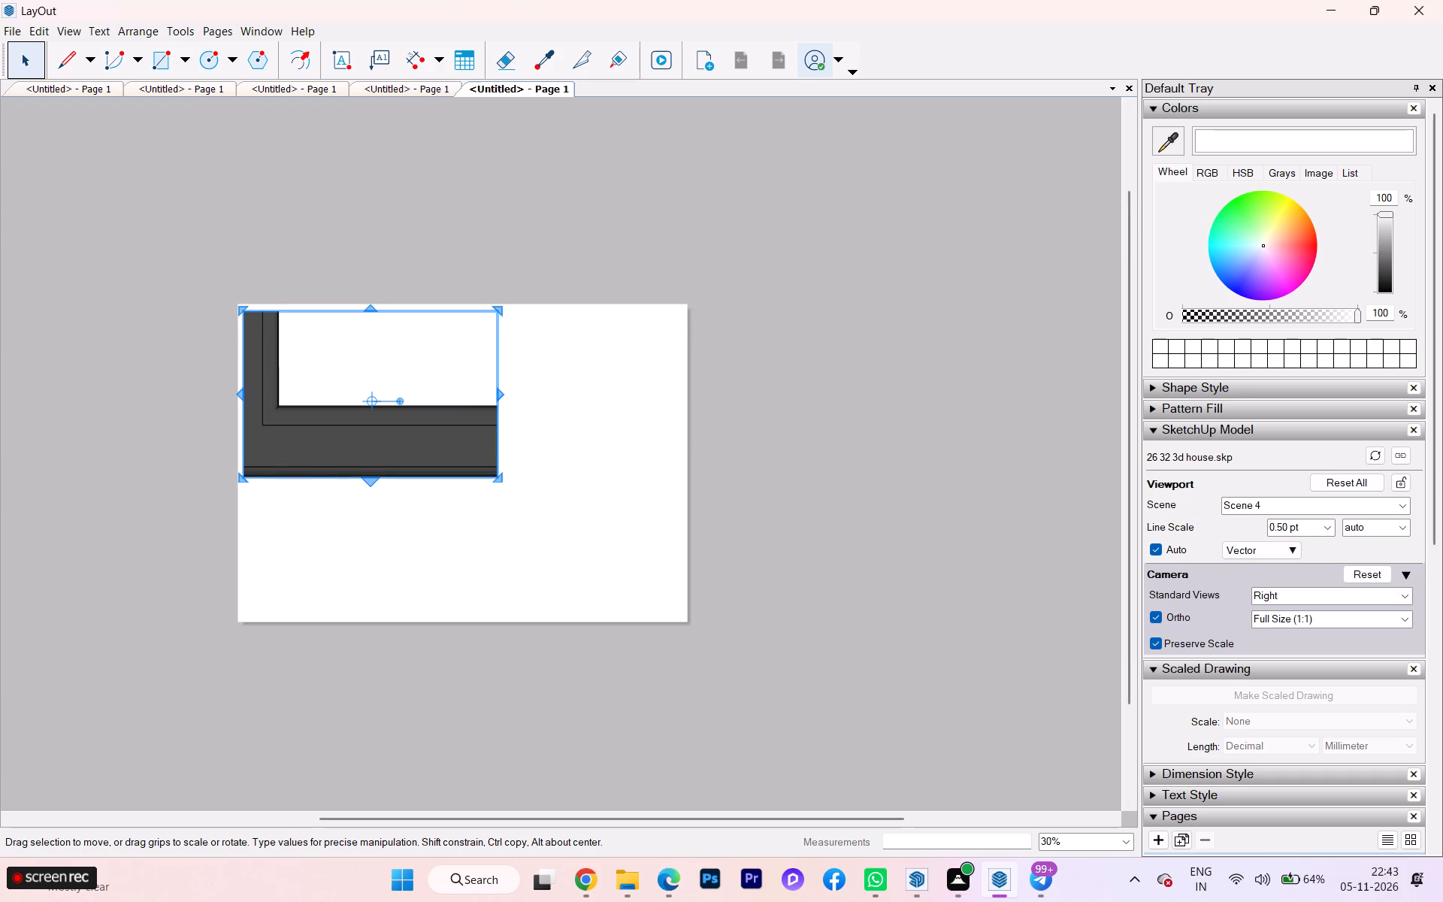
pyautogui.click(1405, 616)
pyautogui.scroll(3, 1308, 278)
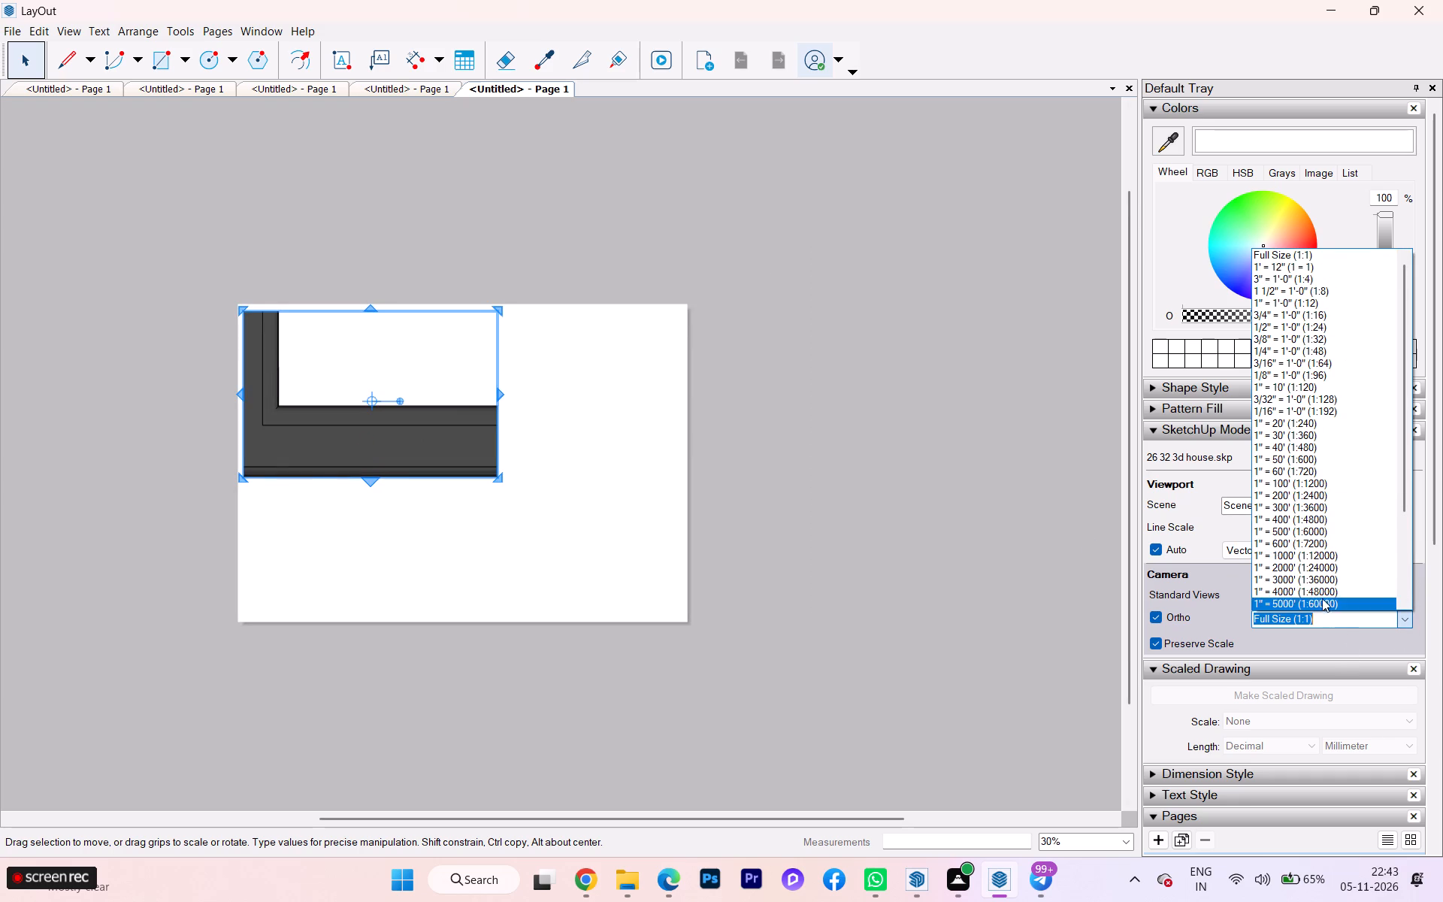
pyautogui.scroll(-4, 1317, 604)
pyautogui.scroll(2, 1311, 610)
pyautogui.scroll(-3, 1311, 610)
pyautogui.scroll(1, 1283, 525)
pyautogui.scroll(-2, 1281, 525)
pyautogui.scroll(3, 1281, 525)
pyautogui.scroll(-2, 1281, 525)
pyautogui.scroll(1, 1281, 525)
pyautogui.scroll(-15, 1281, 525)
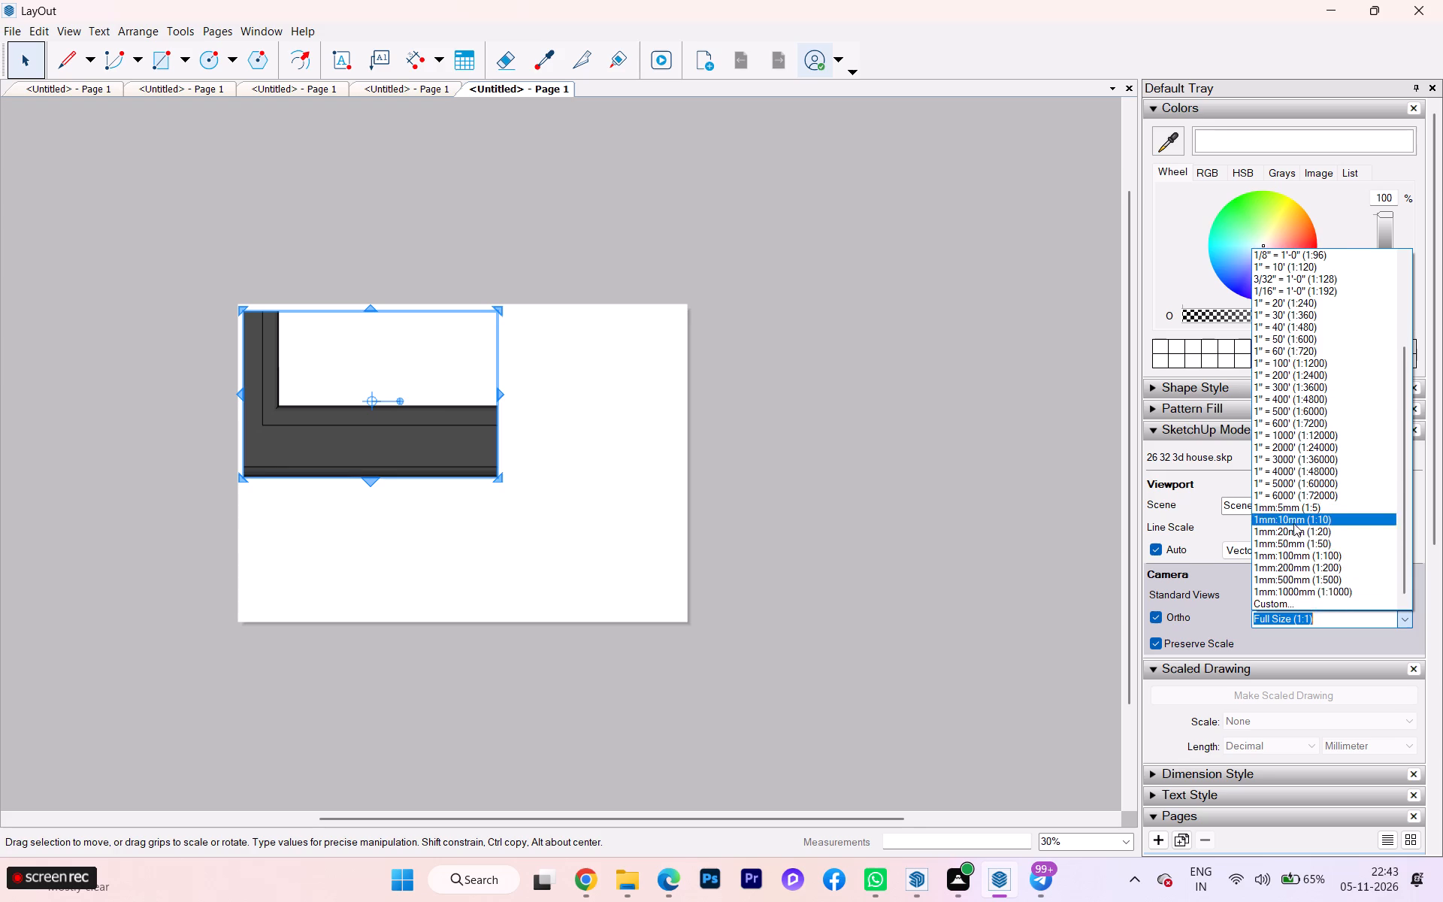
pyautogui.scroll(2, 1293, 523)
pyautogui.scroll(-3, 1293, 523)
pyautogui.scroll(2, 1296, 552)
pyautogui.scroll(-2, 1296, 554)
pyautogui.scroll(1, 1296, 559)
pyautogui.scroll(-8, 1296, 560)
# Add a custom scale of 1 in on paper to 34.8 mm in the model to the available scales.
pyautogui.click(1266, 604)
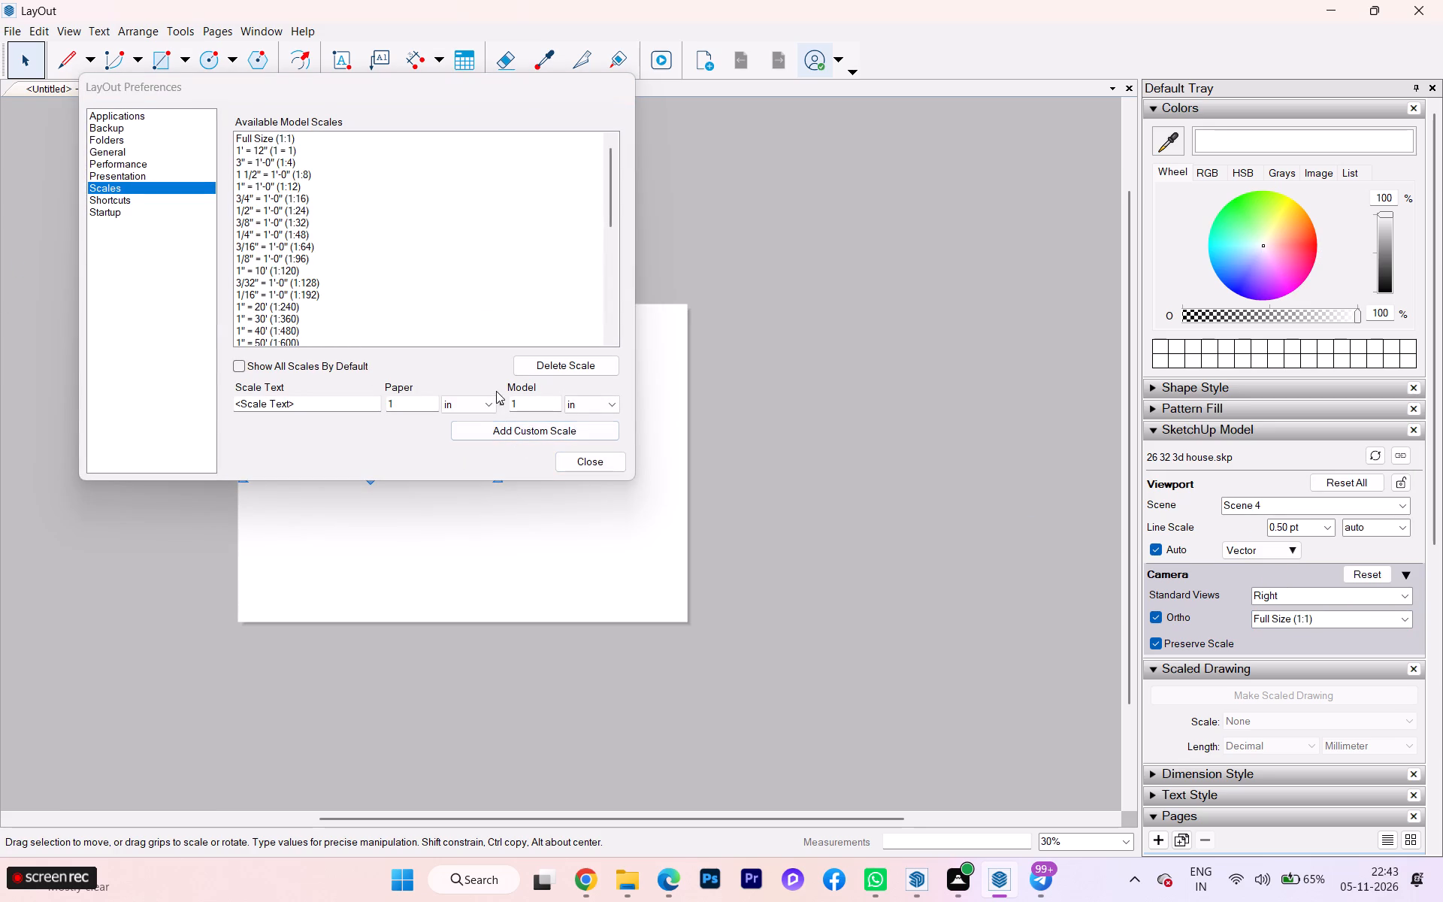
pyautogui.click(594, 407)
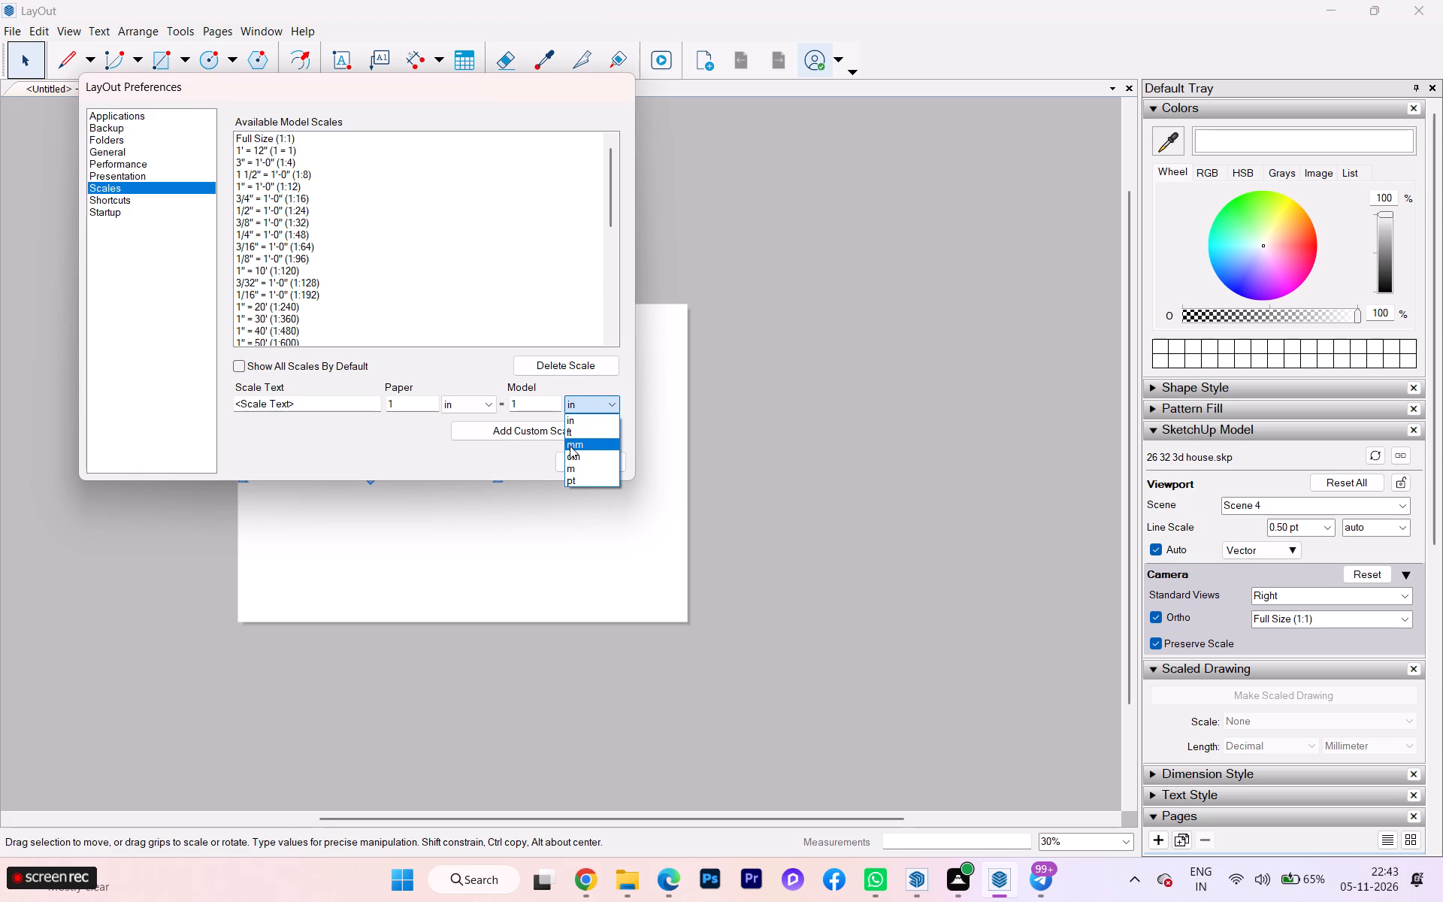
pyautogui.click(536, 403)
pyautogui.click(531, 410)
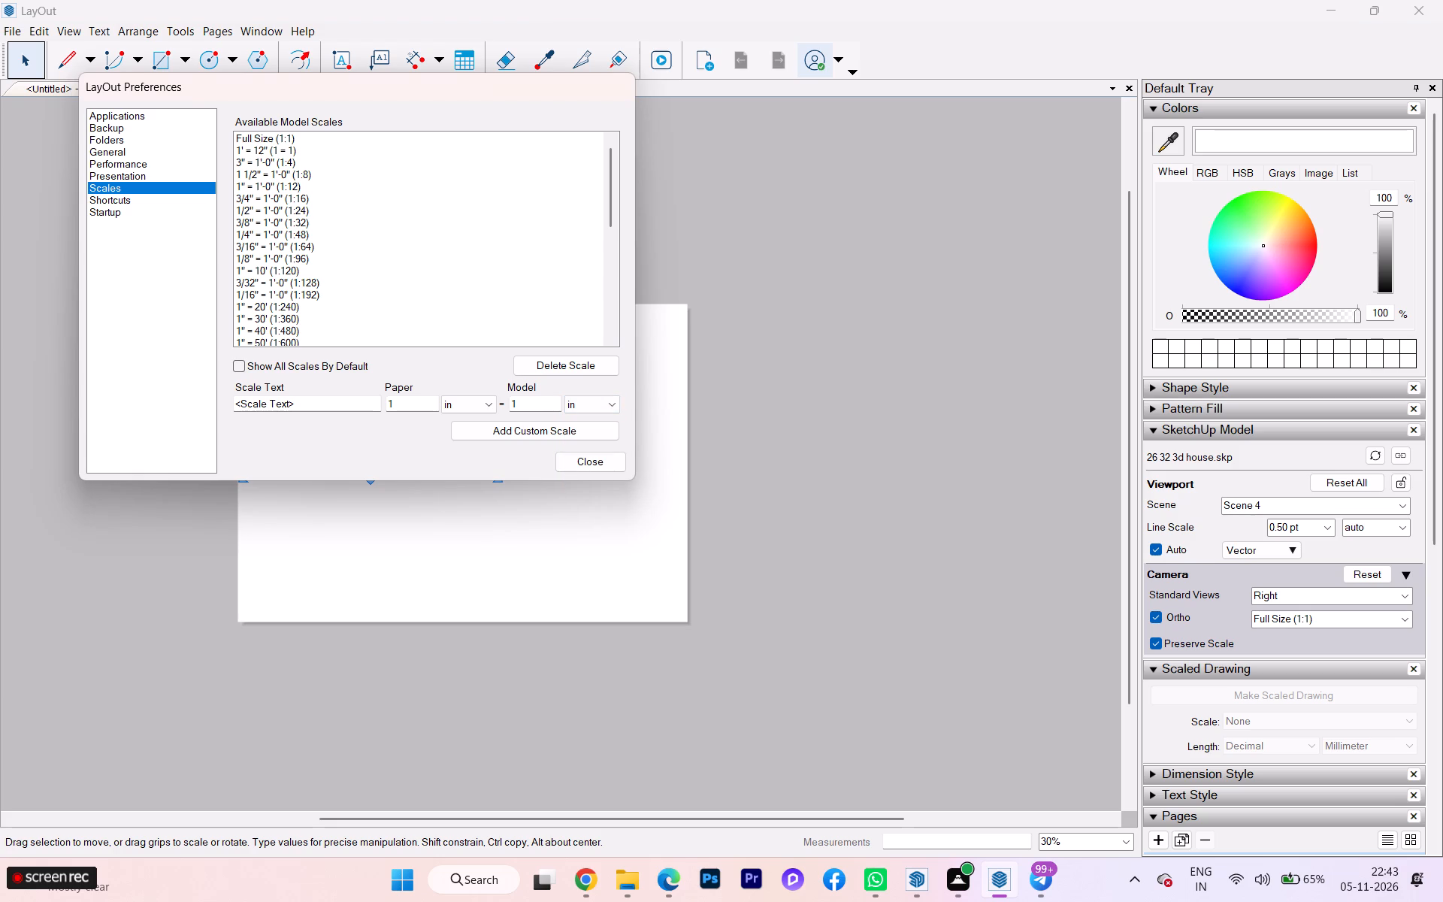
pyautogui.click(616, 396)
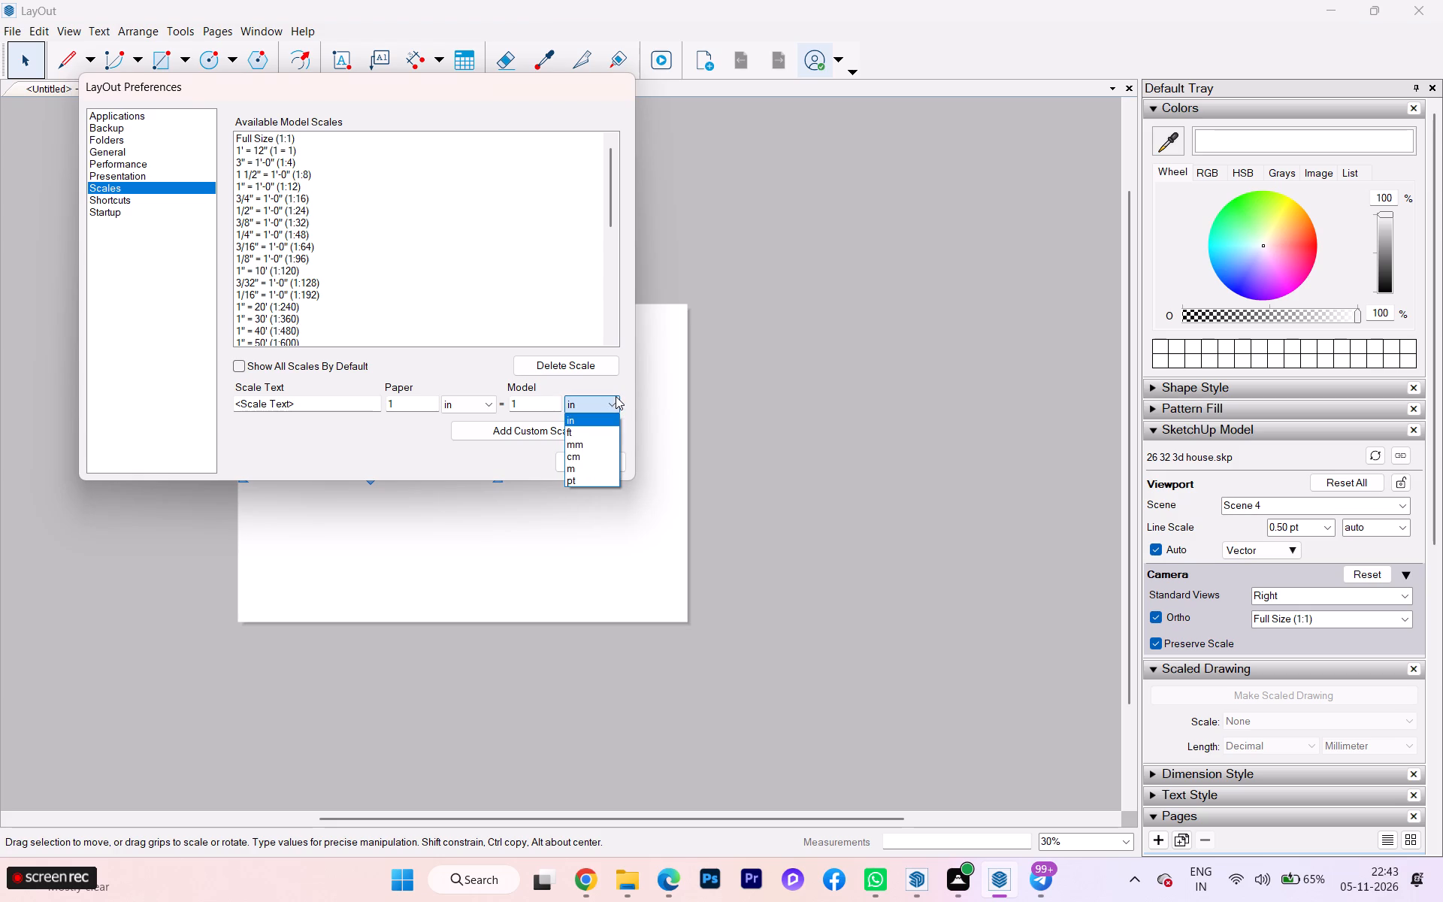
pyautogui.click(521, 397)
pyautogui.click(519, 399)
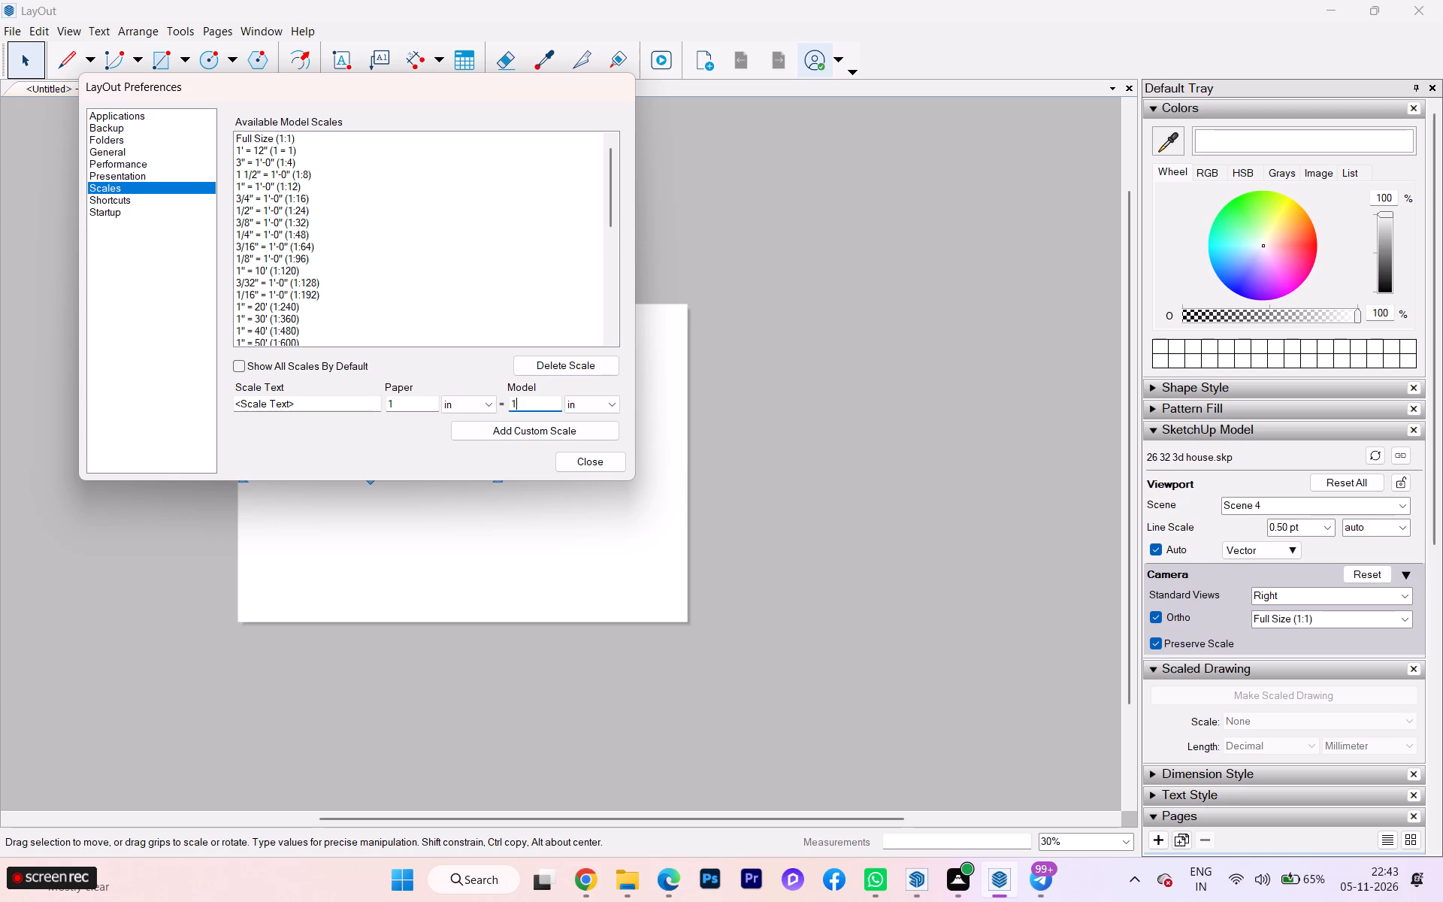
pyautogui.press('BackSpace')
pyautogui.write('34')
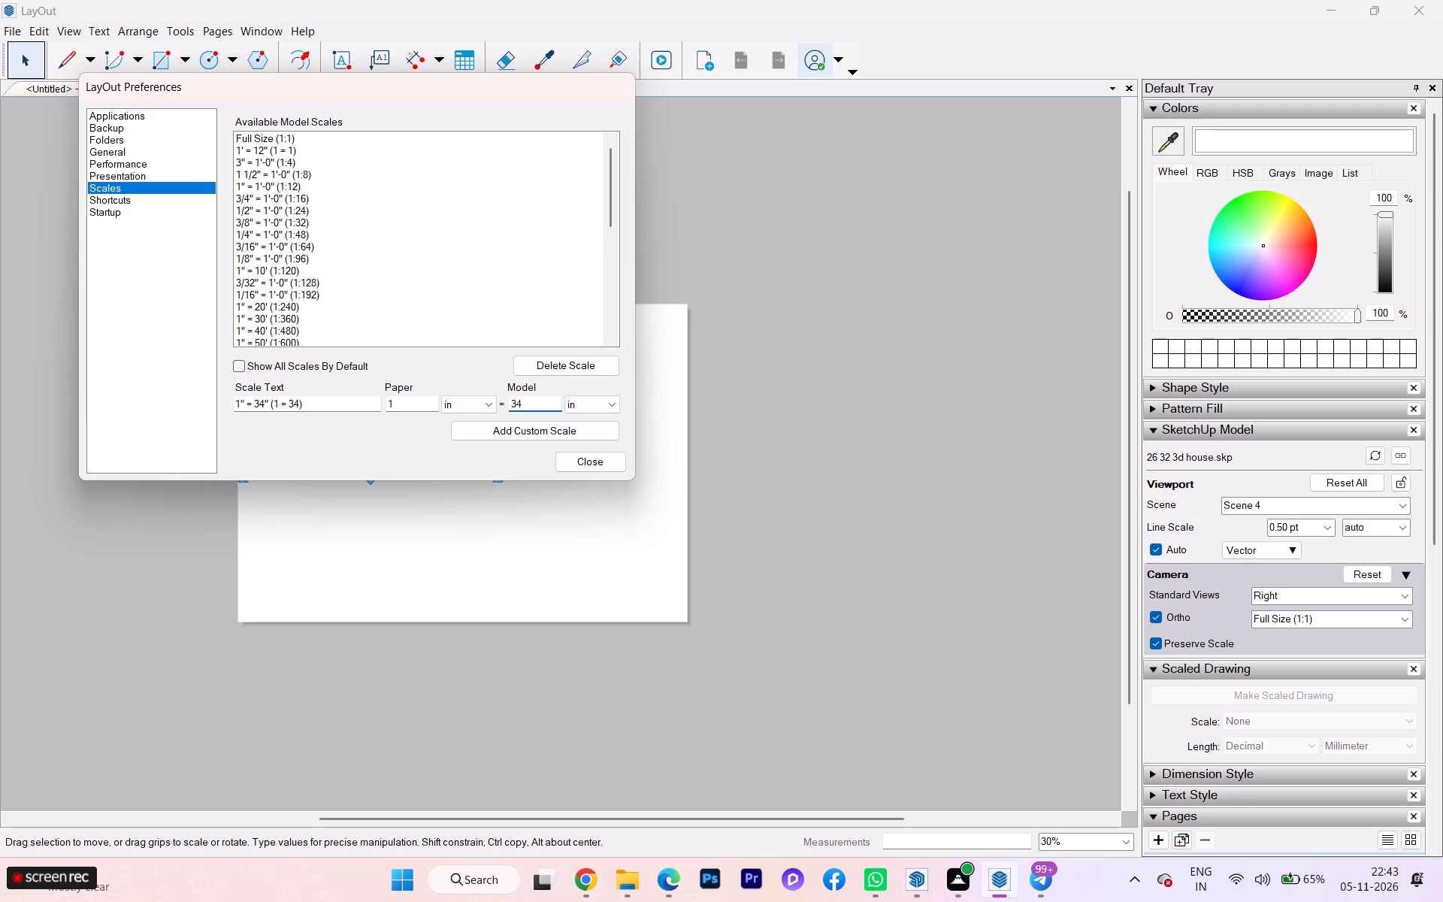
pyautogui.press('.')
pyautogui.press('8')
pyautogui.click(619, 402)
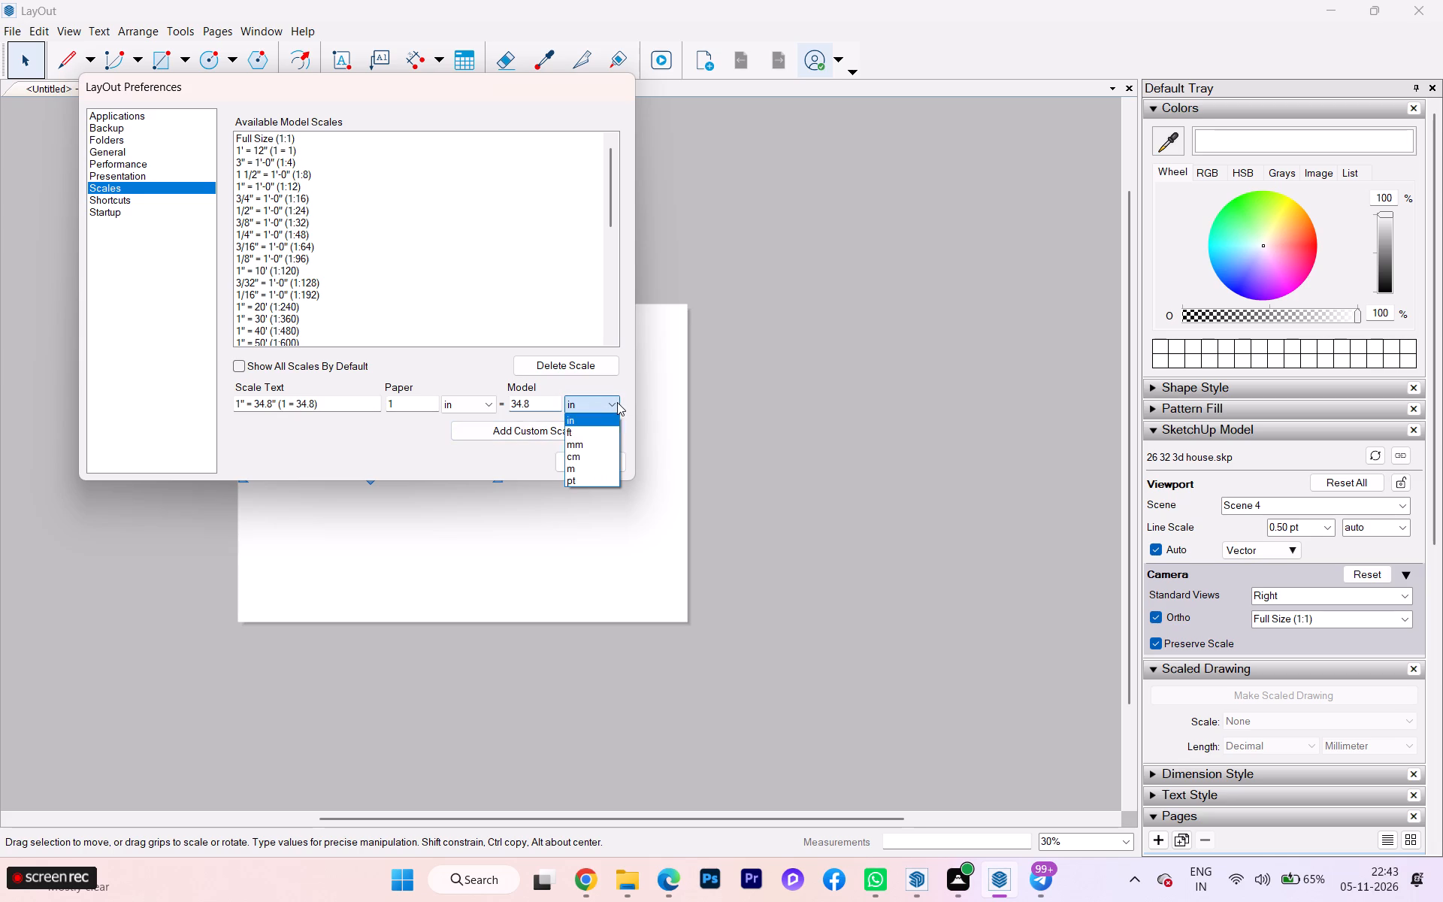
pyautogui.click(570, 440)
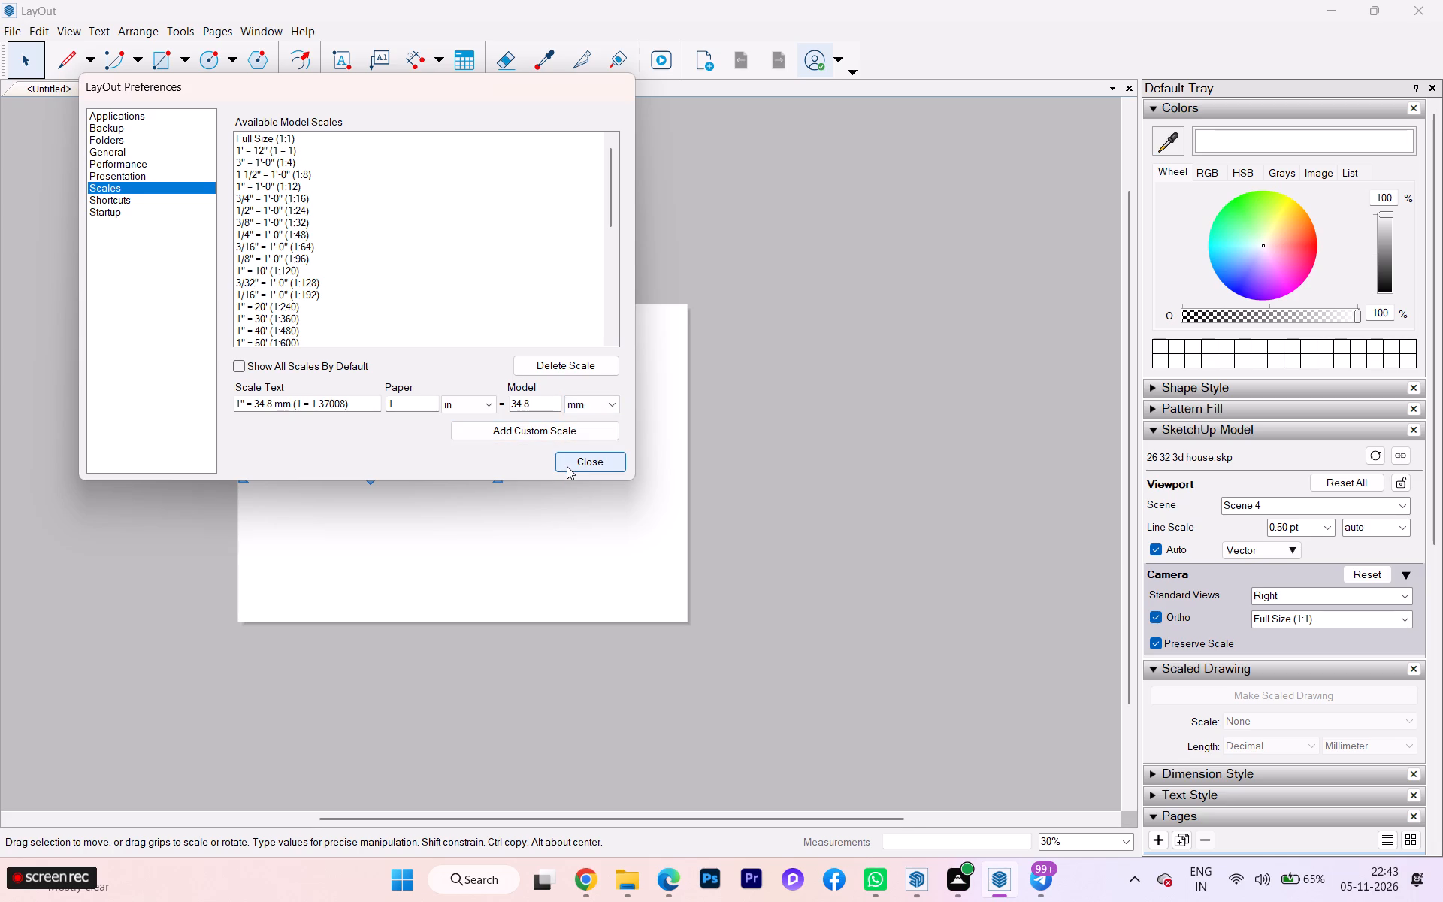
pyautogui.click(556, 429)
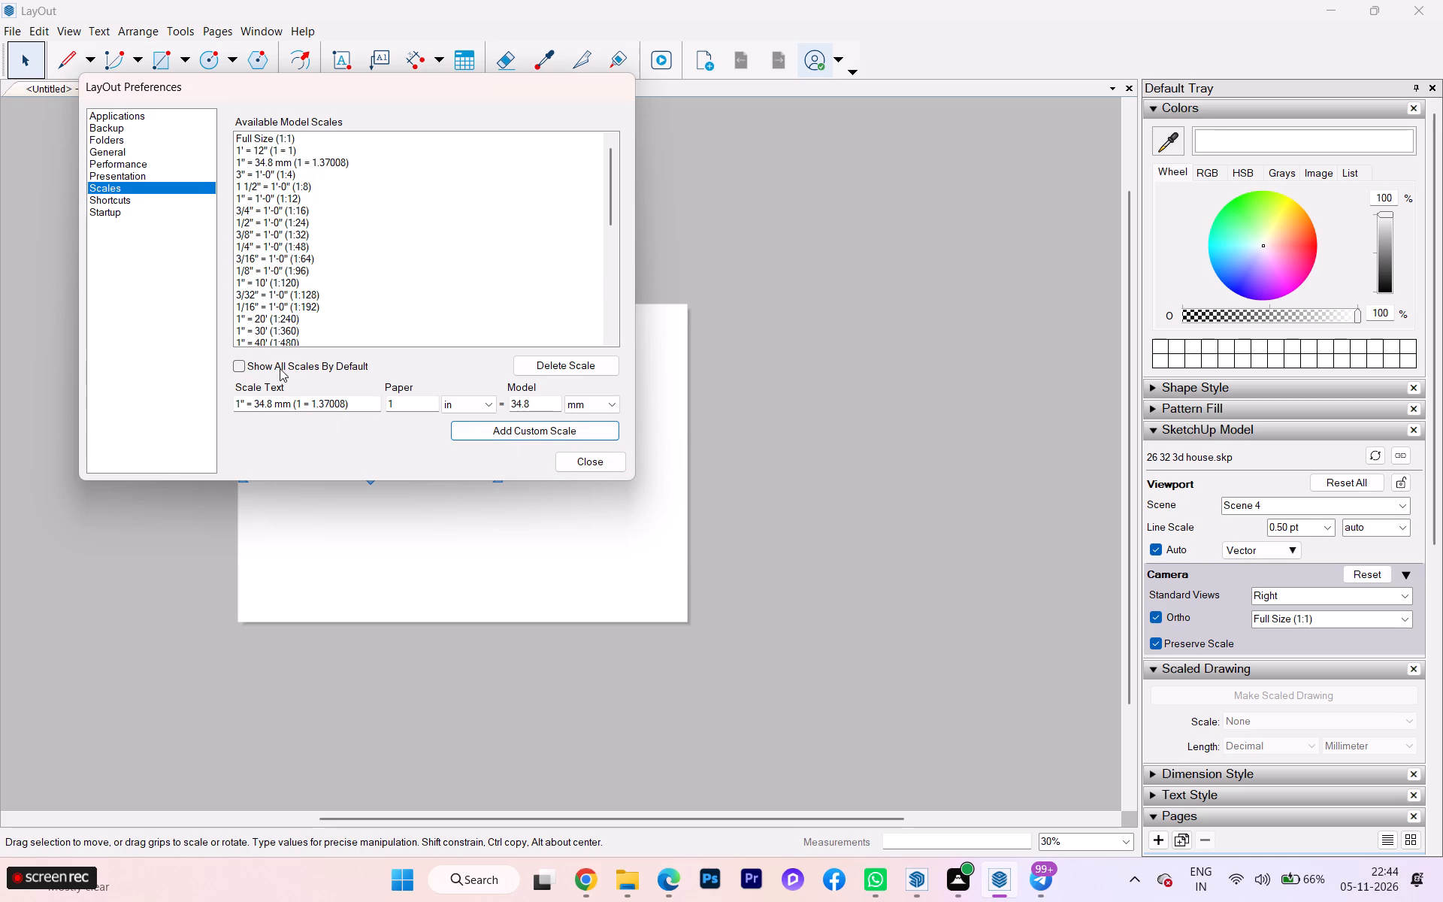
pyautogui.click(613, 465)
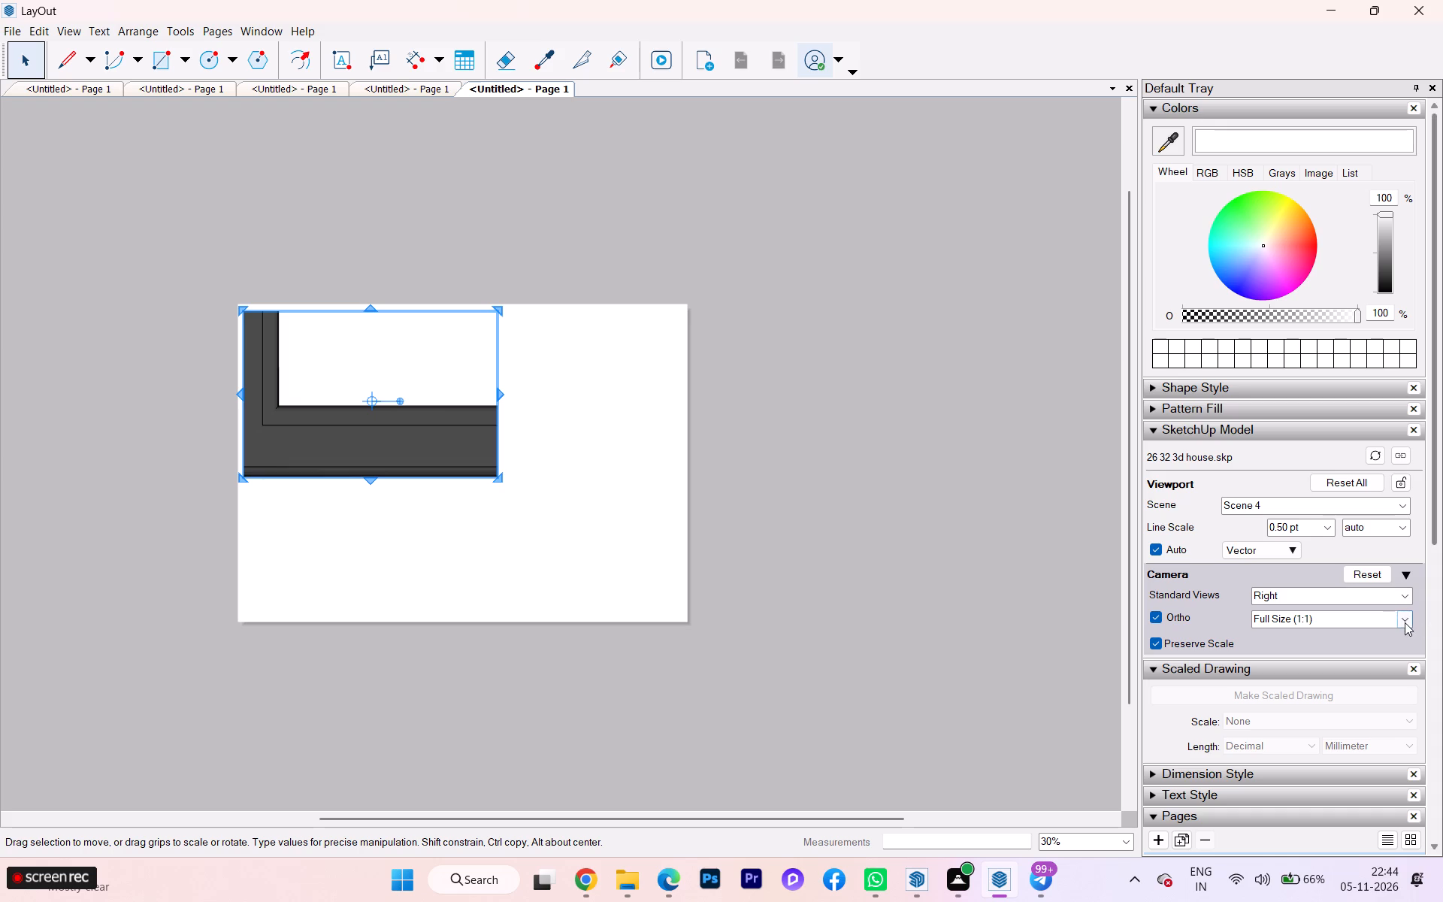
# Set the house viewport's scale to the custom 1" = 34.8 mm (1 = 1.37008).
pyautogui.click(1399, 630)
pyautogui.click(1409, 616)
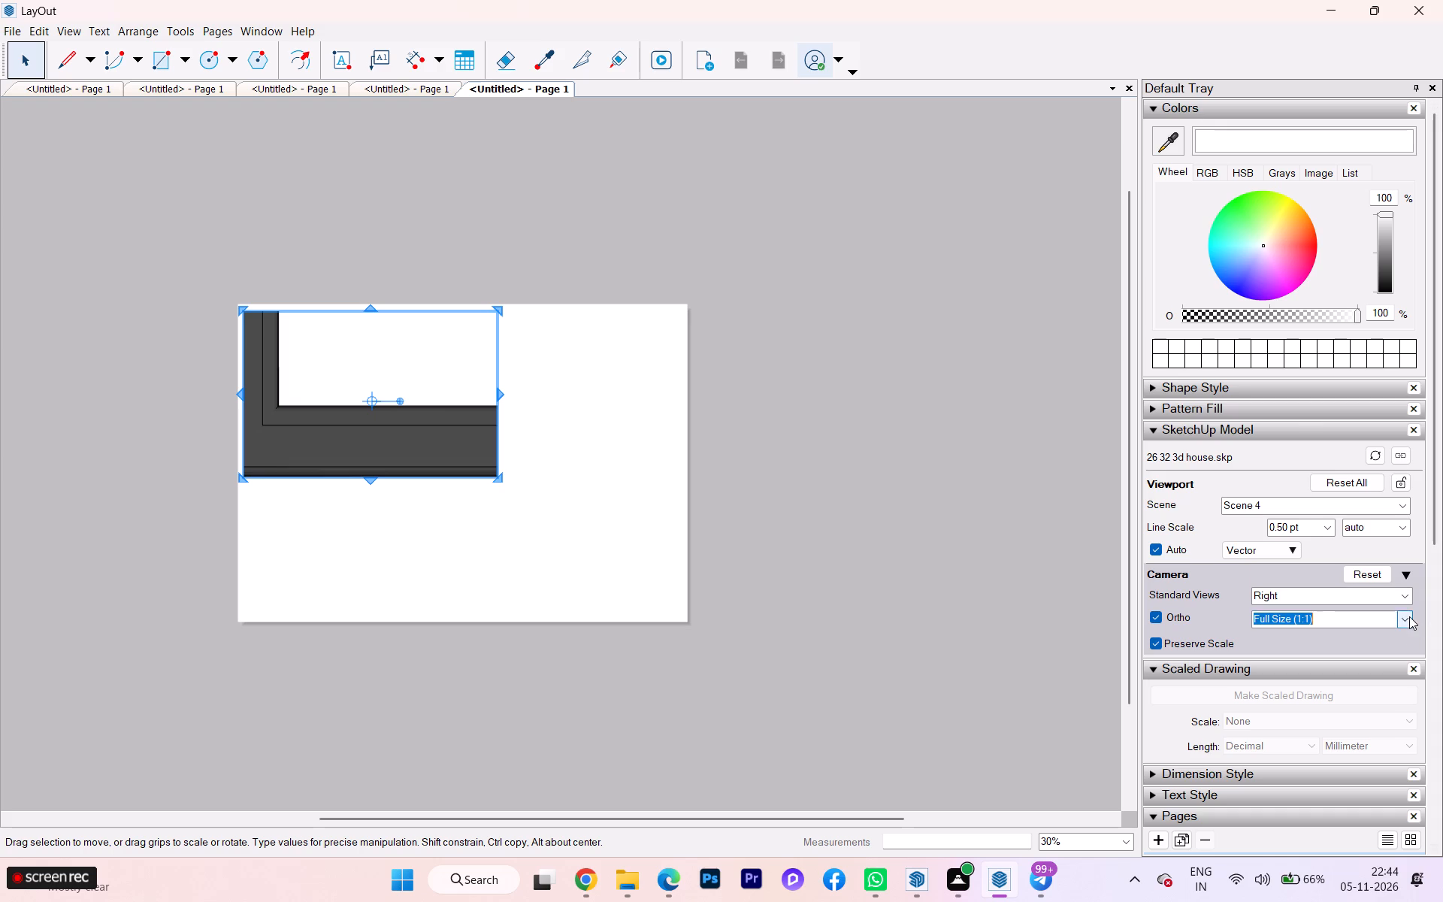
pyautogui.scroll(2, 1351, 318)
pyautogui.scroll(-1, 1351, 318)
pyautogui.scroll(1, 1351, 318)
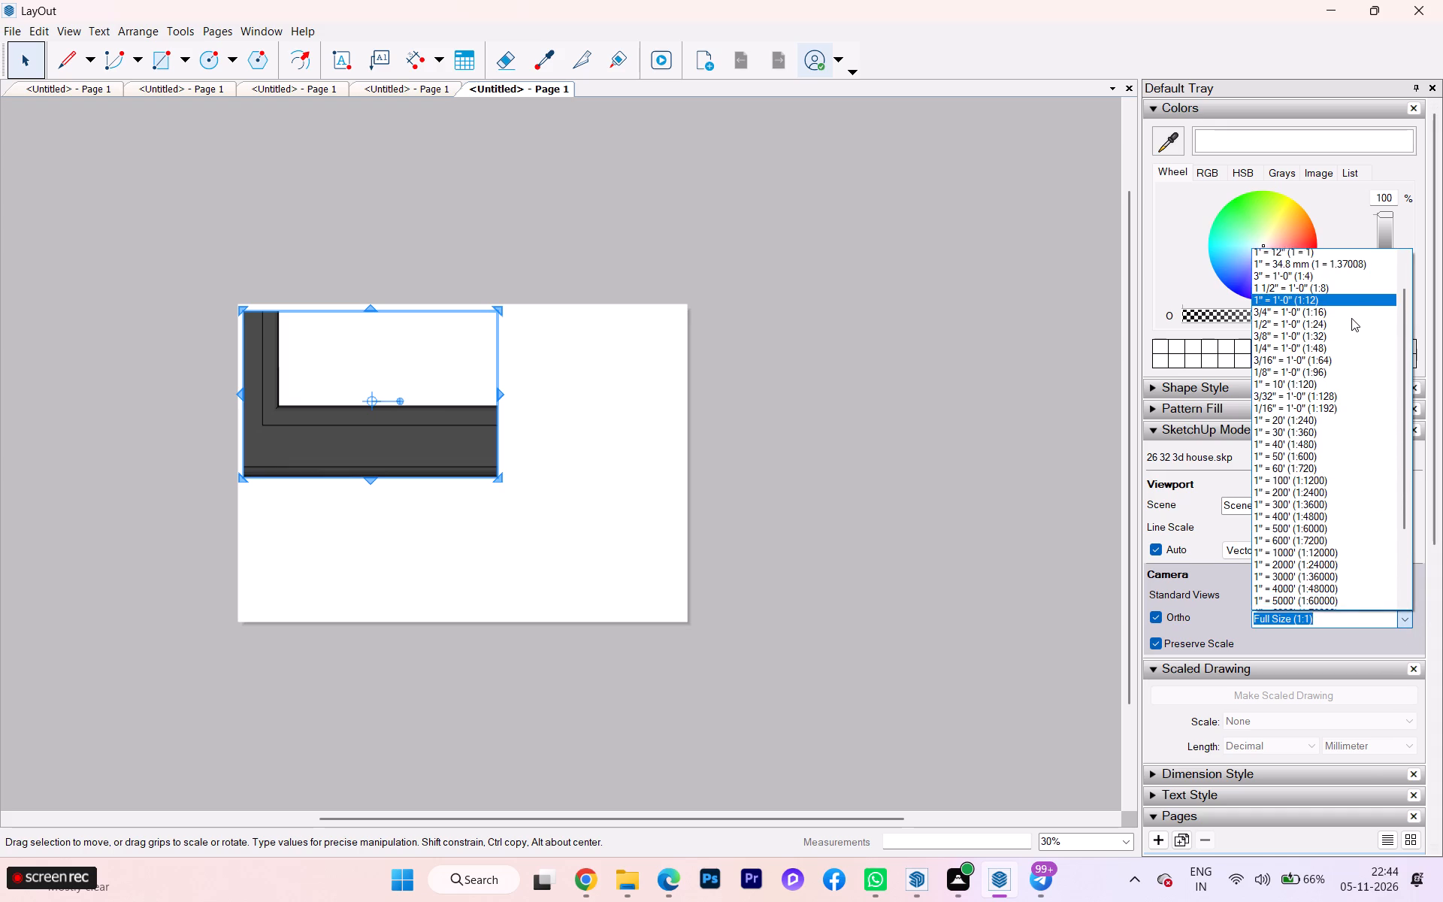
pyautogui.scroll(5, 1351, 318)
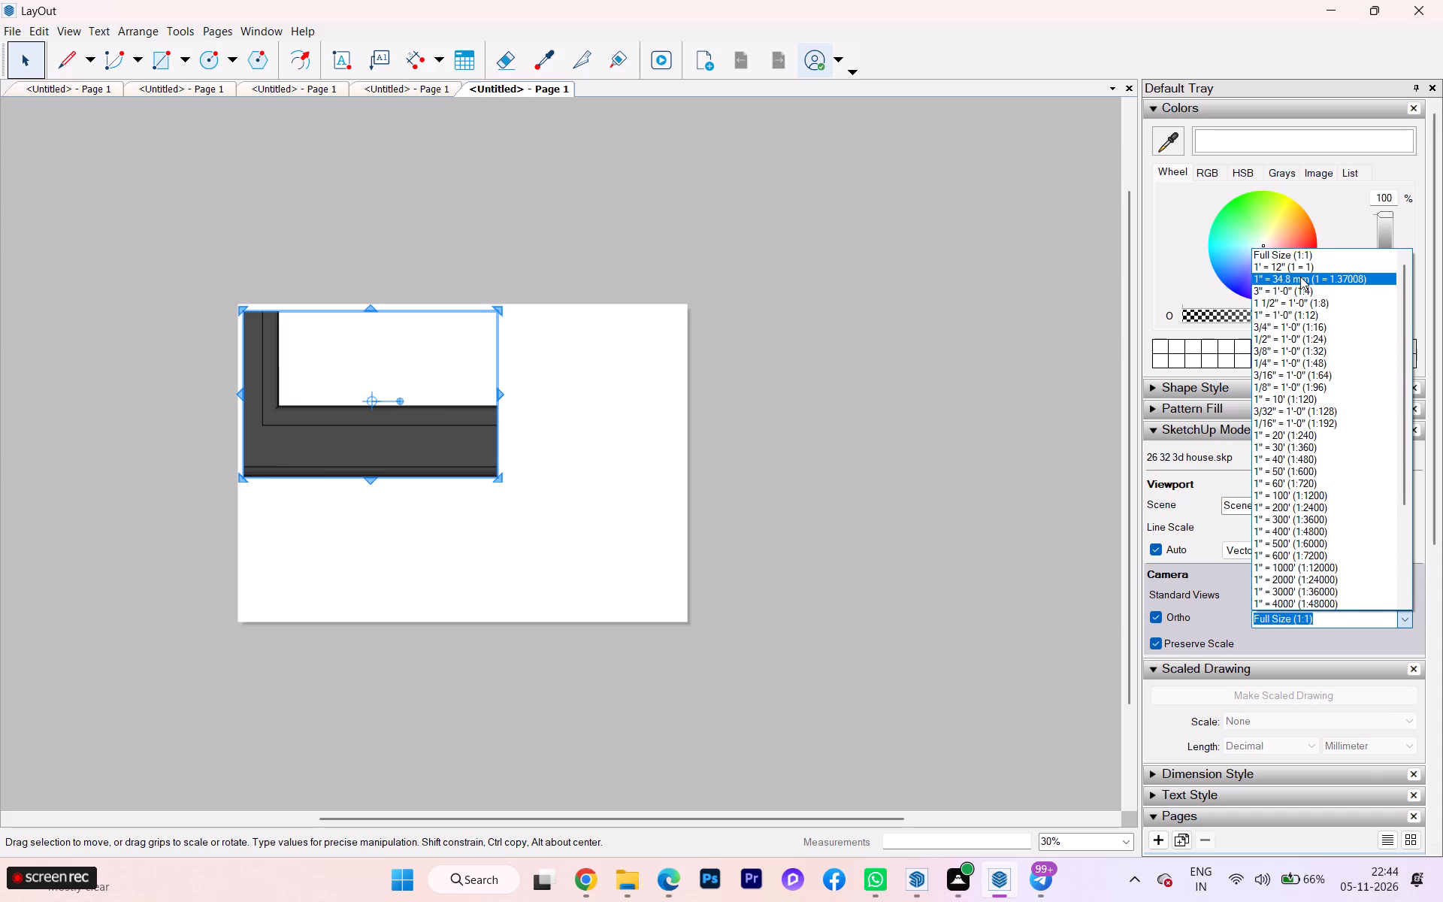
pyautogui.click(1300, 278)
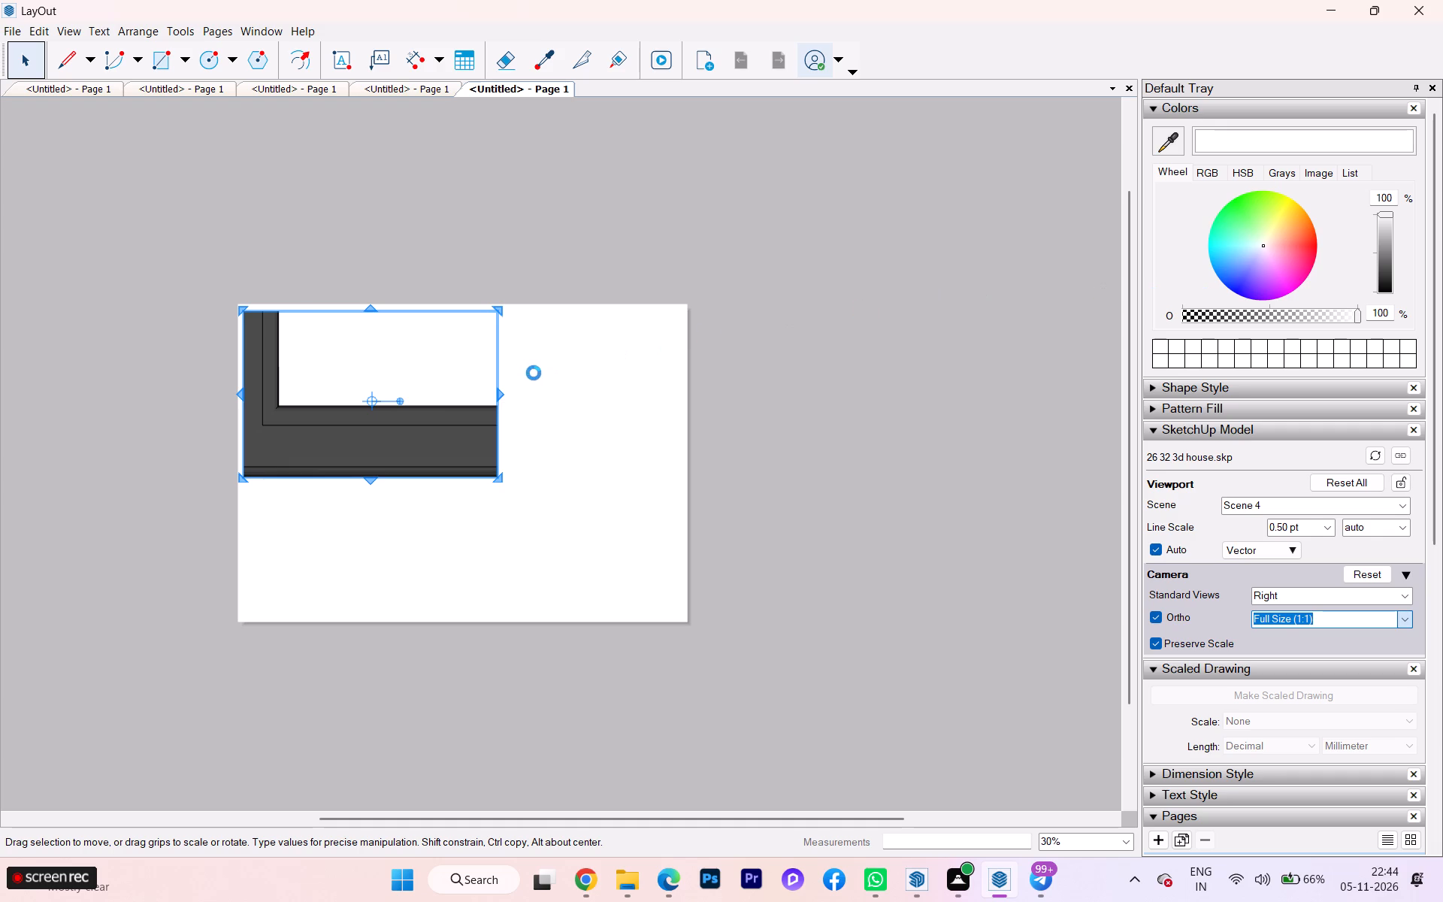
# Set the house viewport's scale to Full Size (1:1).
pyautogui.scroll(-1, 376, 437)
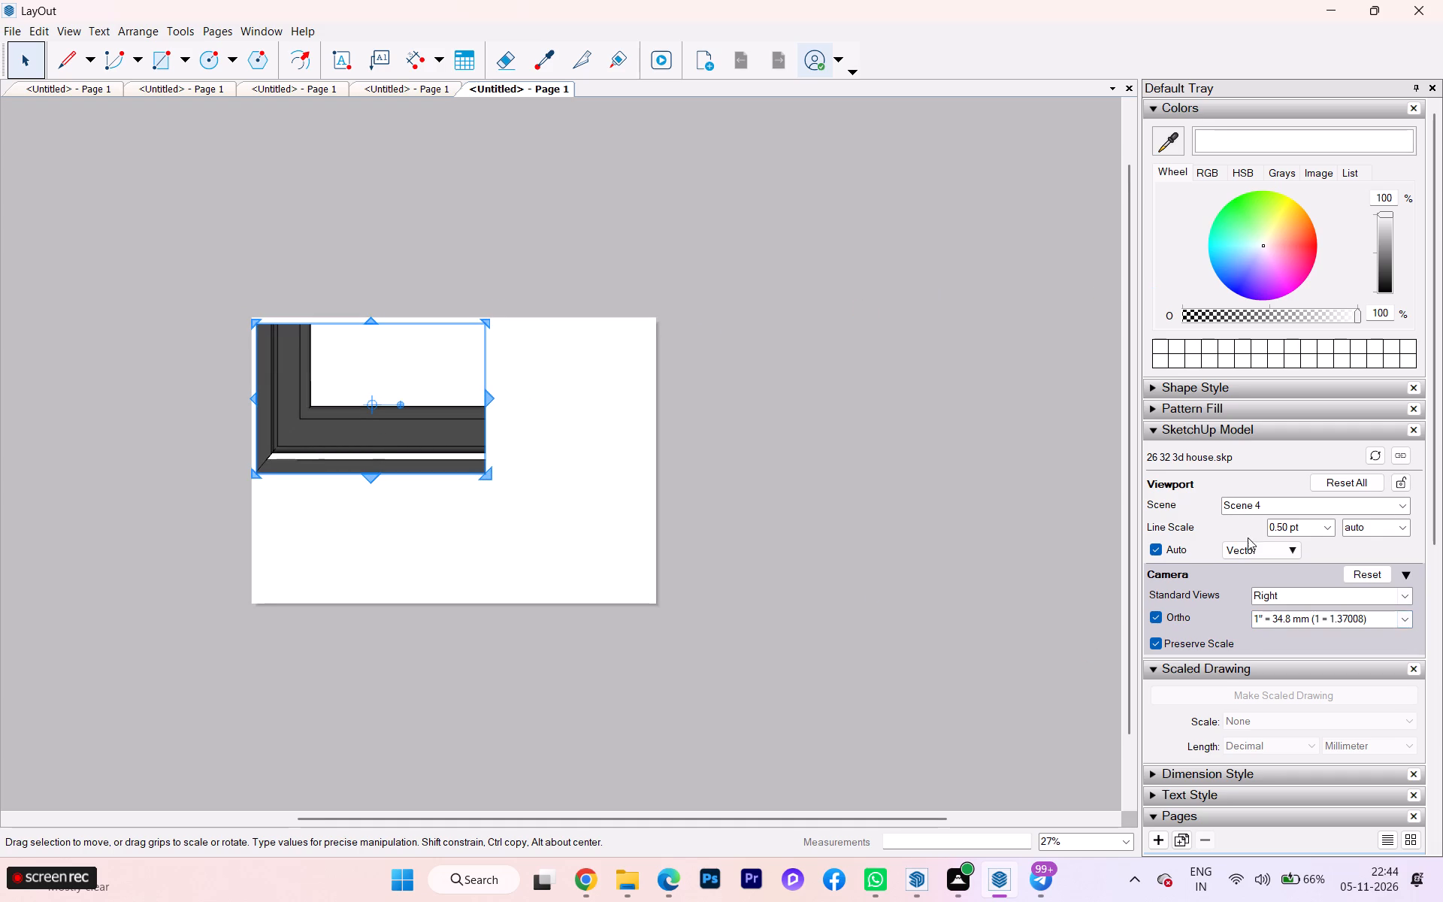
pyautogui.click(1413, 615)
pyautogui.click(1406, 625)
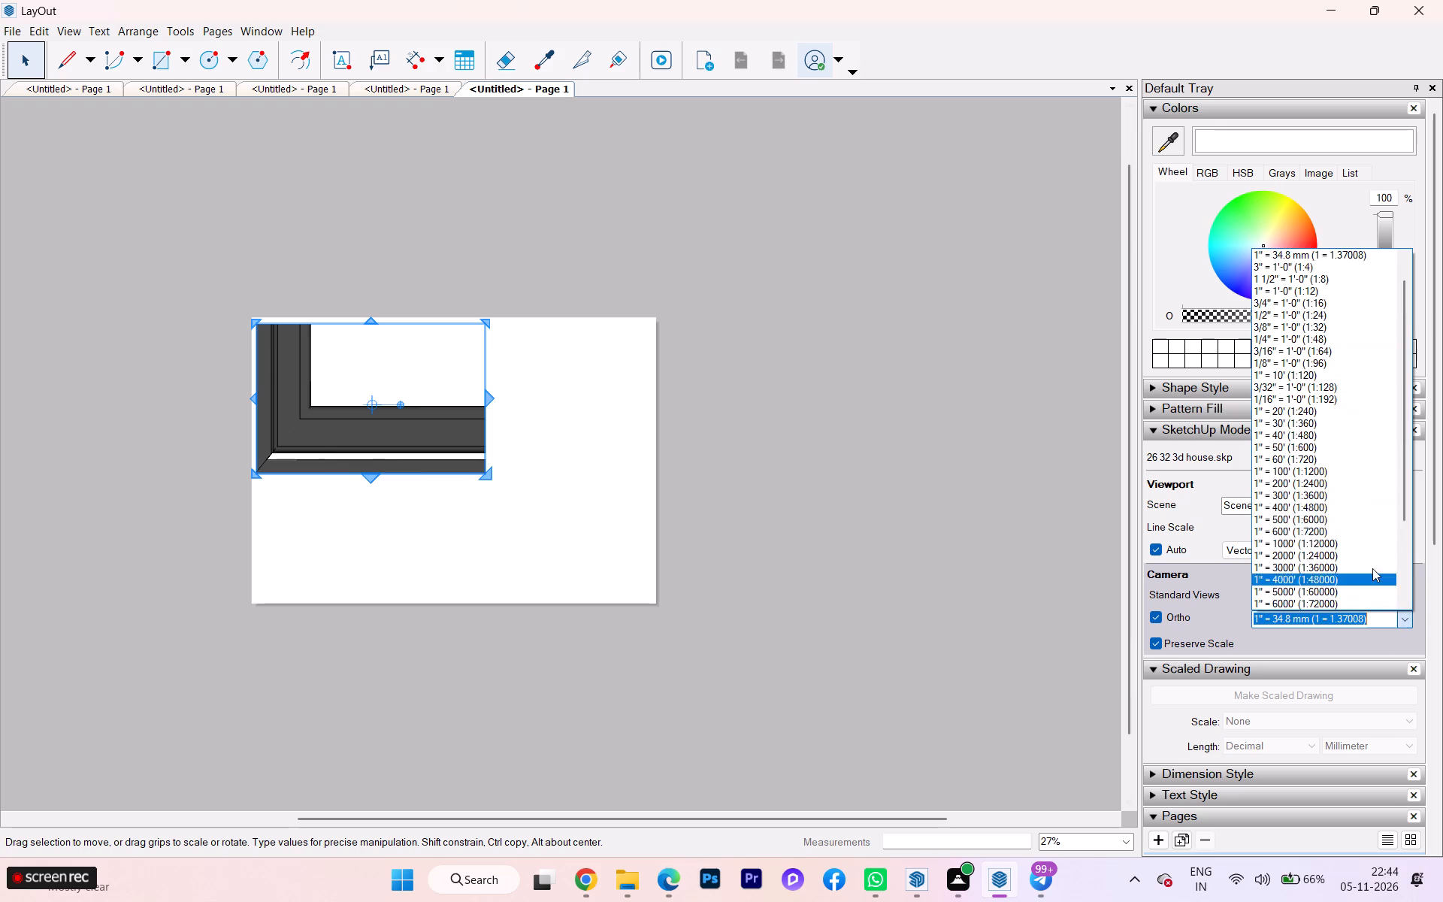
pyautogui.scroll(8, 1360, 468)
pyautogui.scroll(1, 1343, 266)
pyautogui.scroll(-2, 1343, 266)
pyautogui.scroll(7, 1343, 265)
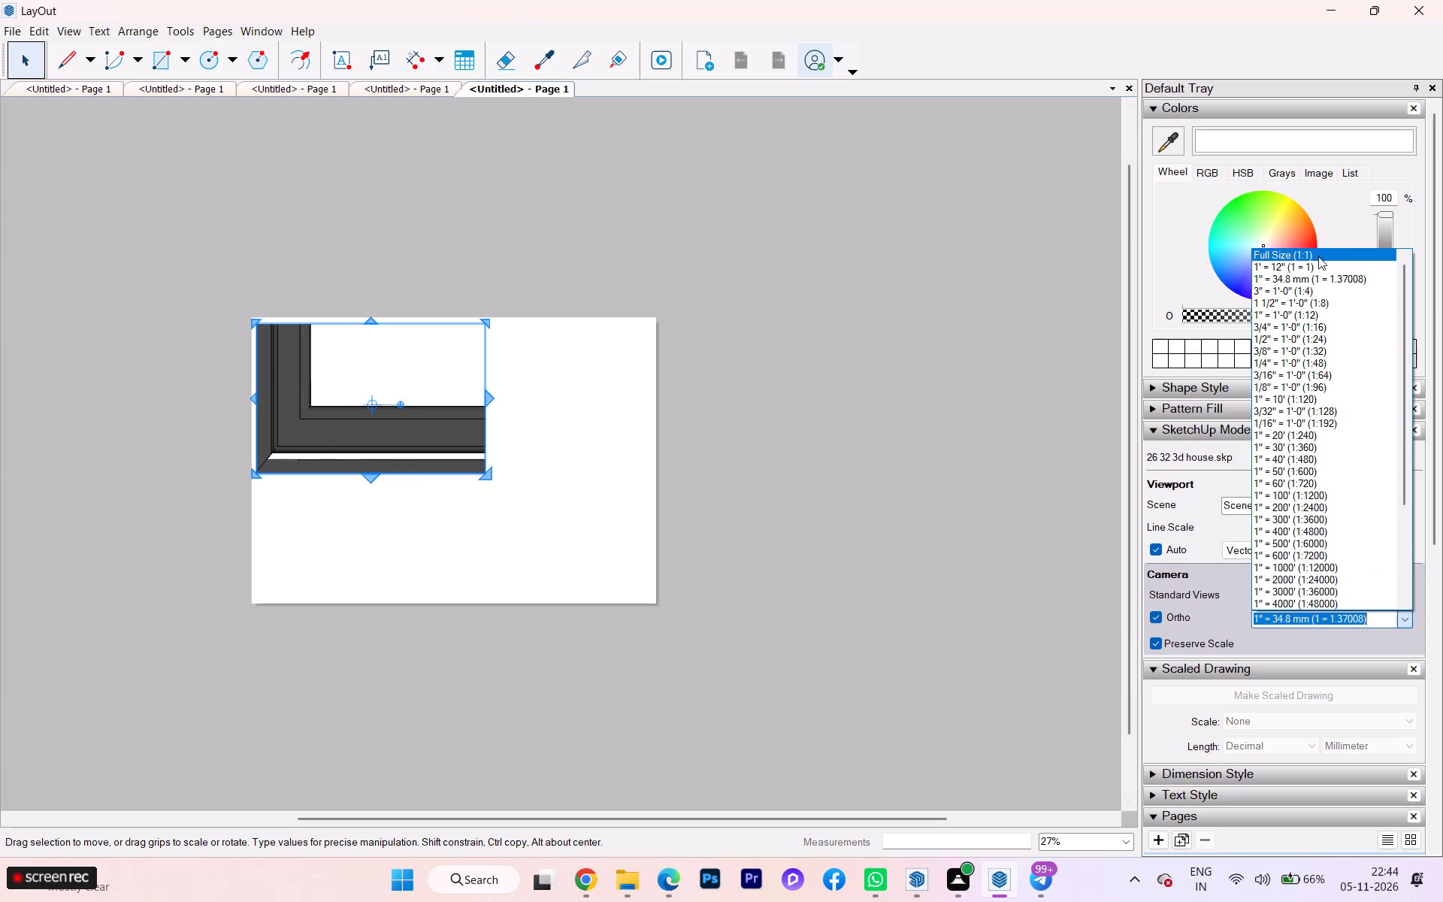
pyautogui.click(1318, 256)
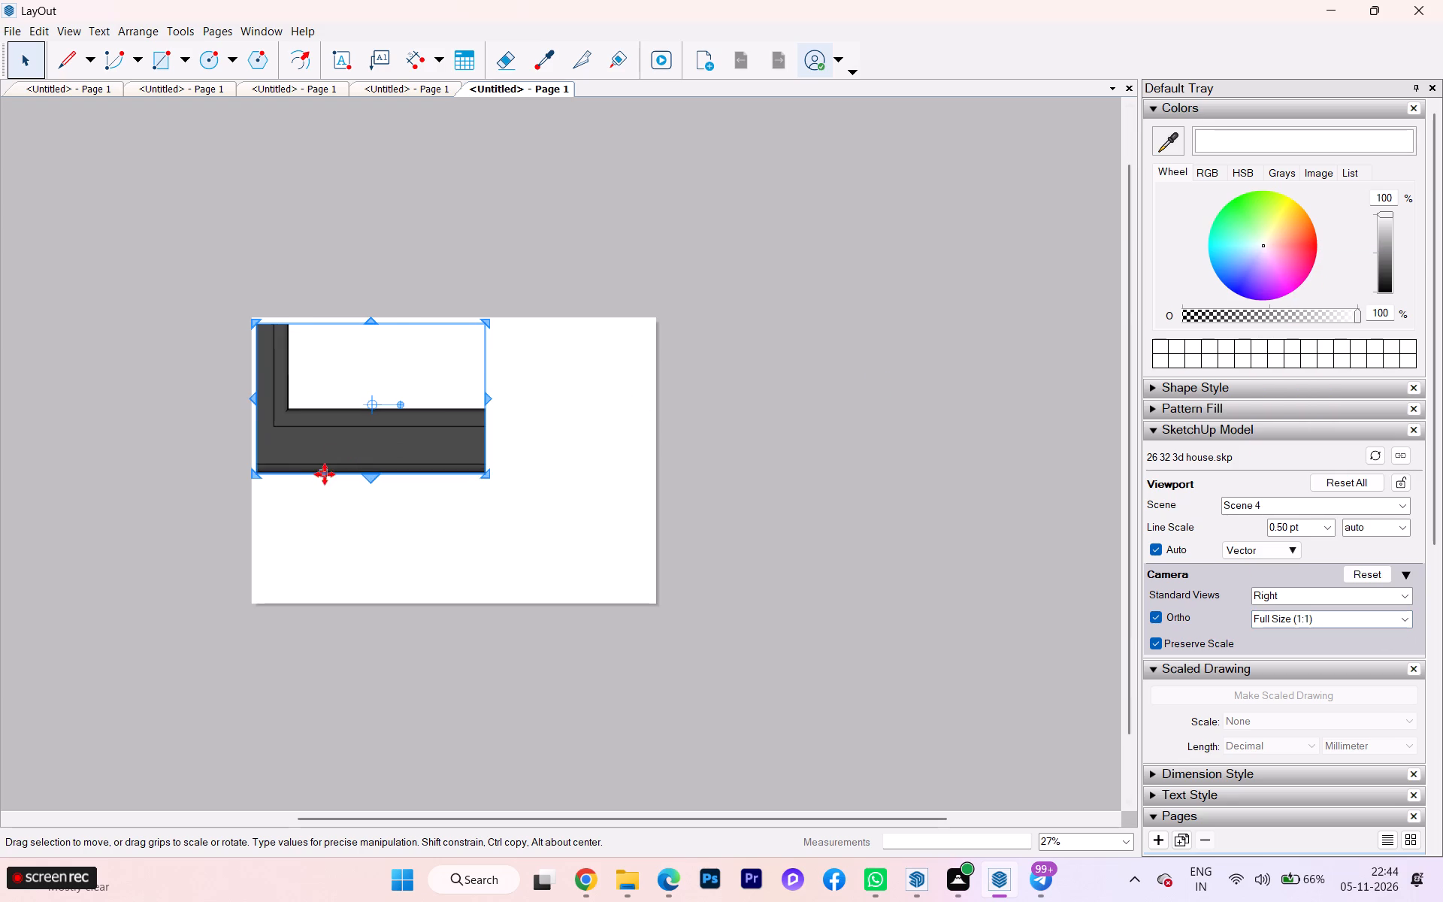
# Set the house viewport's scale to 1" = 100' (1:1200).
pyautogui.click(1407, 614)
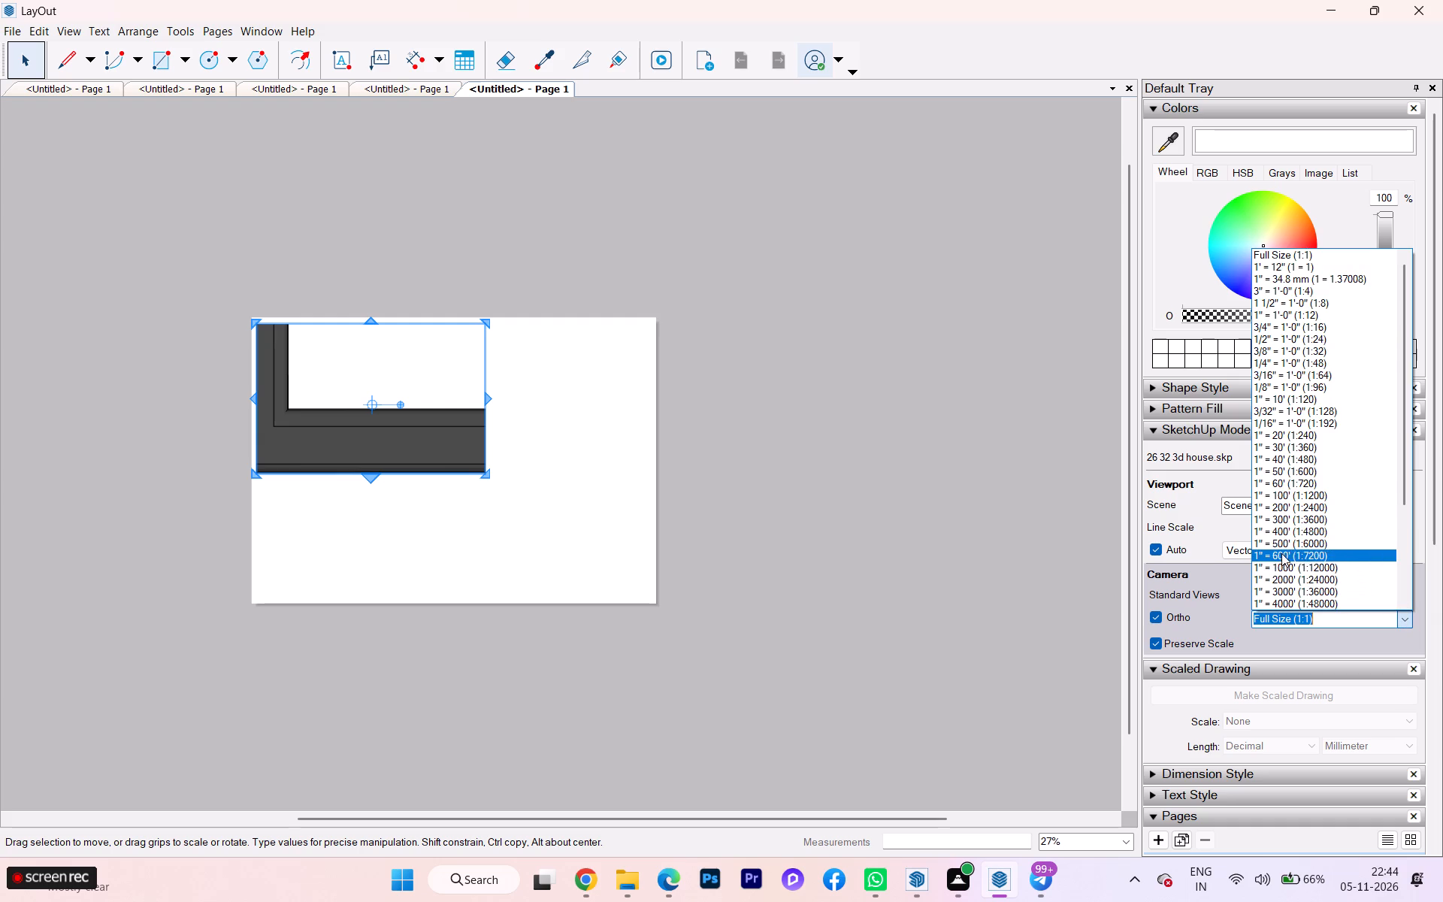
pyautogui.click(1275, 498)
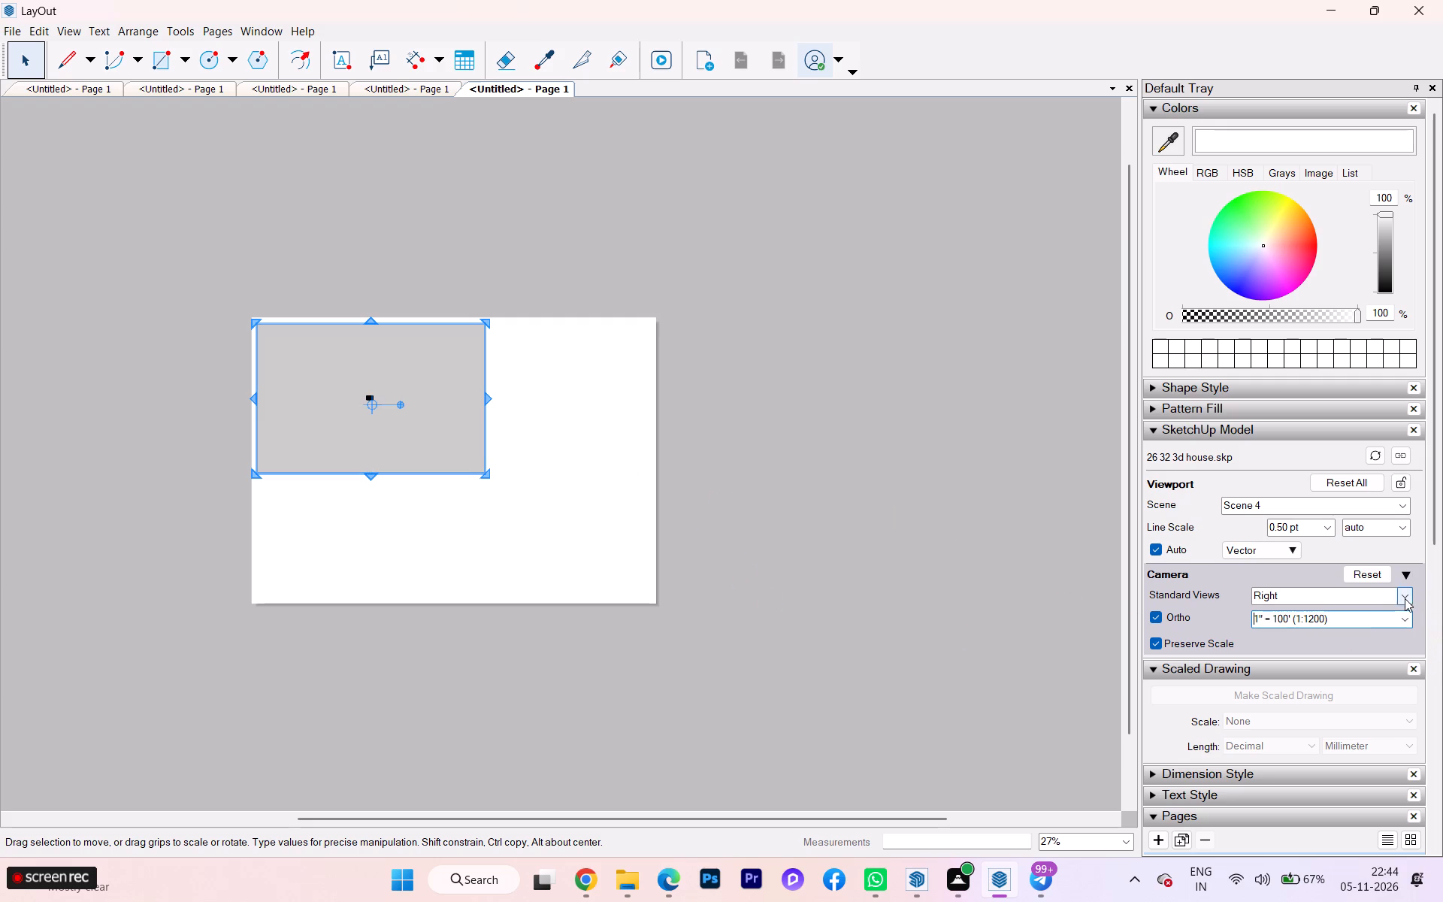
# Look through the scaled drawing, pages, layers and text style settings below the viewport settings.
pyautogui.scroll(-2, 1178, 737)
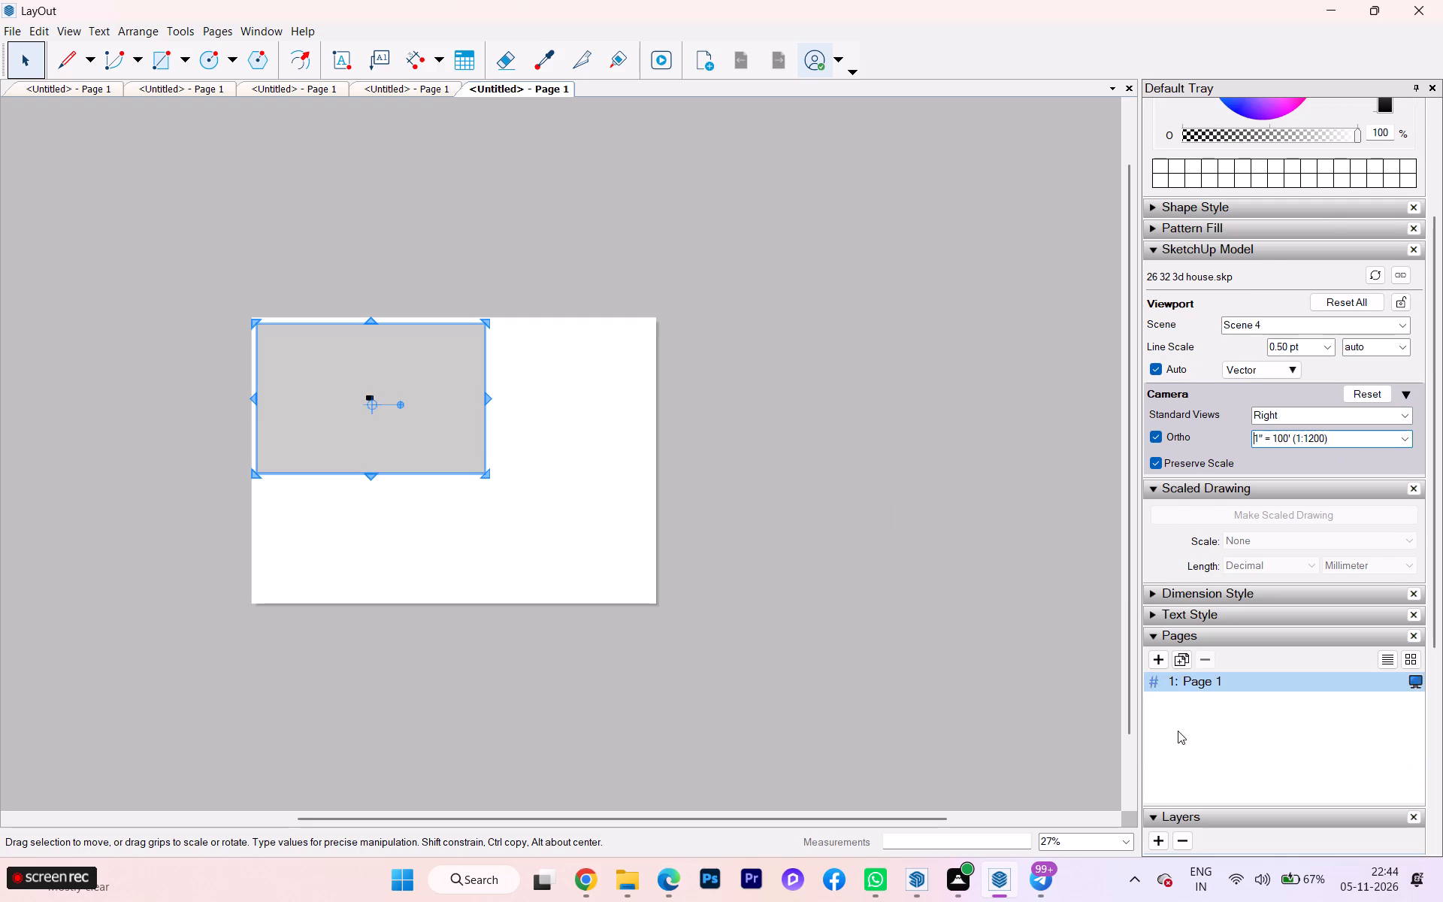
pyautogui.scroll(-3, 1171, 663)
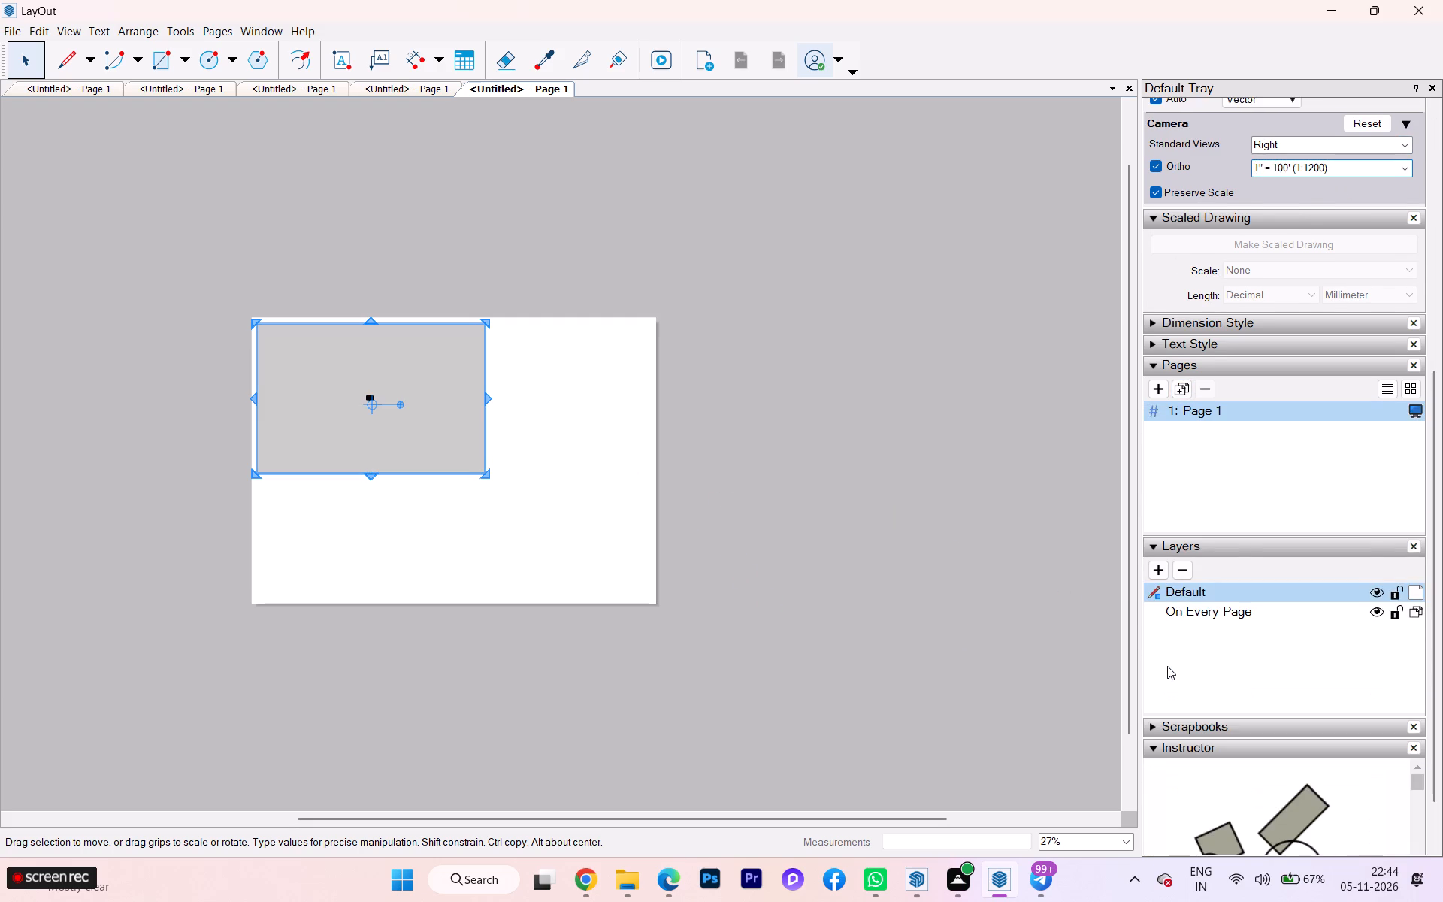
pyautogui.scroll(-4, 1168, 658)
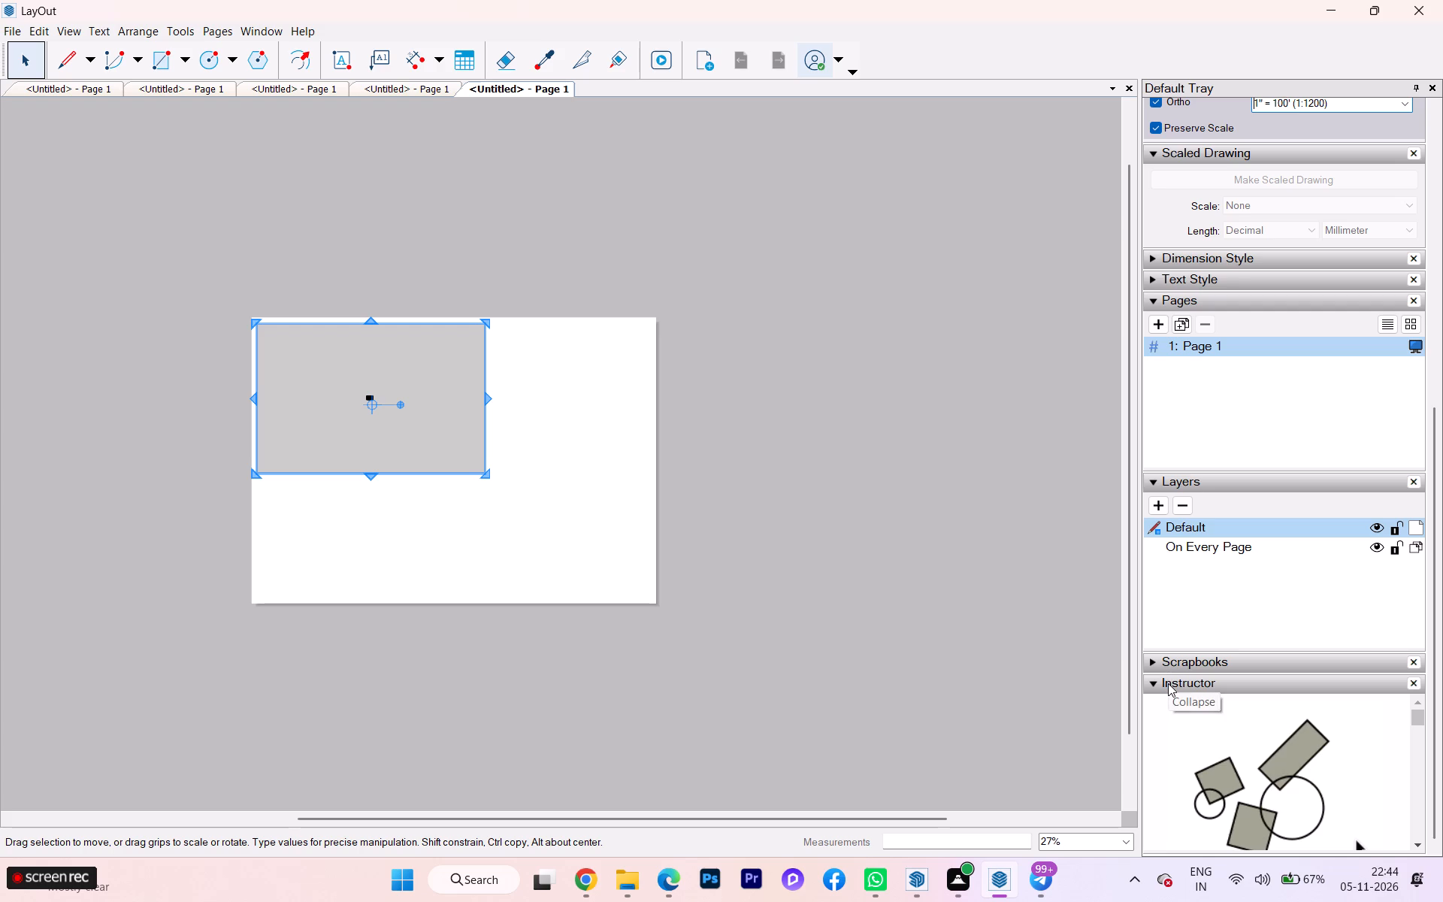
pyautogui.scroll(2, 1168, 683)
pyautogui.scroll(1, 1216, 574)
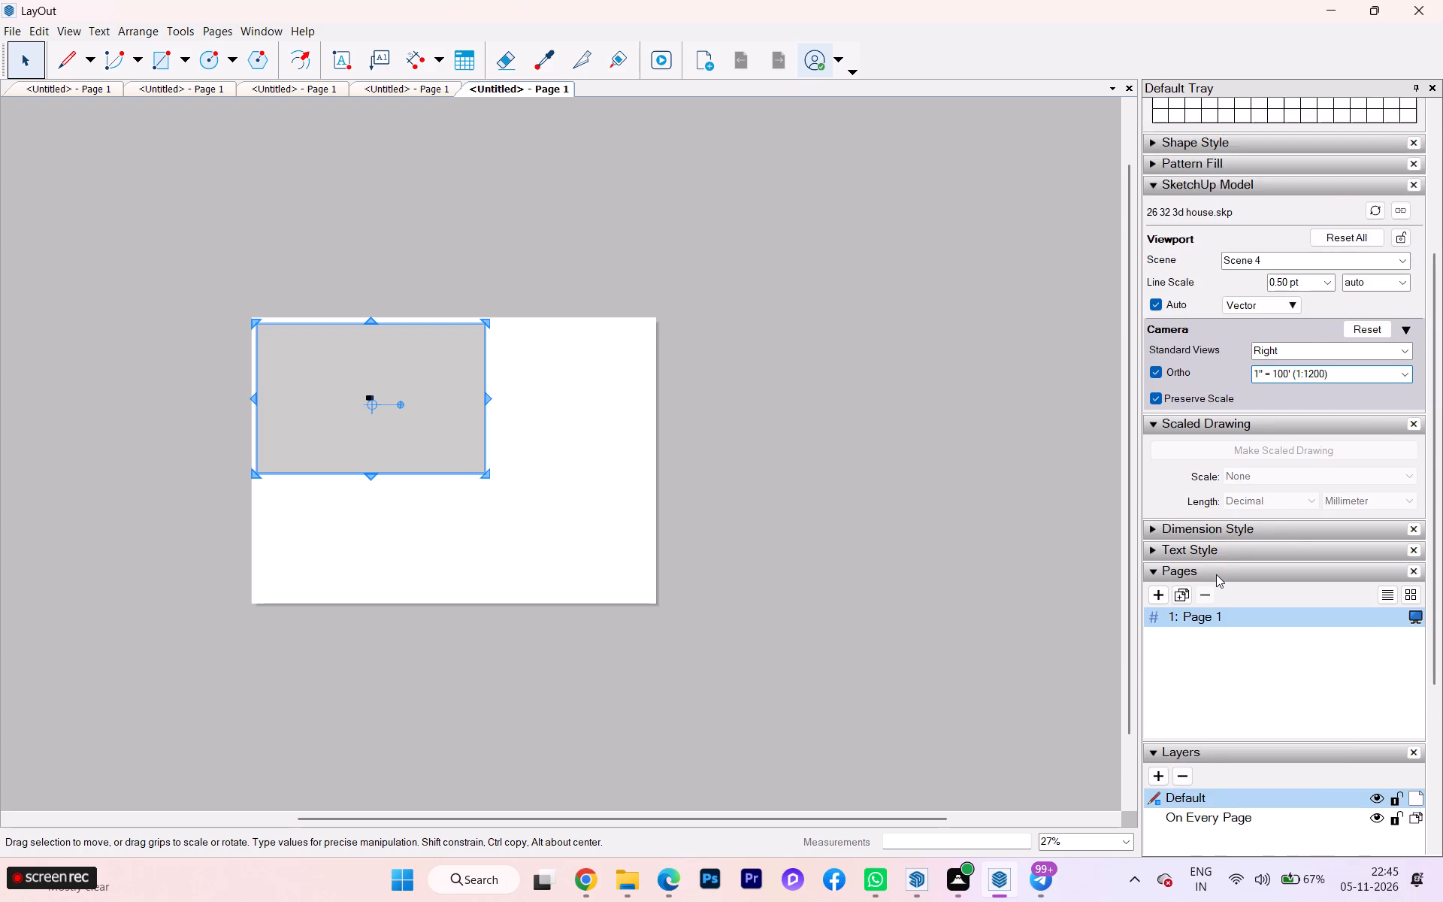
pyautogui.scroll(1, 1216, 574)
pyautogui.click(1147, 637)
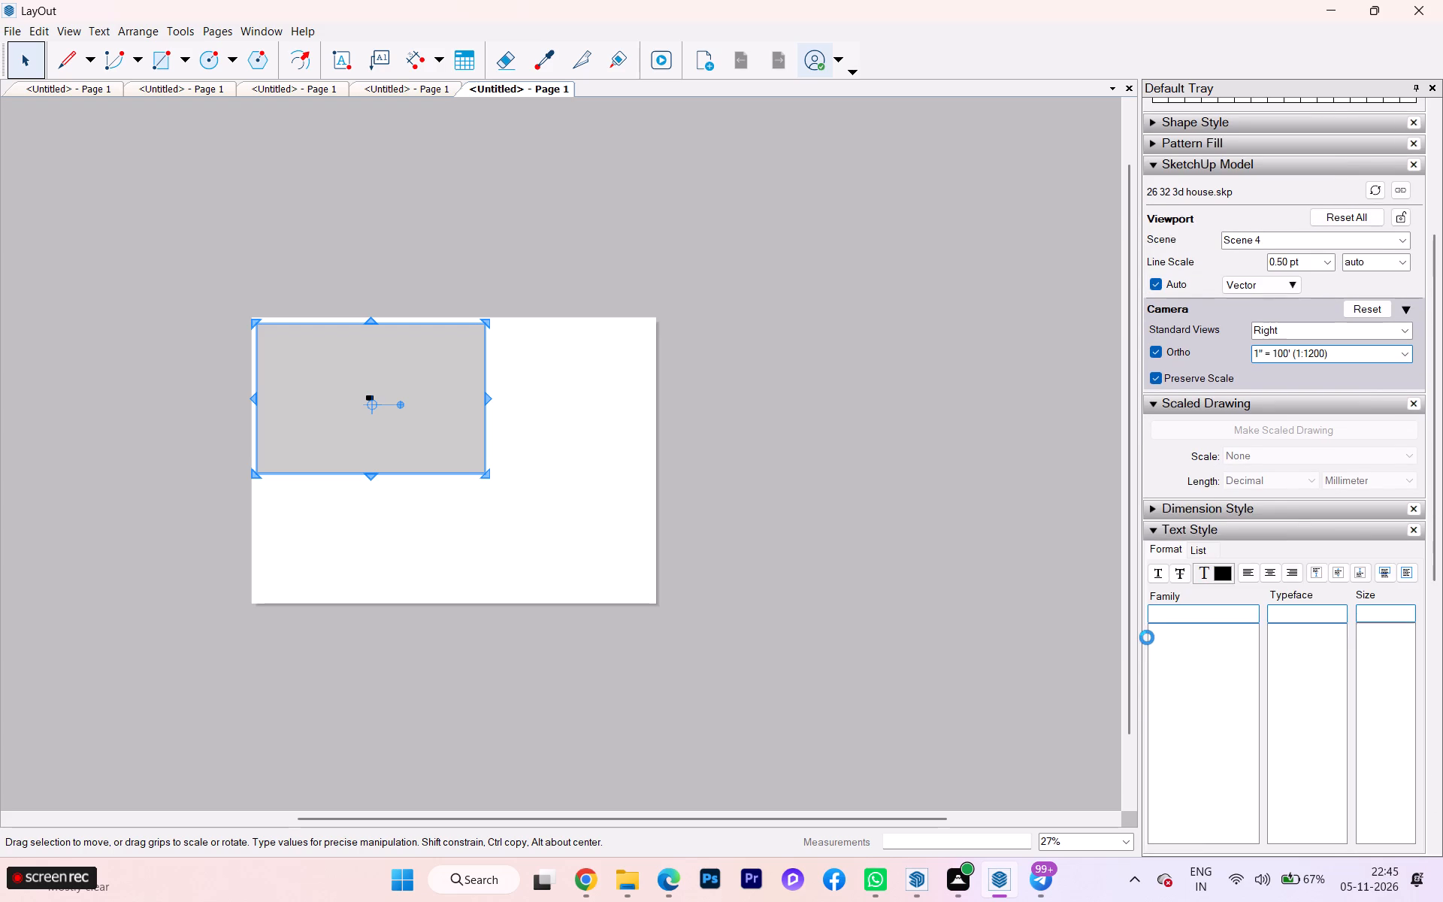
pyautogui.click(1151, 498)
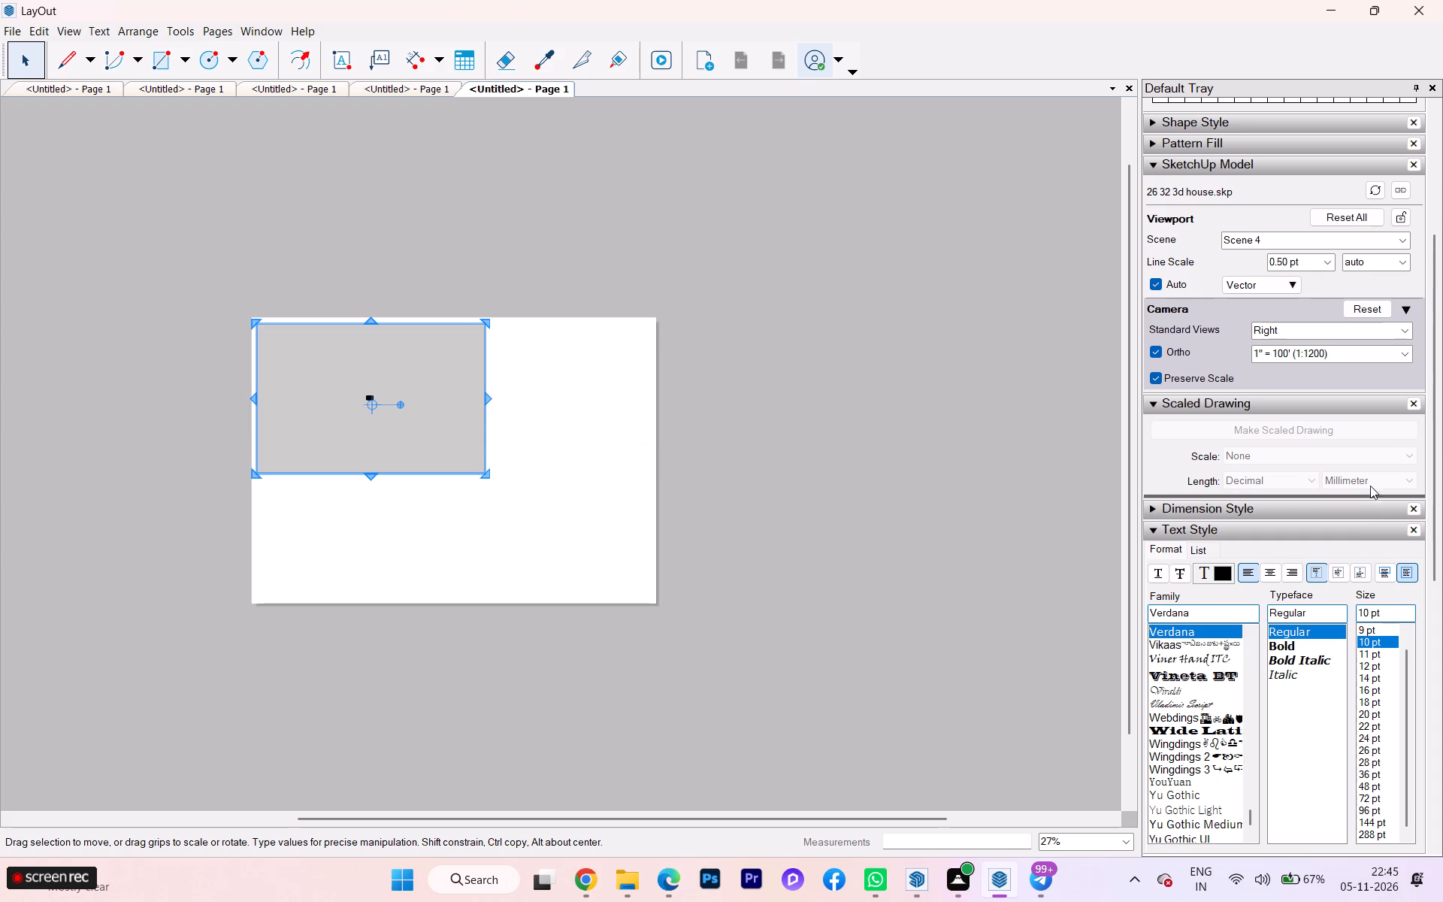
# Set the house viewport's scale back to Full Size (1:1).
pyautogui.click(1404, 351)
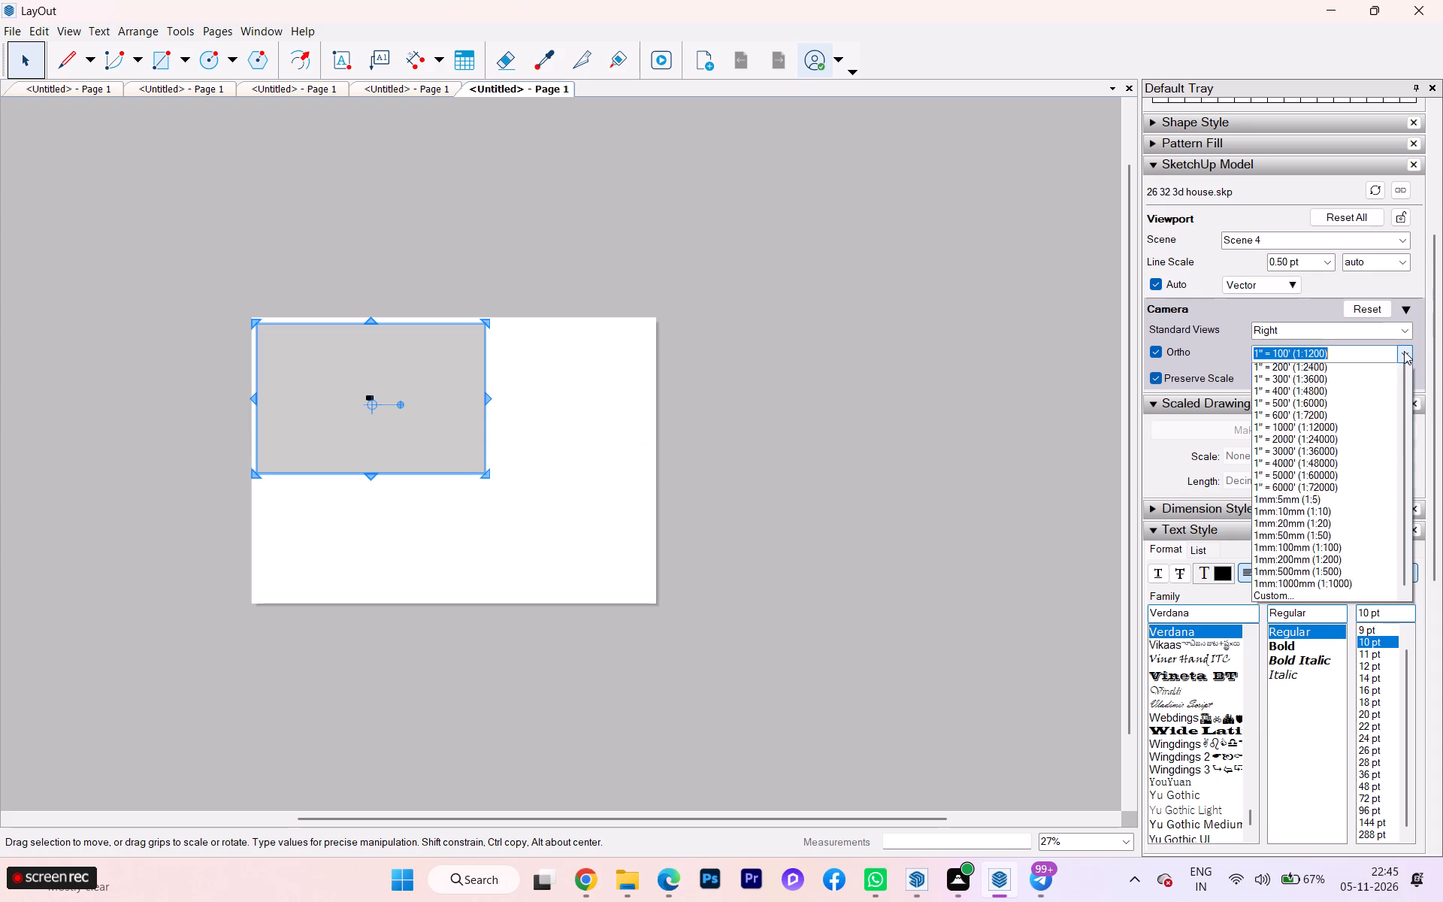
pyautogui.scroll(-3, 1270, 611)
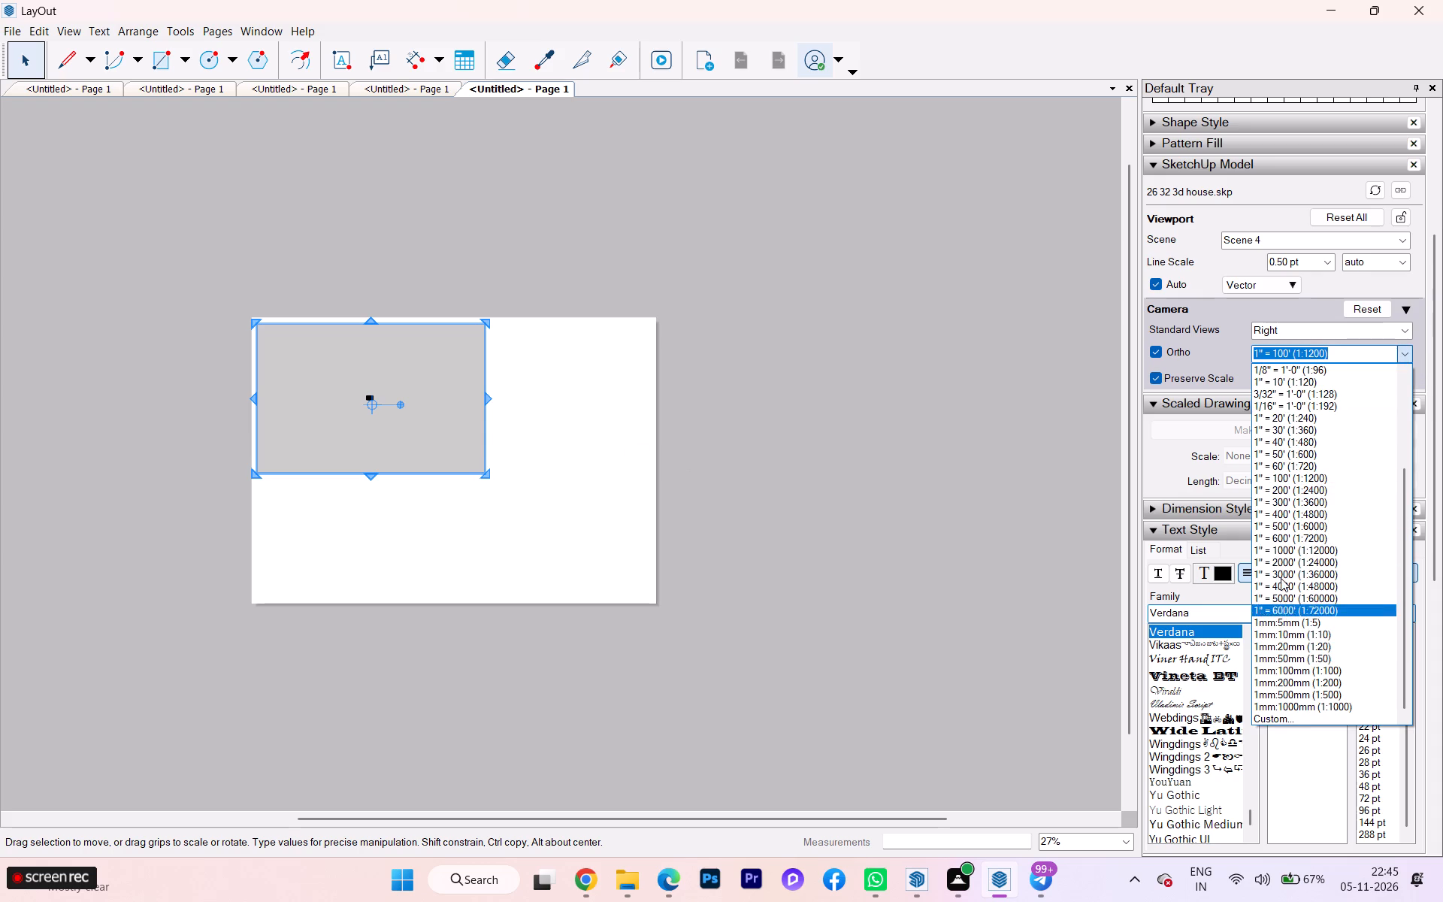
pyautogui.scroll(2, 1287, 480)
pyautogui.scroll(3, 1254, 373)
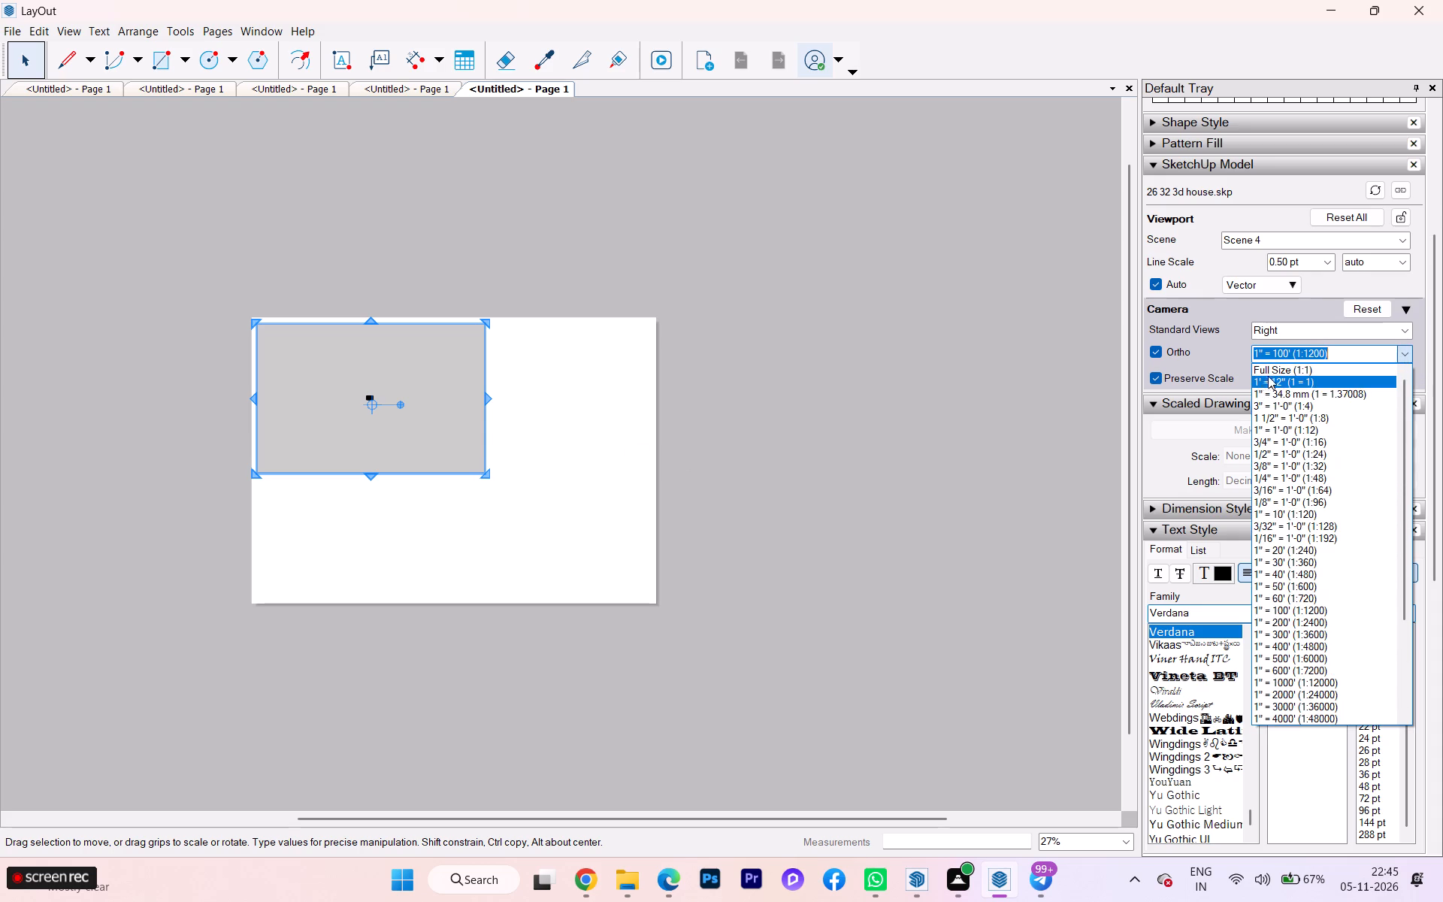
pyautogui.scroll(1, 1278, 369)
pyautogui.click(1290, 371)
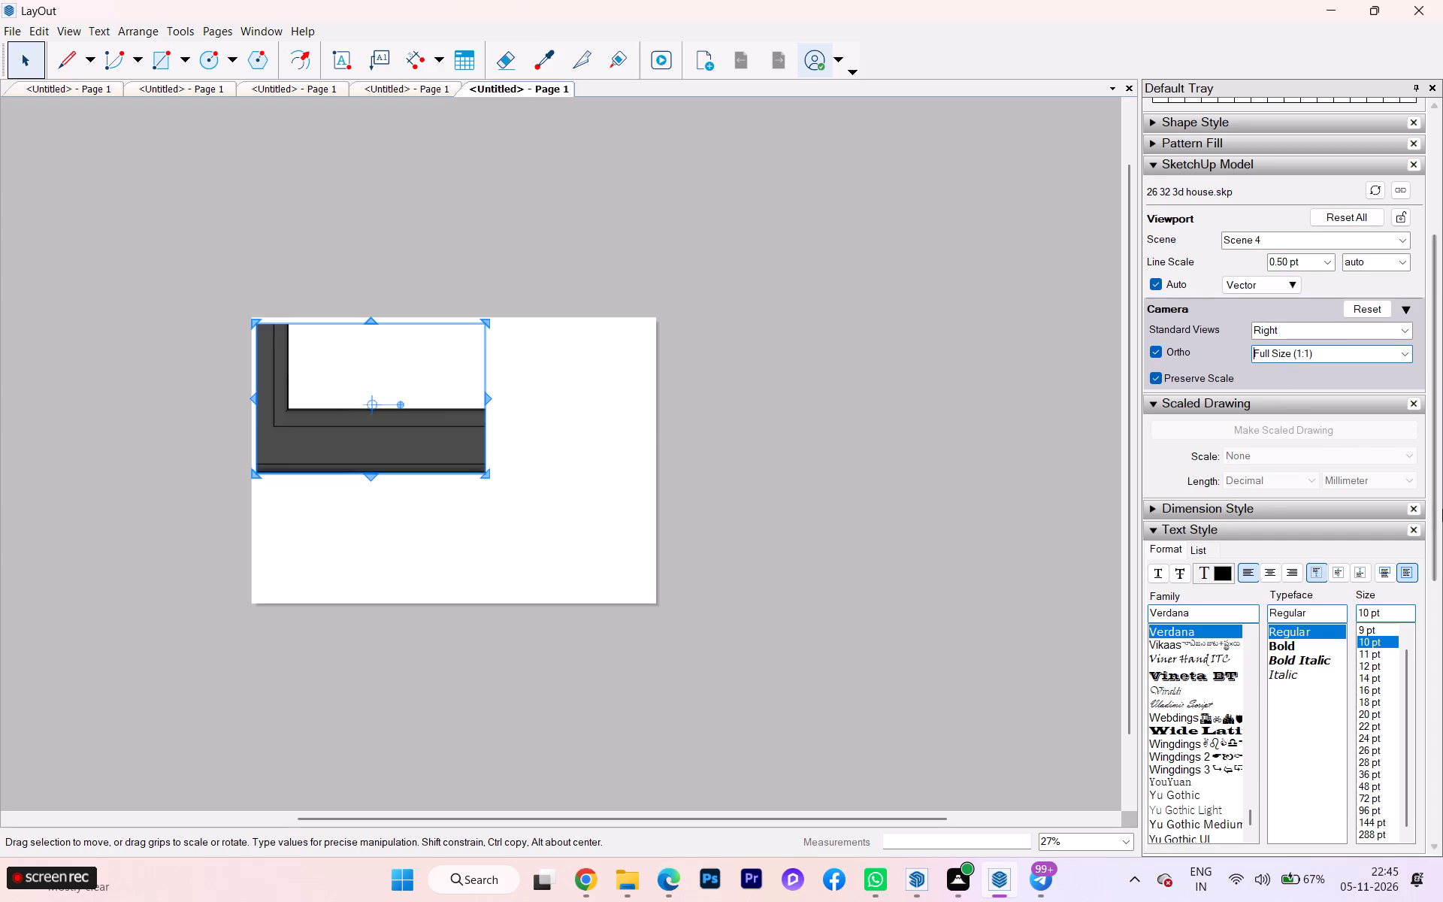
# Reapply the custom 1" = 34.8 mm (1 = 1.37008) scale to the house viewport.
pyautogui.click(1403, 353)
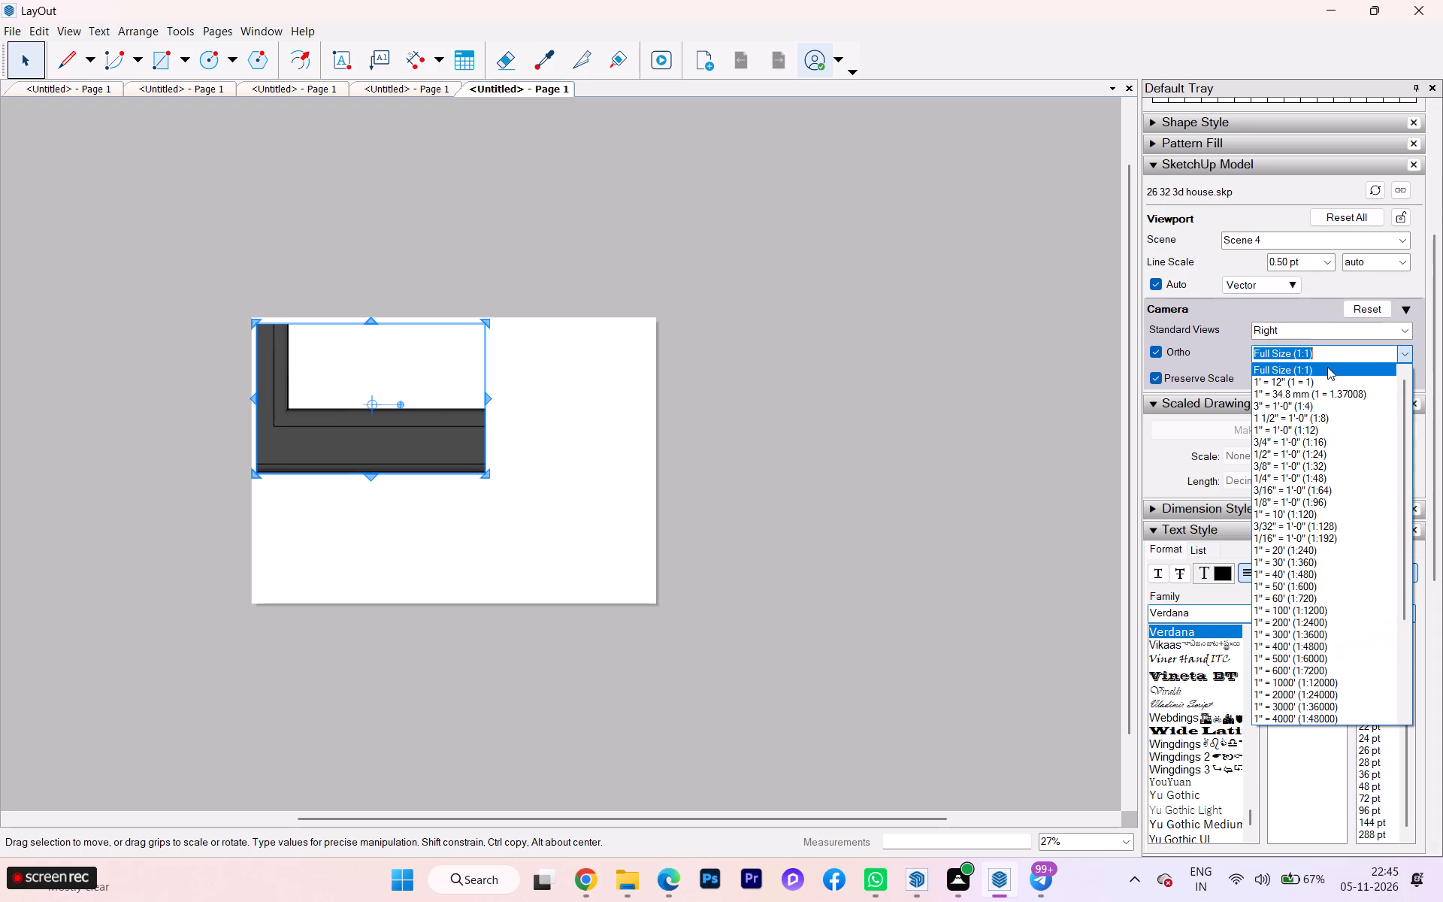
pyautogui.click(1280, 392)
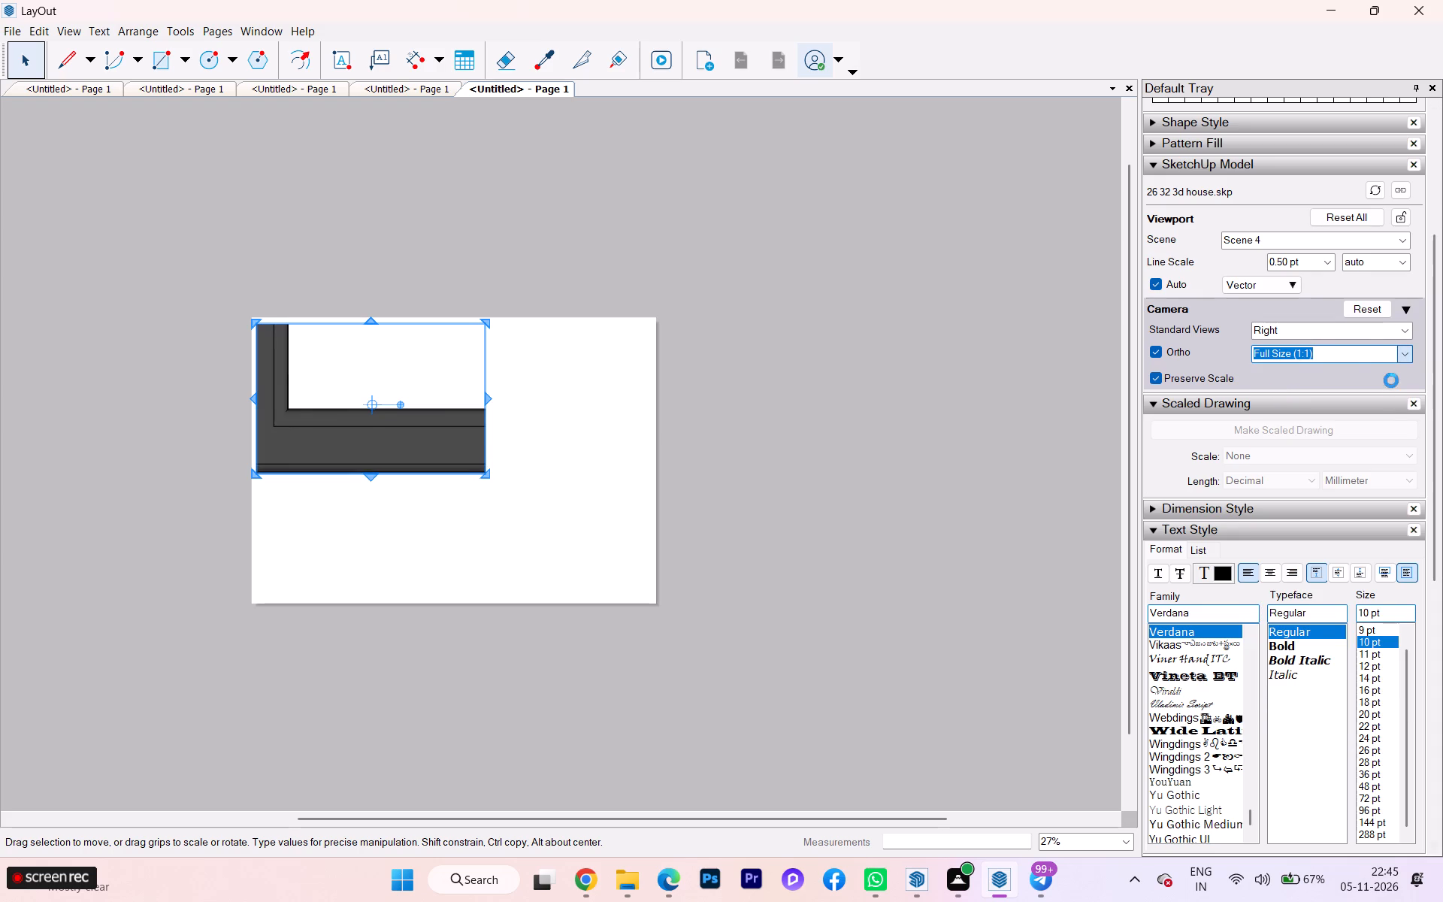
# Set the house viewport's scale to 1/2" = 1'-0" (1:24).
pyautogui.click(1401, 350)
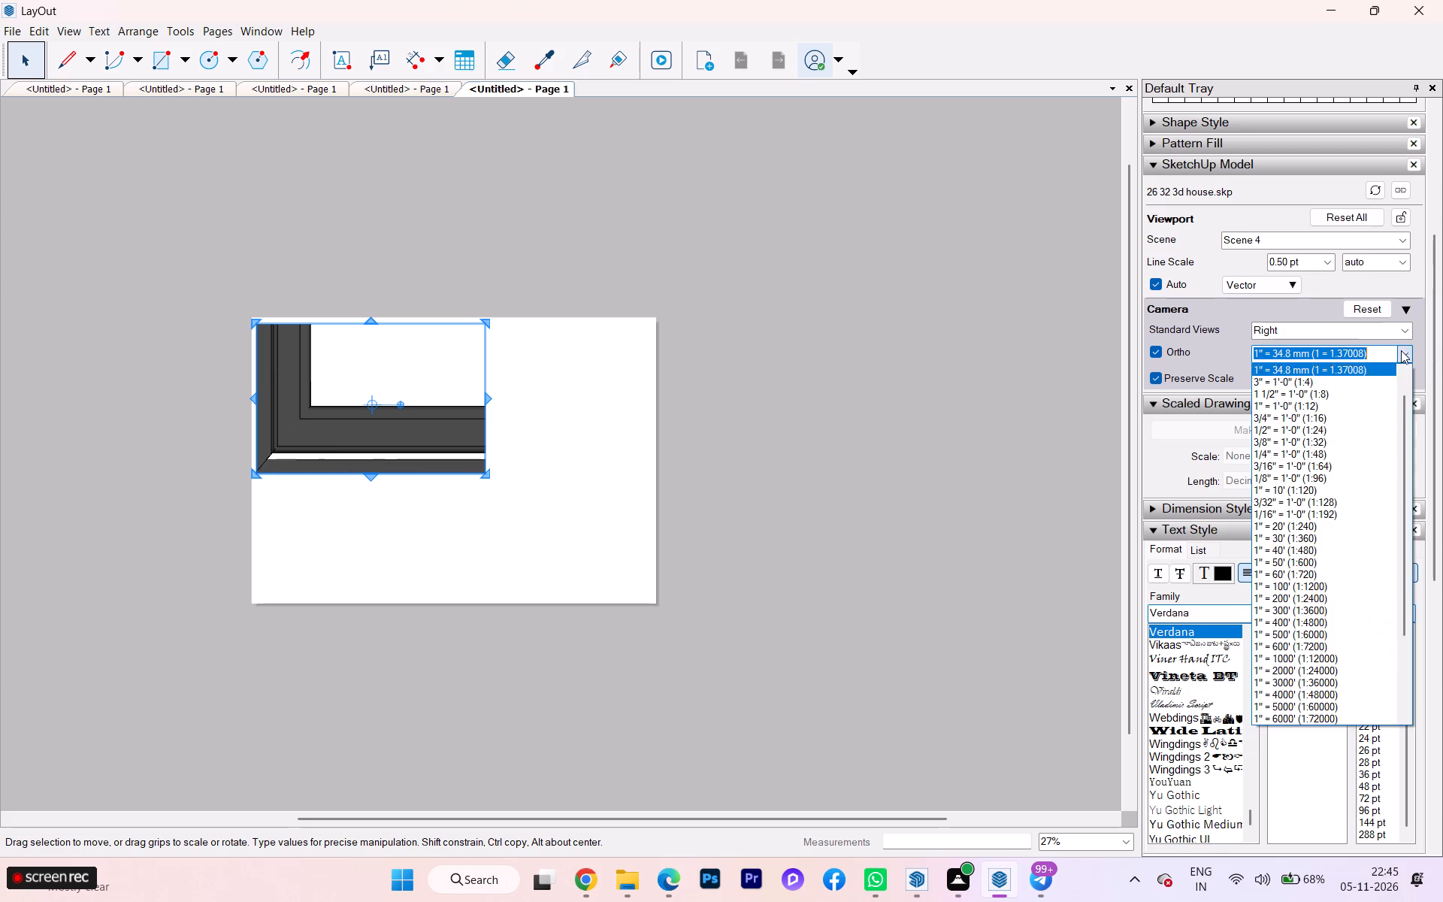
pyautogui.click(1268, 428)
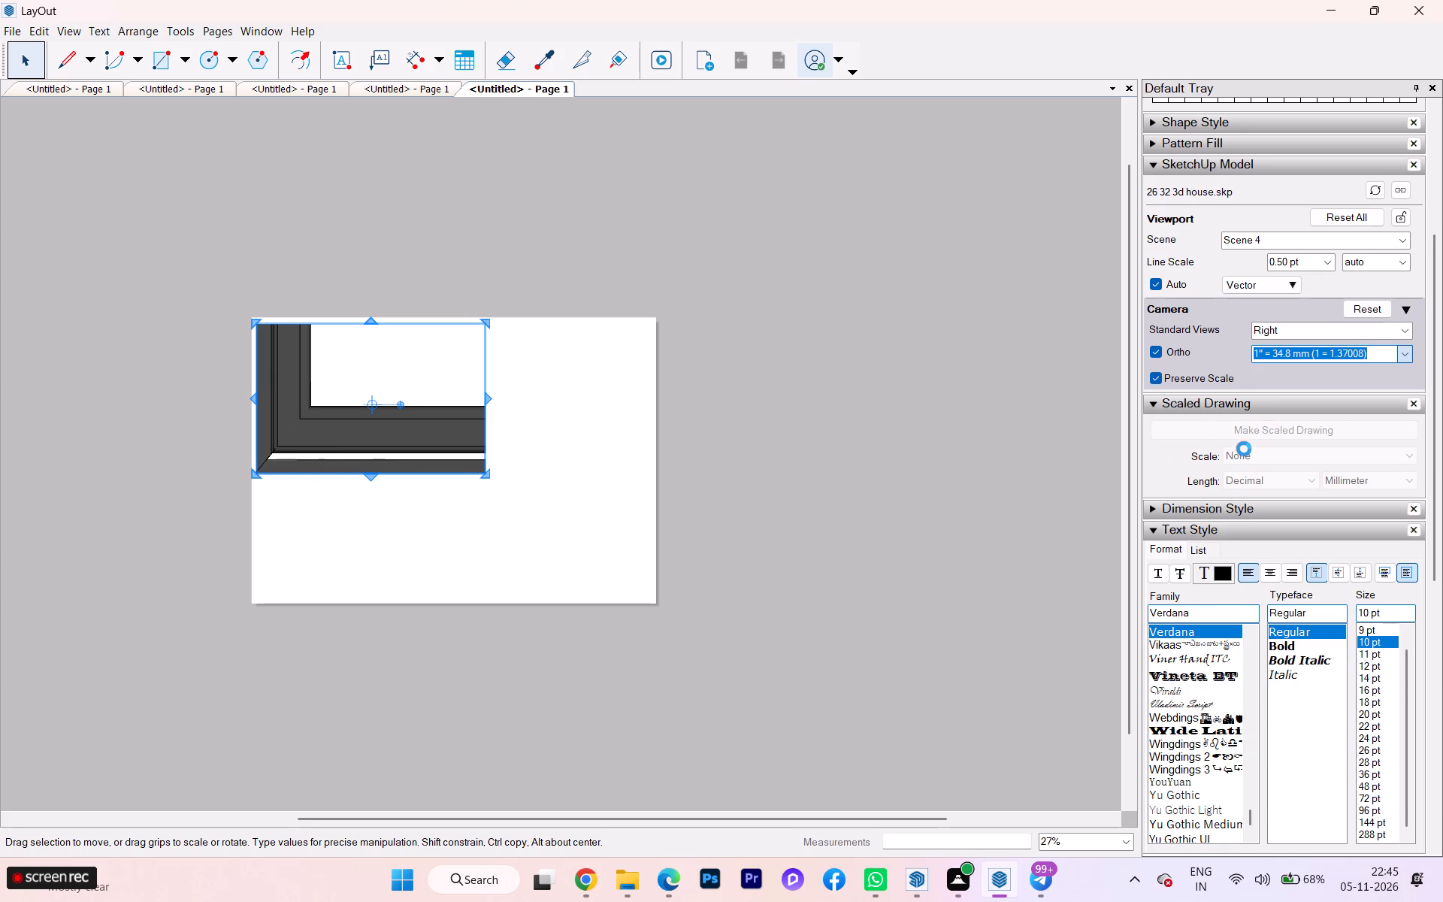
# Move the house viewport inward from the sheet's upper-left corner, ending with a shift of about 59 mm across and 21 mm down.
pyautogui.scroll(2, 496, 527)
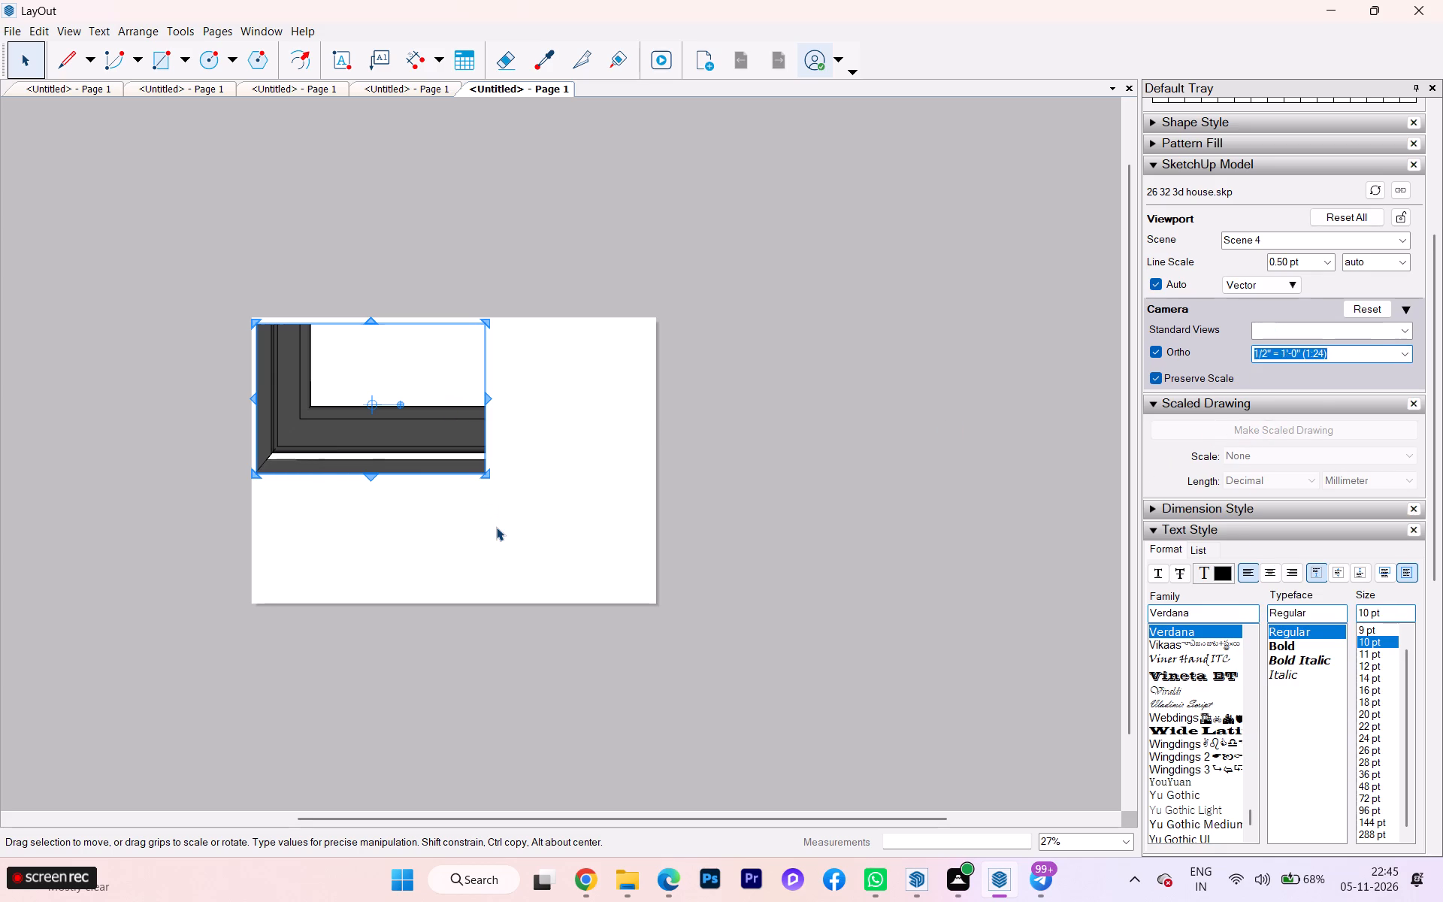
pyautogui.scroll(3, 352, 383)
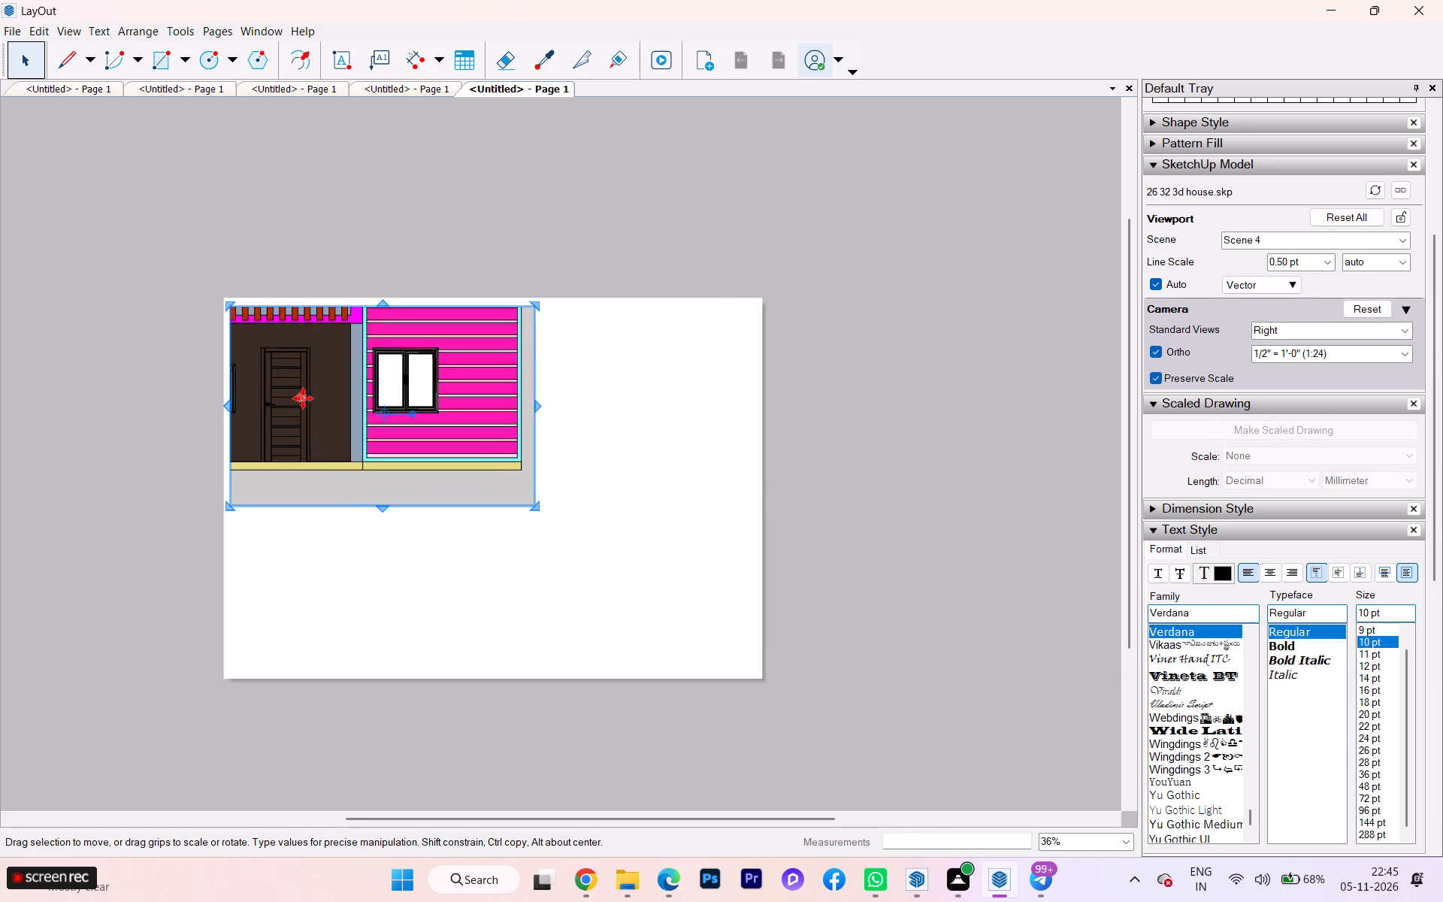
pyautogui.moveTo(301, 397); pyautogui.dragTo(371, 401)
pyautogui.click(371, 401)
pyautogui.moveTo(370, 401); pyautogui.dragTo(461, 425)
pyautogui.moveTo(453, 428); pyautogui.dragTo(561, 453)
pyautogui.moveTo(379, 410); pyautogui.dragTo(636, 479)
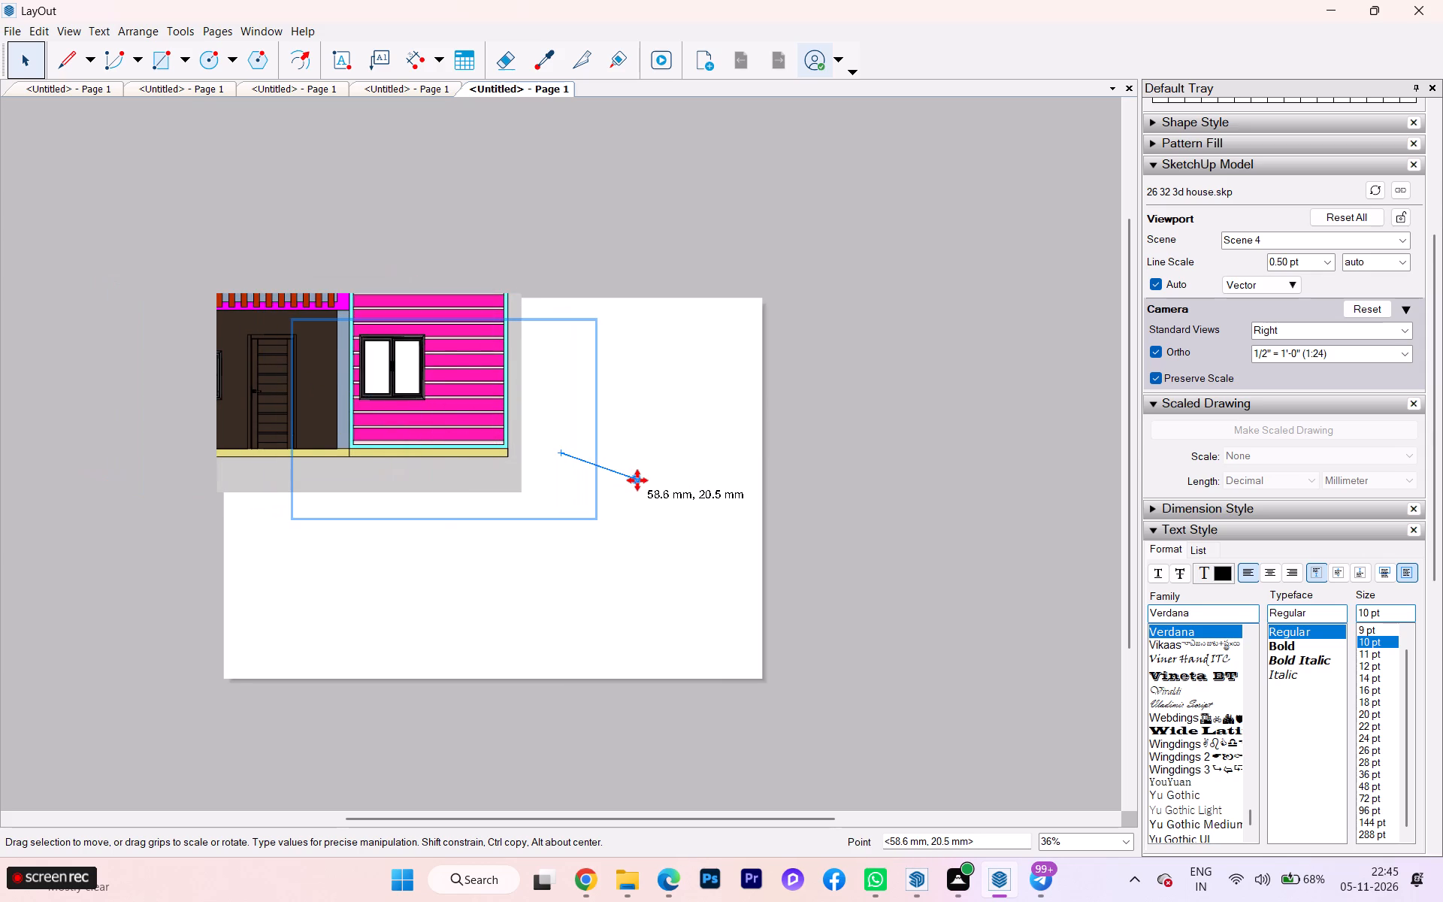
pyautogui.moveTo(636, 479); pyautogui.dragTo(635, 479)
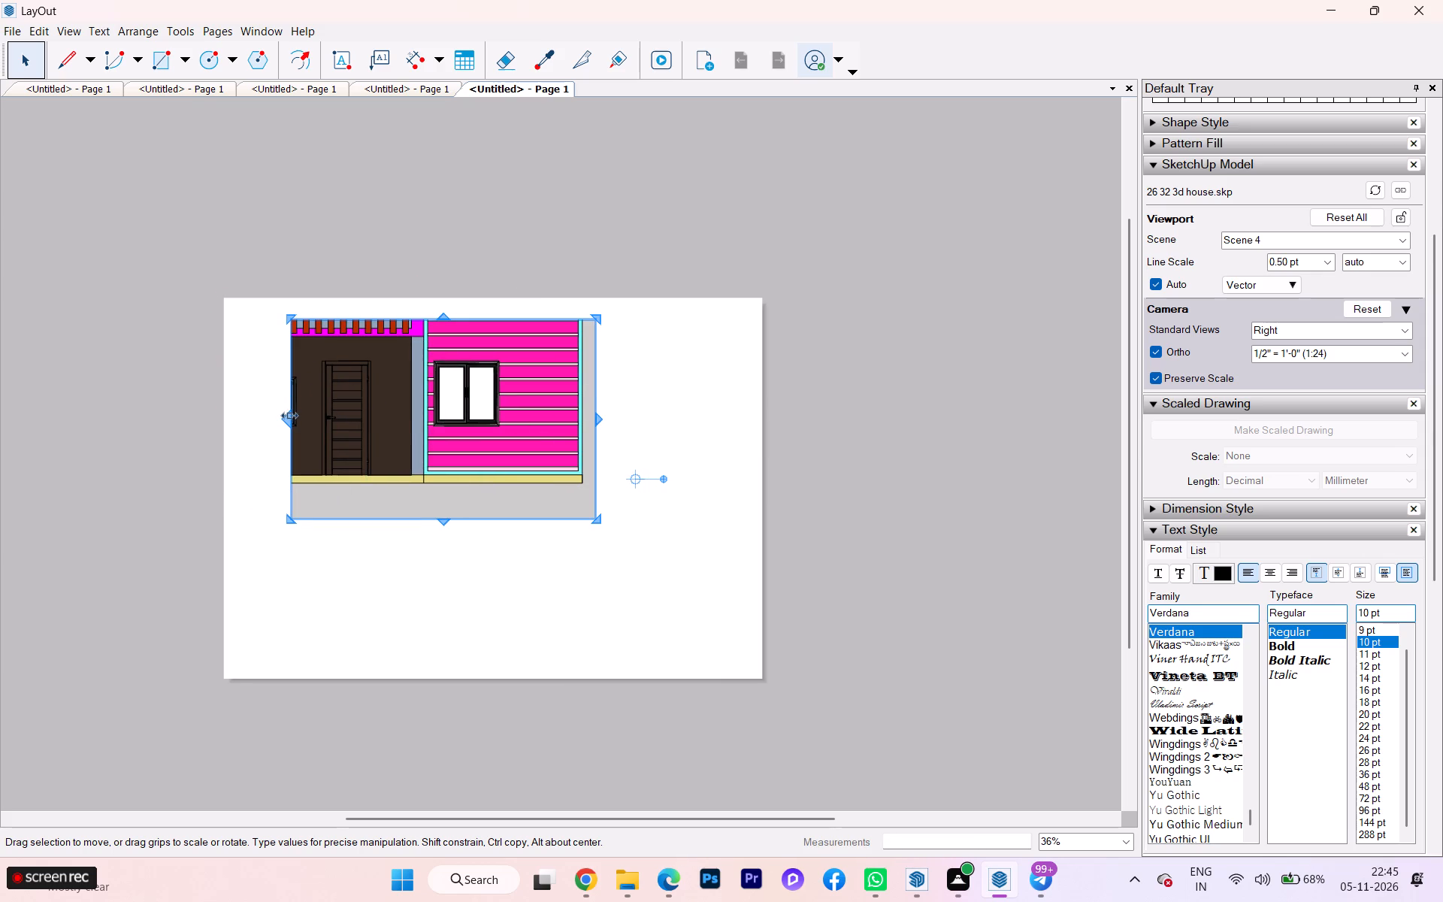
# Extend the viewport's left edge close to the sheet's left edge to include more of the house's front.
pyautogui.moveTo(289, 414); pyautogui.dragTo(234, 420)
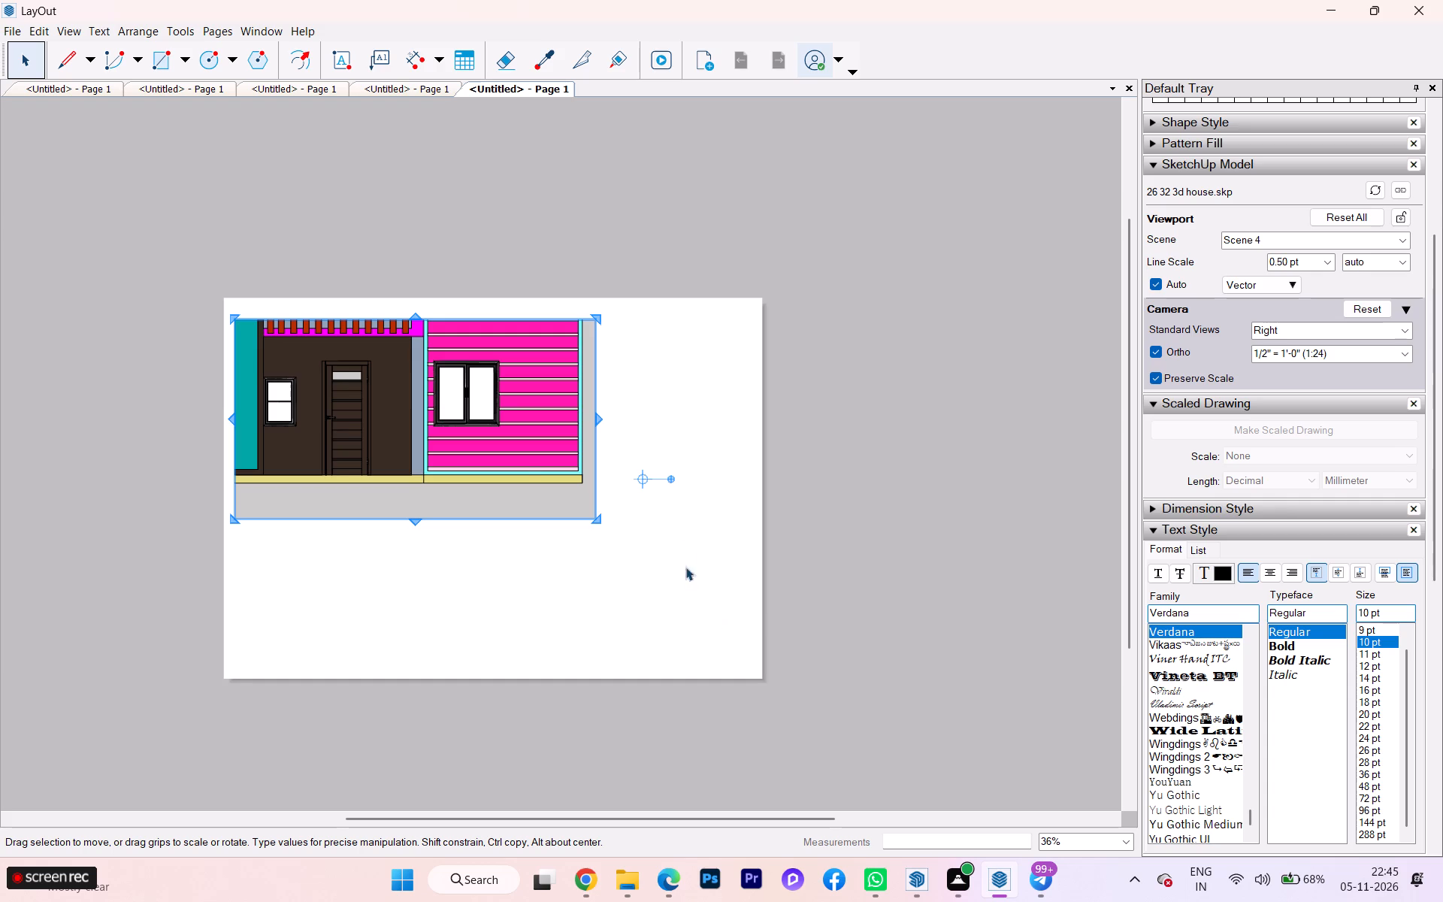
# Reposition the widened viewport further to the right on the upper half of the sheet.
pyautogui.moveTo(358, 440); pyautogui.dragTo(457, 463, button='middle')
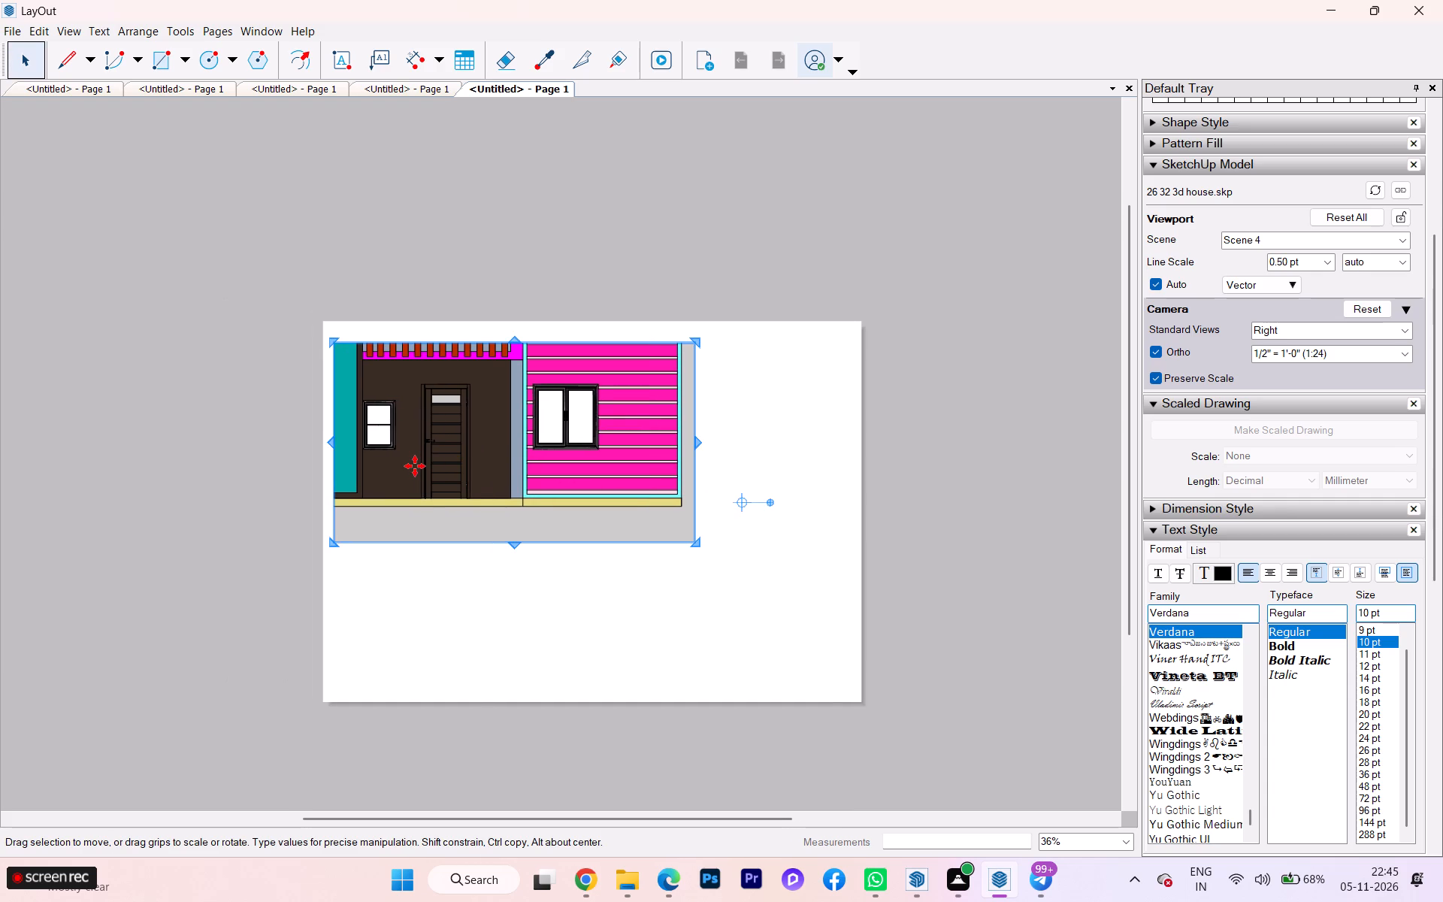
pyautogui.moveTo(413, 465); pyautogui.dragTo(777, 513)
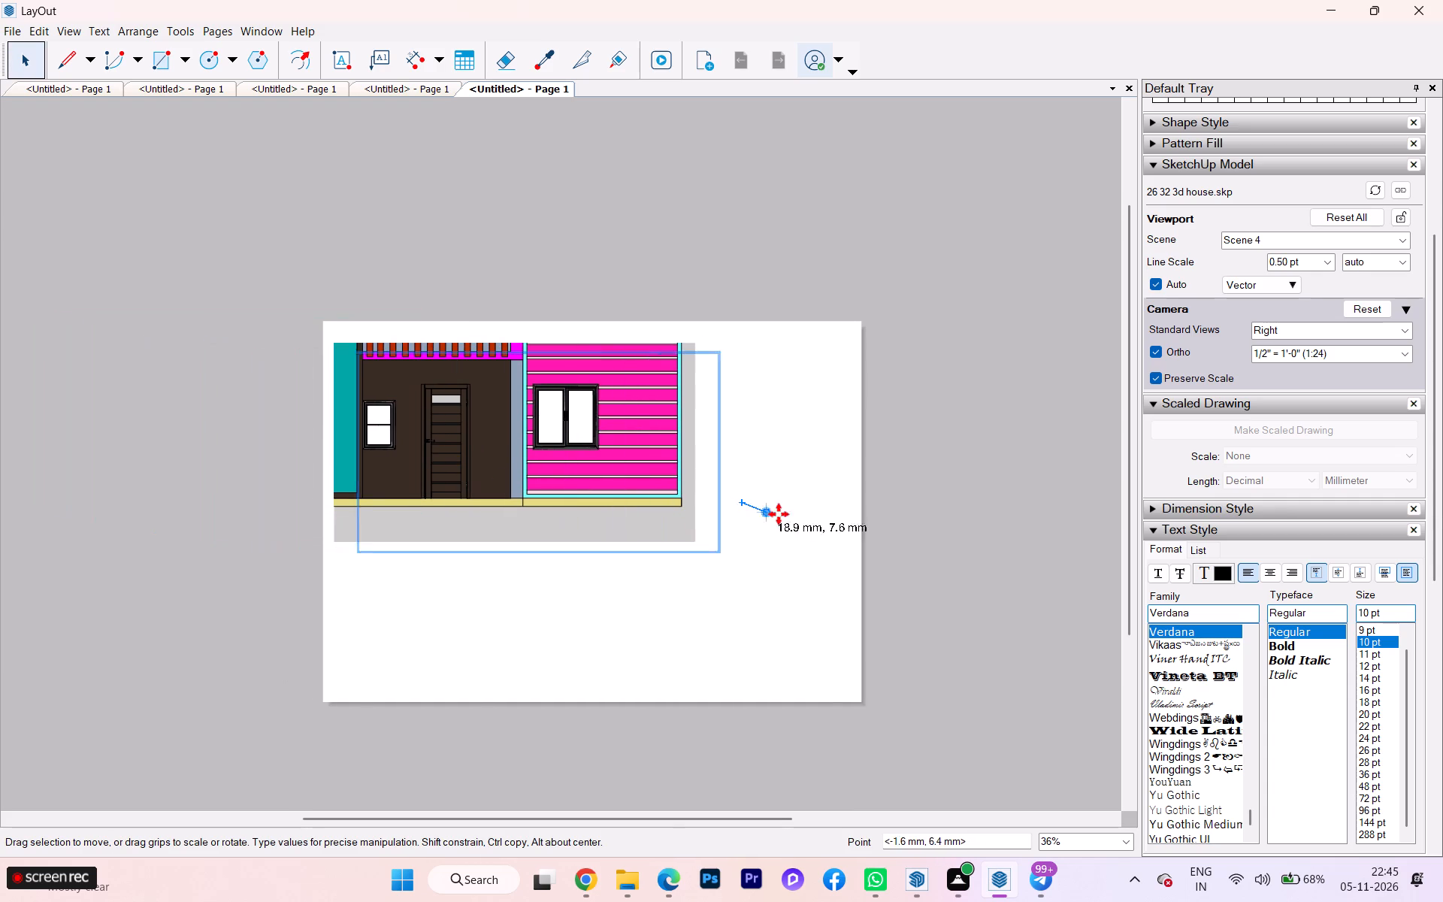
pyautogui.moveTo(777, 513); pyautogui.dragTo(761, 499)
pyautogui.scroll(3, 761, 499)
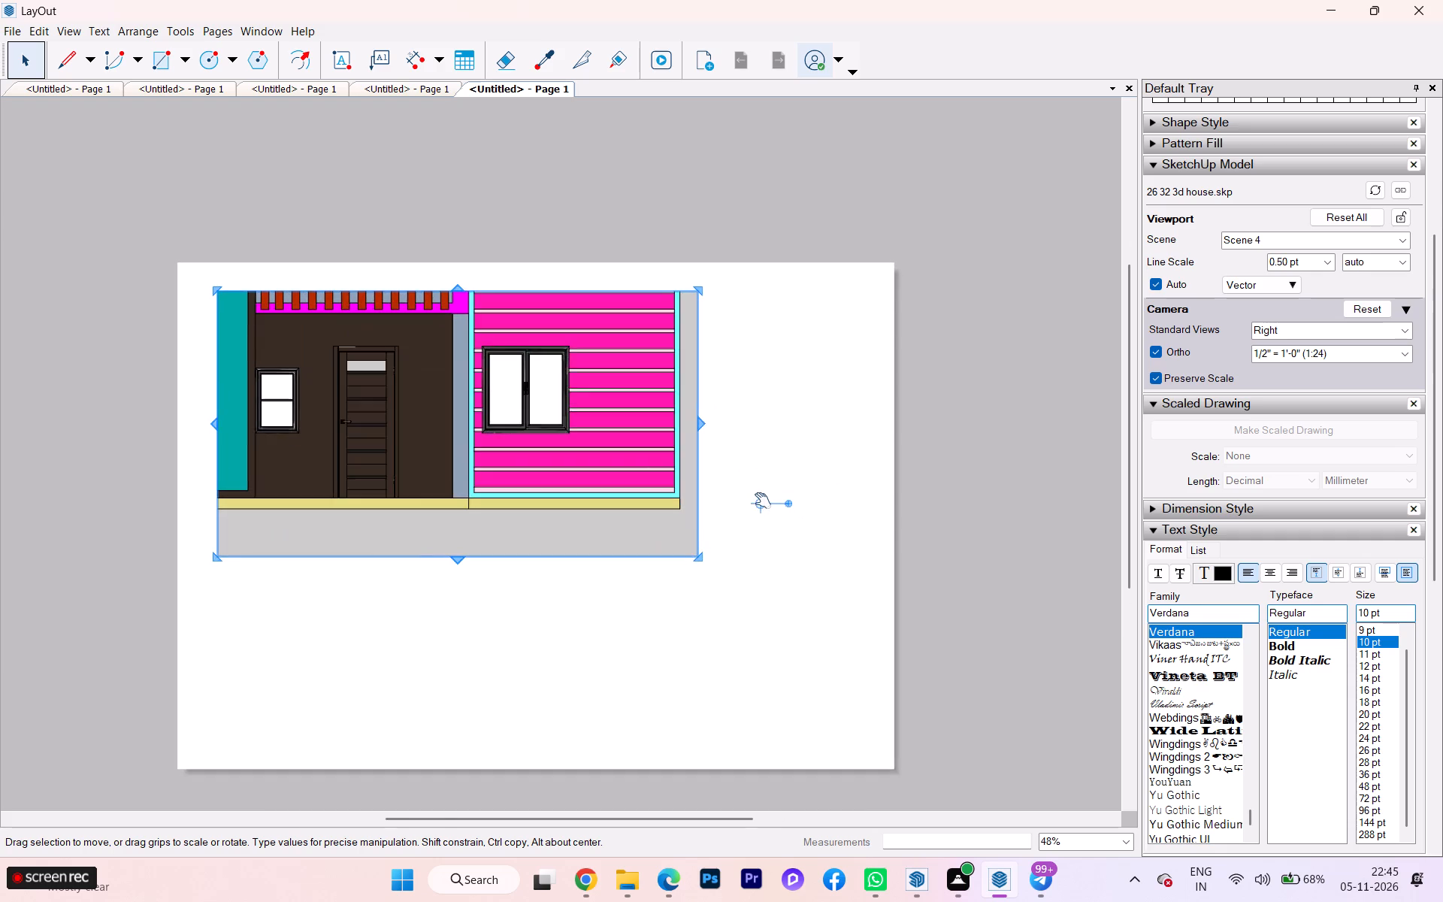
pyautogui.scroll(3, 743, 461)
pyautogui.moveTo(681, 412); pyautogui.dragTo(791, 449)
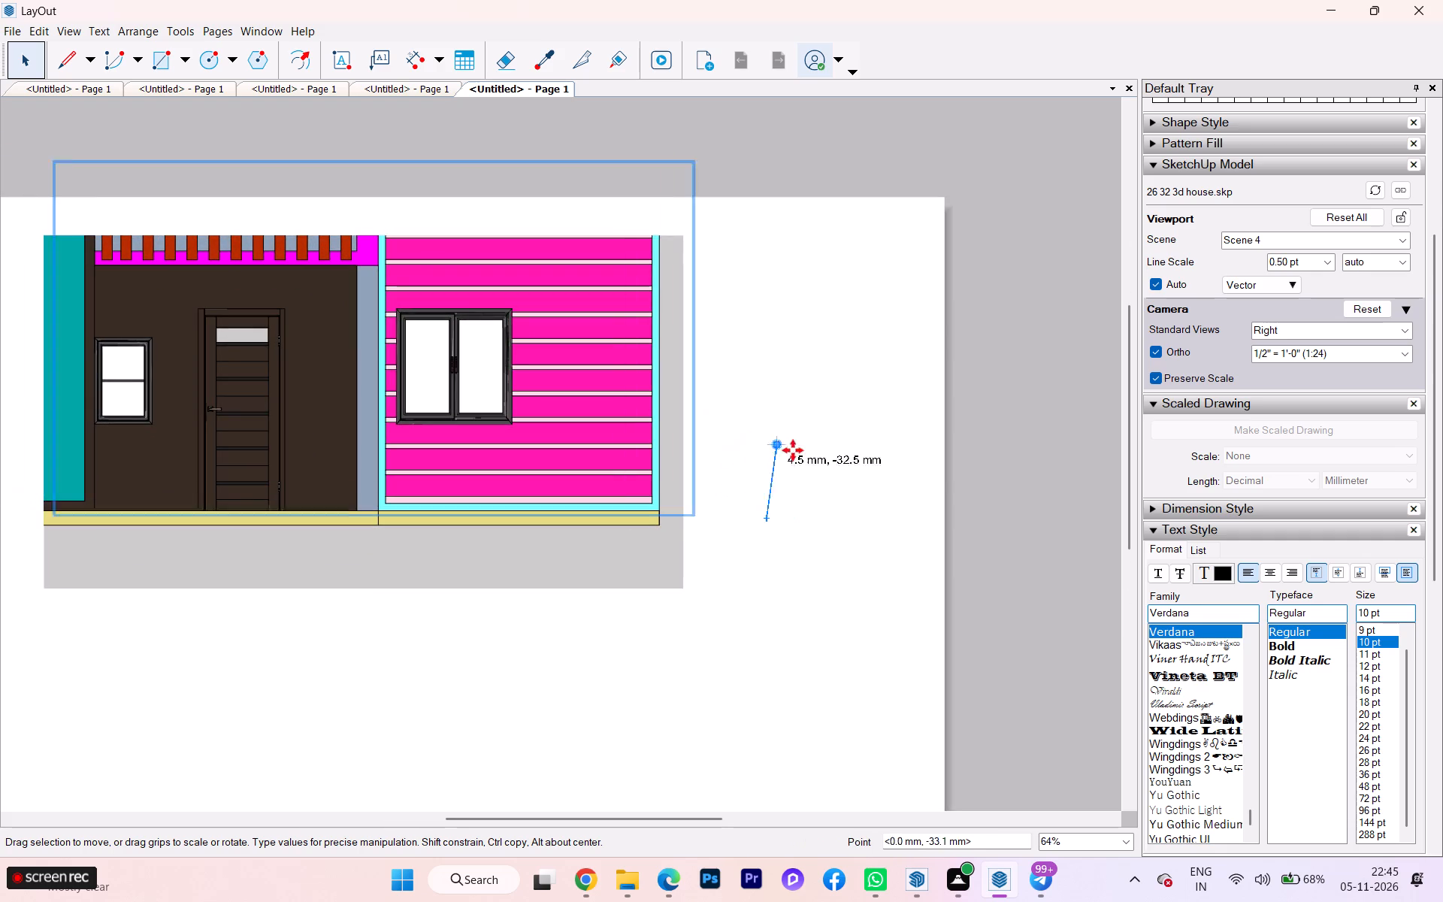
pyautogui.moveTo(791, 449); pyautogui.dragTo(865, 502)
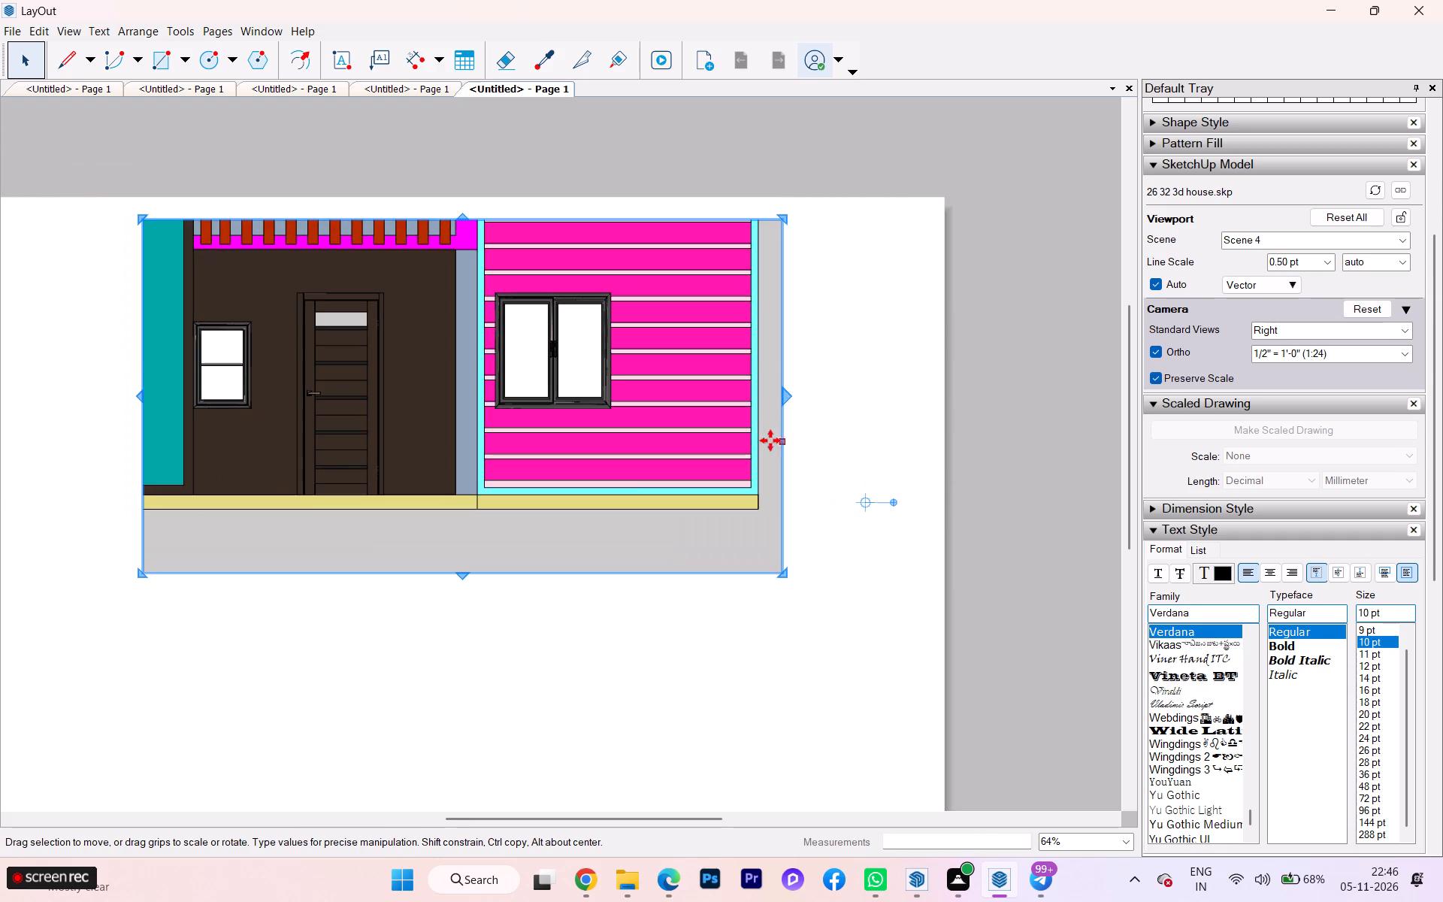
# Widen the viewport on both its right and left sides so that it spans nearly the full sheet width.
pyautogui.moveTo(788, 393); pyautogui.dragTo(925, 441)
pyautogui.scroll(-2, 930, 468)
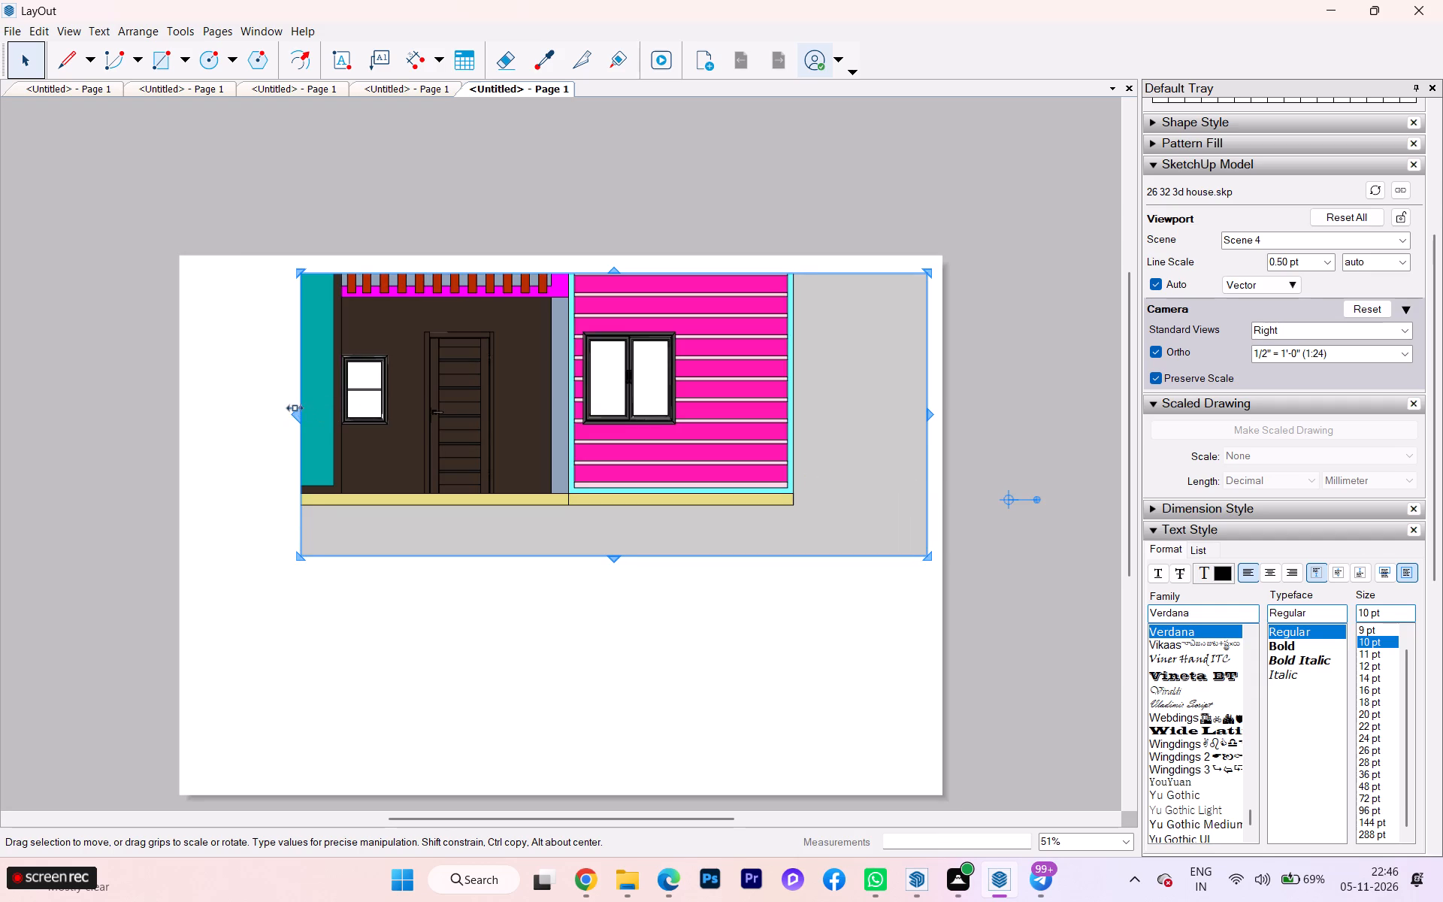
pyautogui.moveTo(296, 409); pyautogui.dragTo(207, 408)
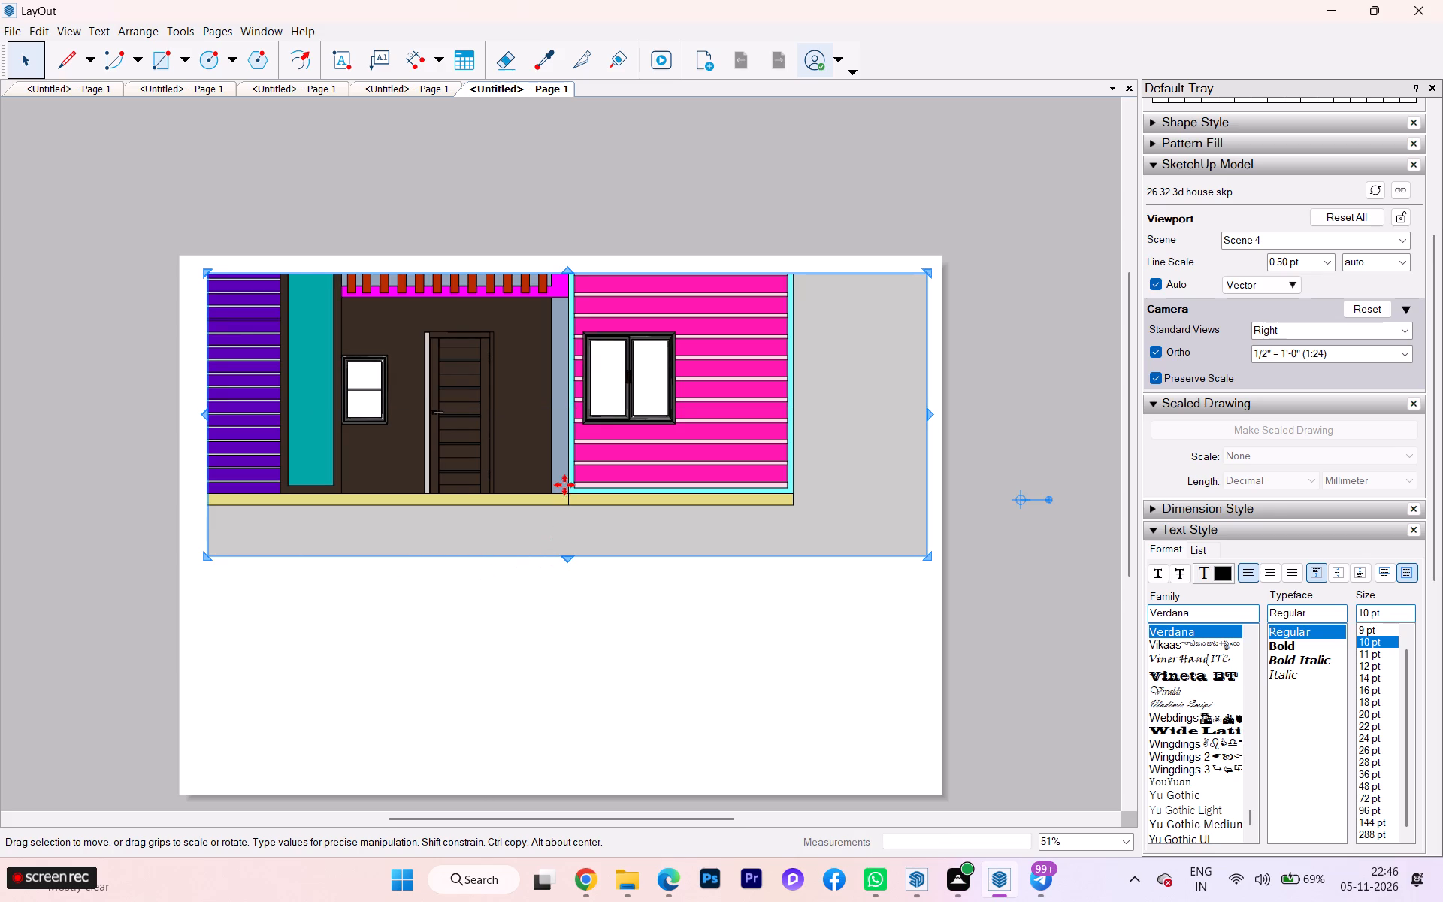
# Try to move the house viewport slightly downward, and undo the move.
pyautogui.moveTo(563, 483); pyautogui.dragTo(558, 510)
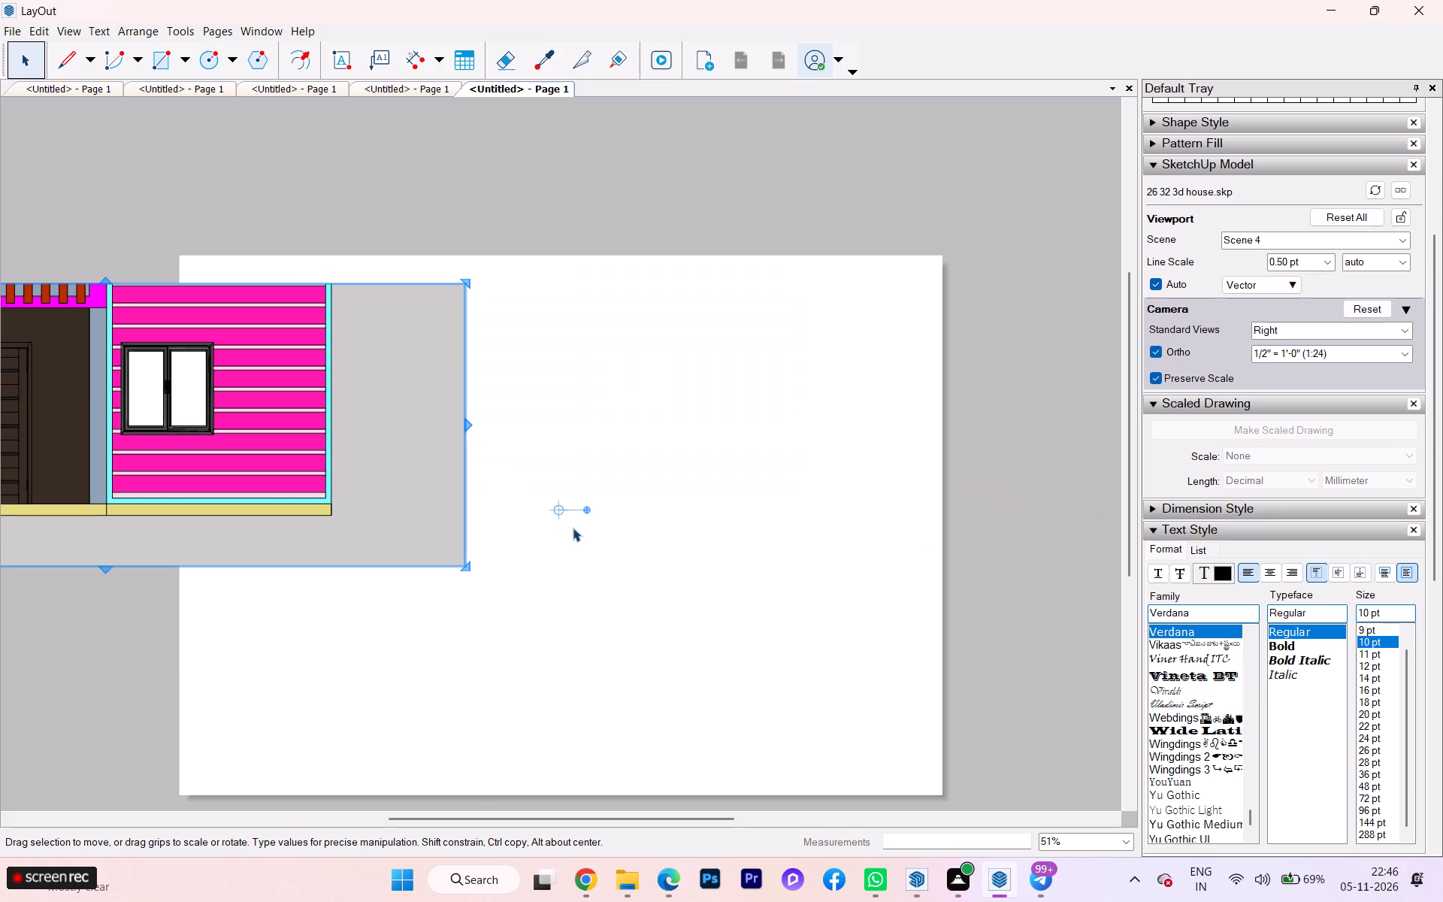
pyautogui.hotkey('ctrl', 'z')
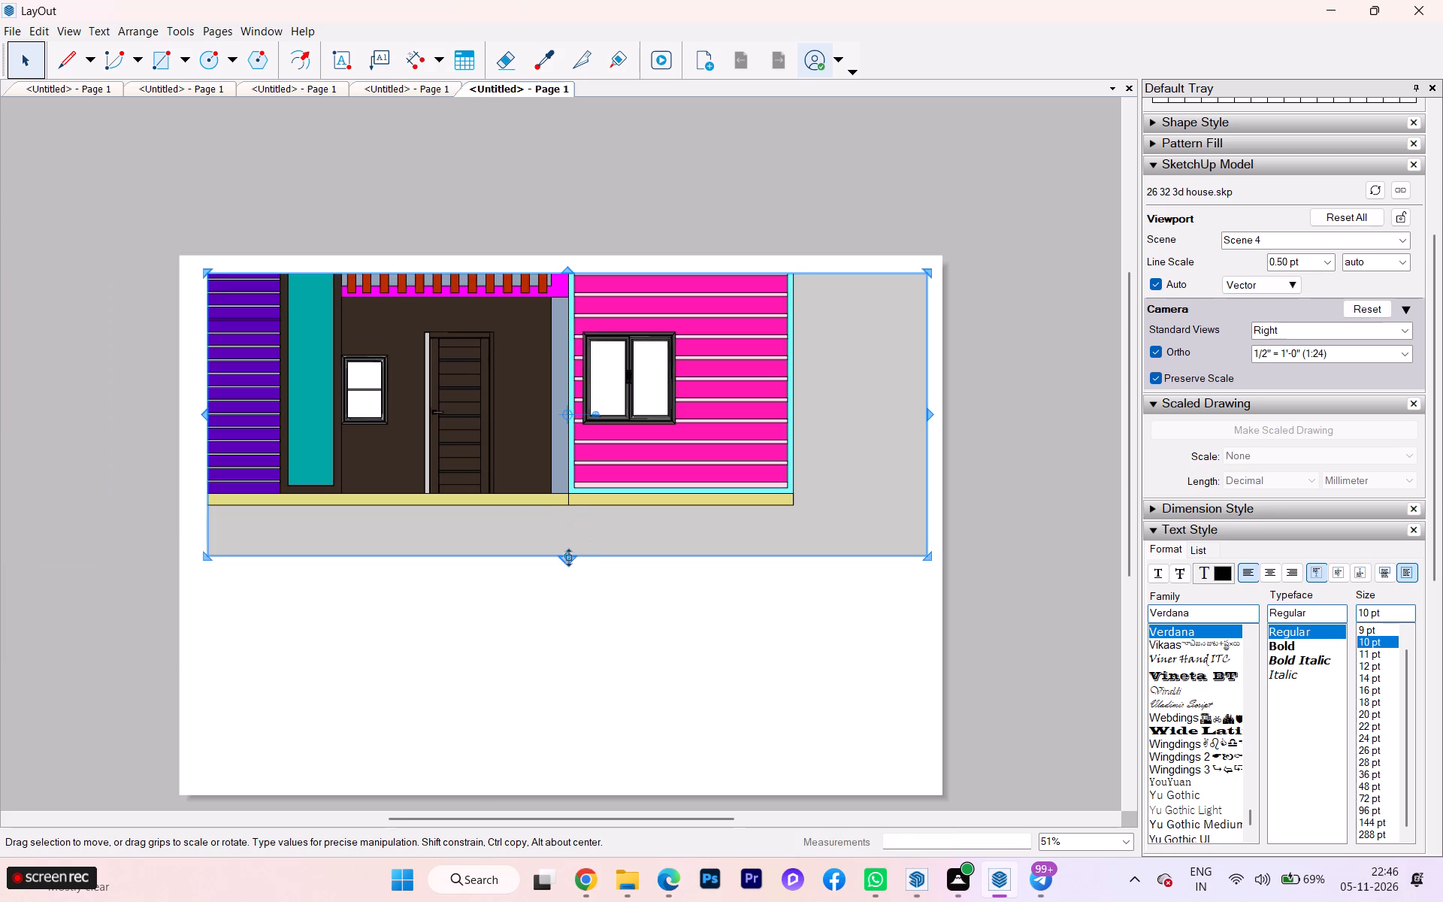
# Extend the viewport's bottom edge downward to about 1.178 times its height.
pyautogui.moveTo(567, 556); pyautogui.dragTo(548, 606)
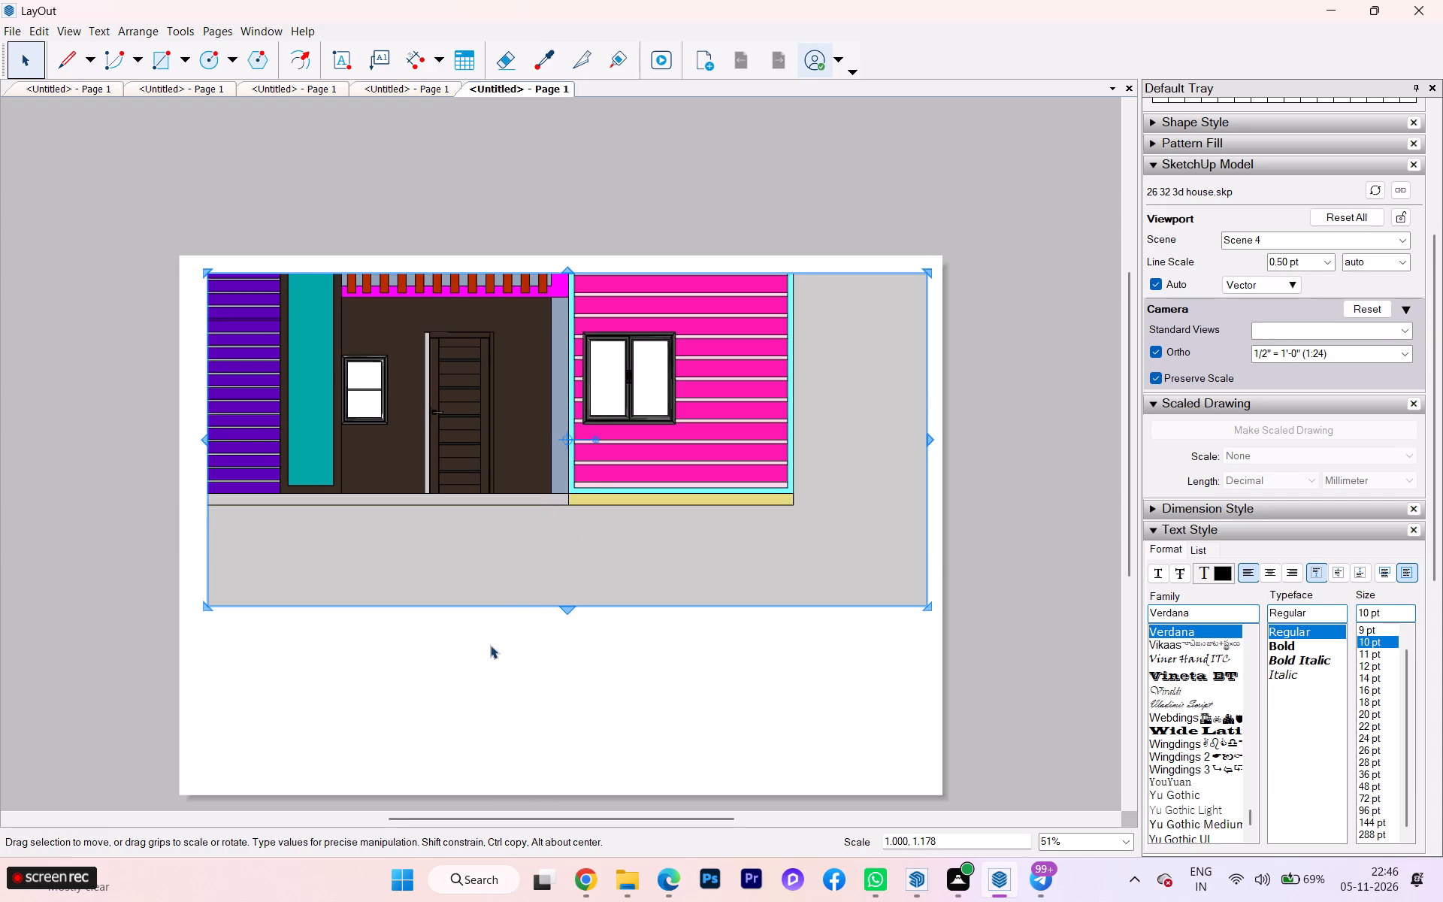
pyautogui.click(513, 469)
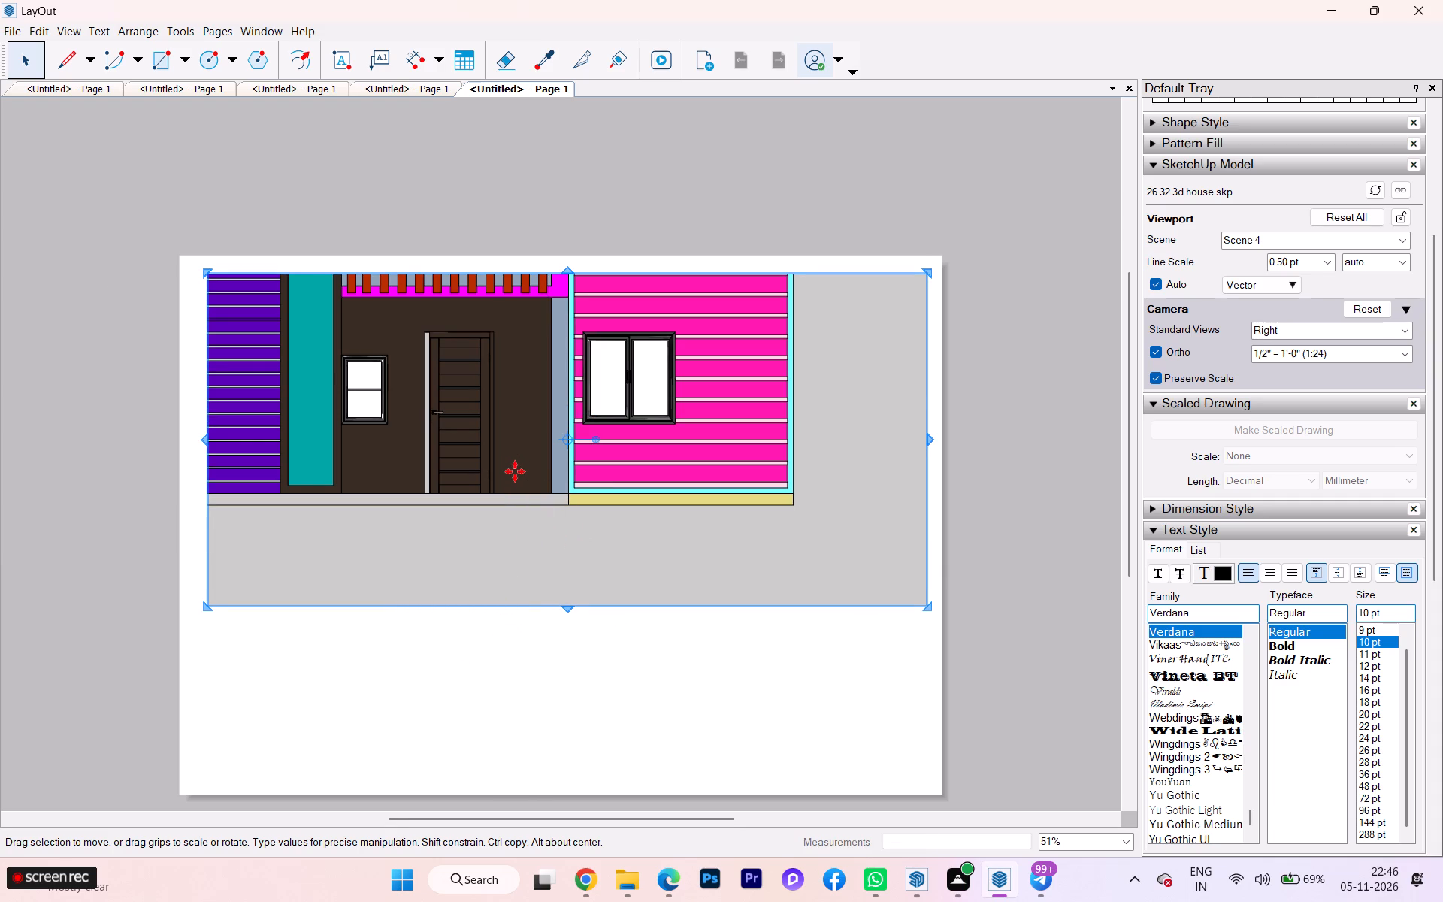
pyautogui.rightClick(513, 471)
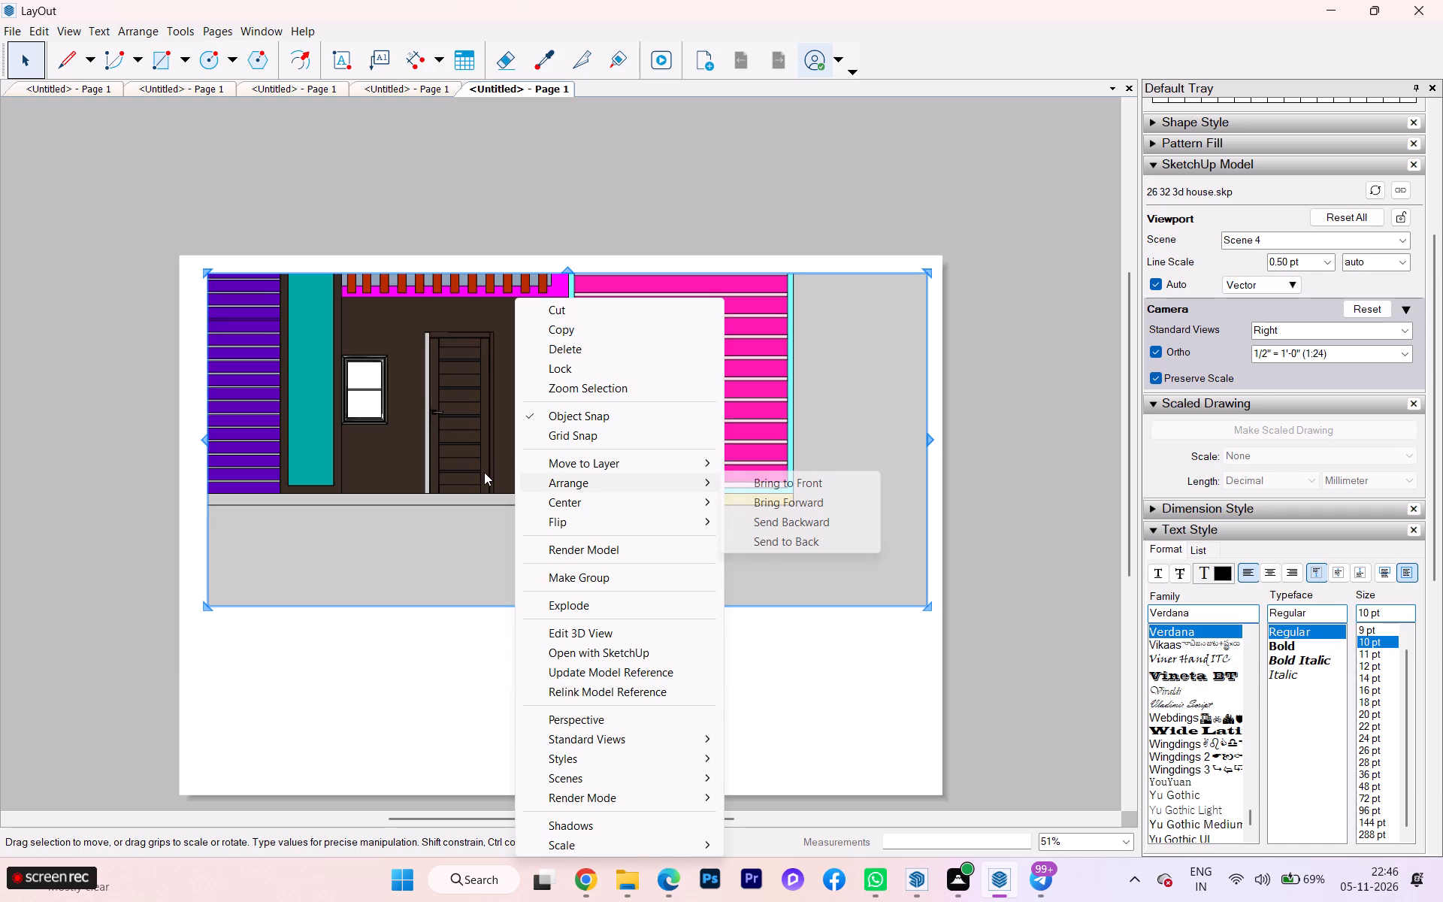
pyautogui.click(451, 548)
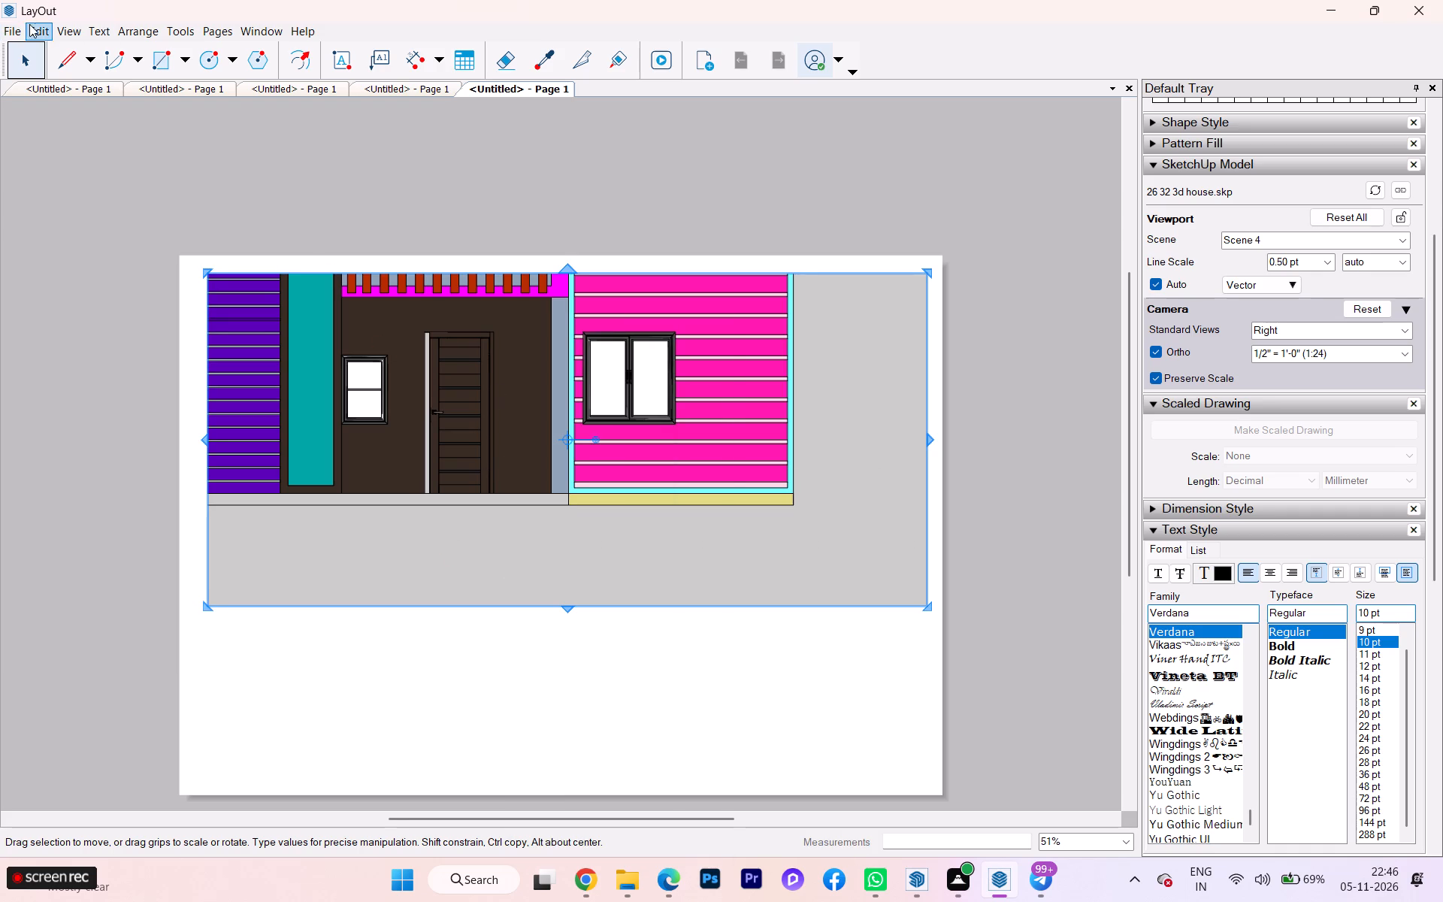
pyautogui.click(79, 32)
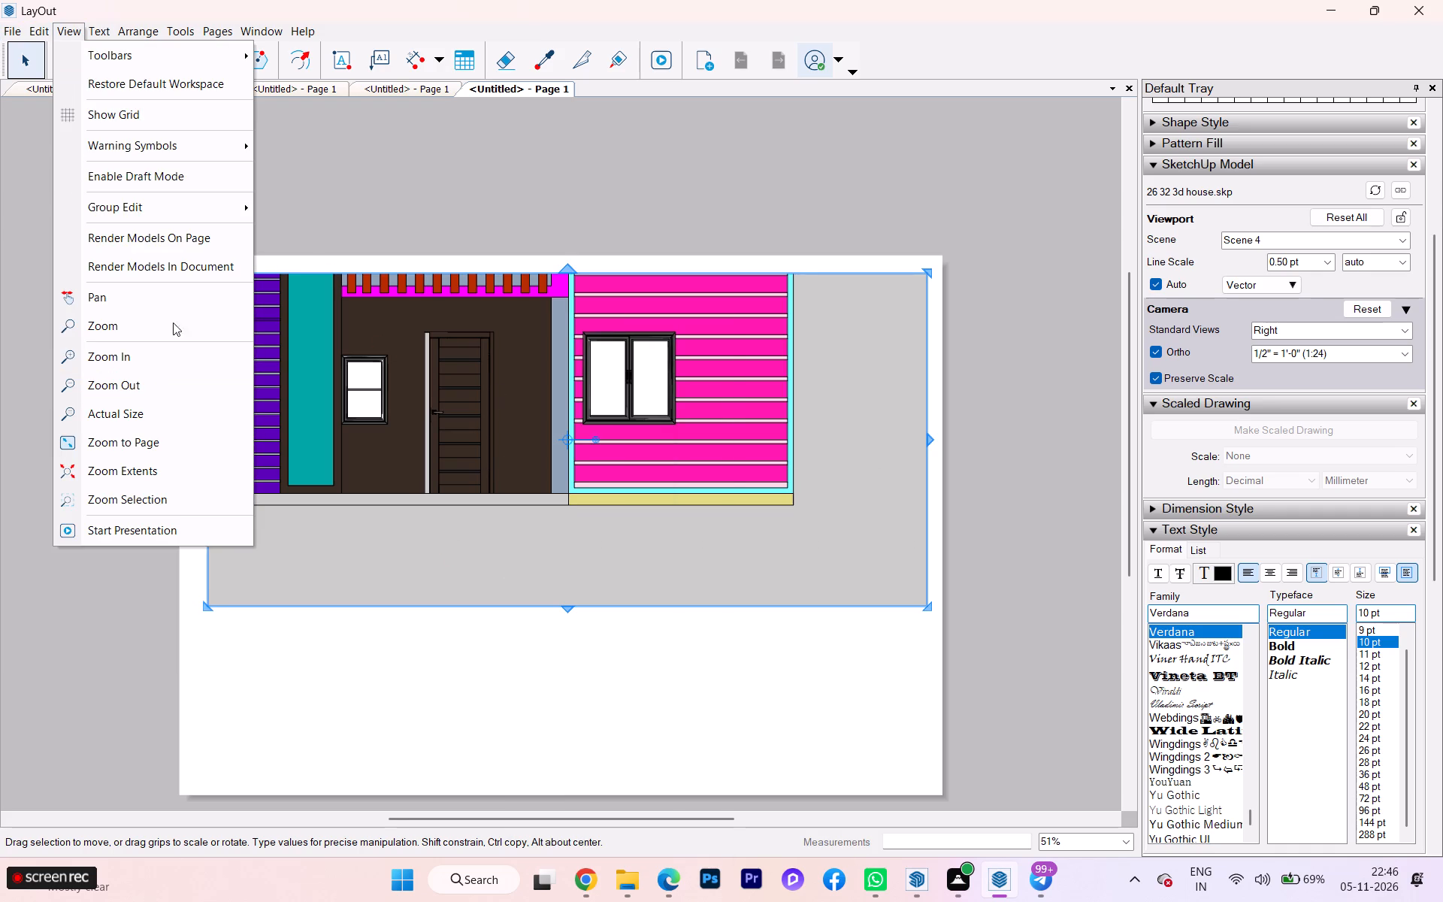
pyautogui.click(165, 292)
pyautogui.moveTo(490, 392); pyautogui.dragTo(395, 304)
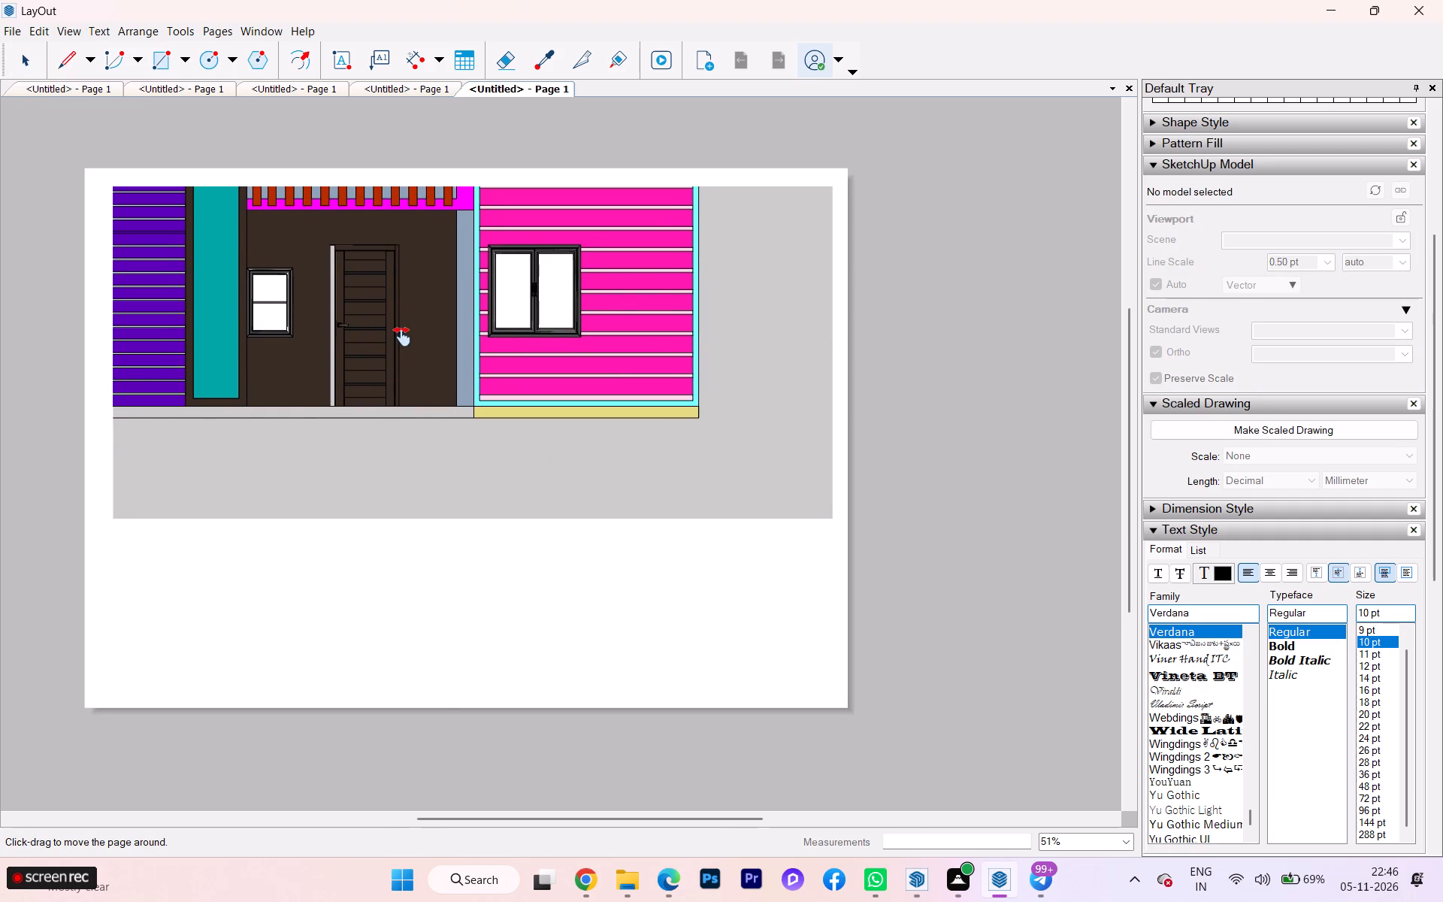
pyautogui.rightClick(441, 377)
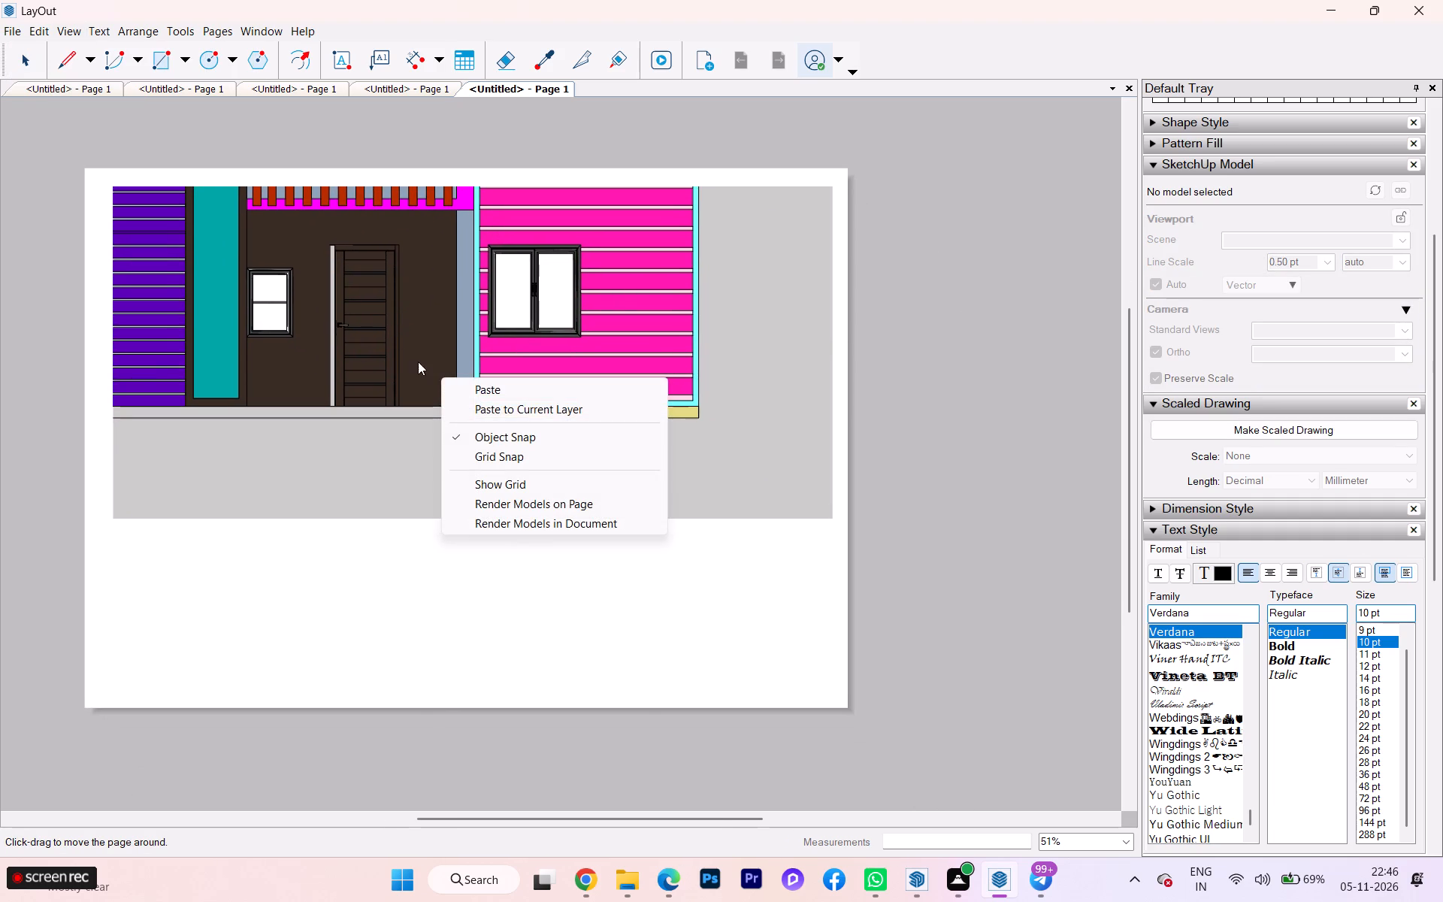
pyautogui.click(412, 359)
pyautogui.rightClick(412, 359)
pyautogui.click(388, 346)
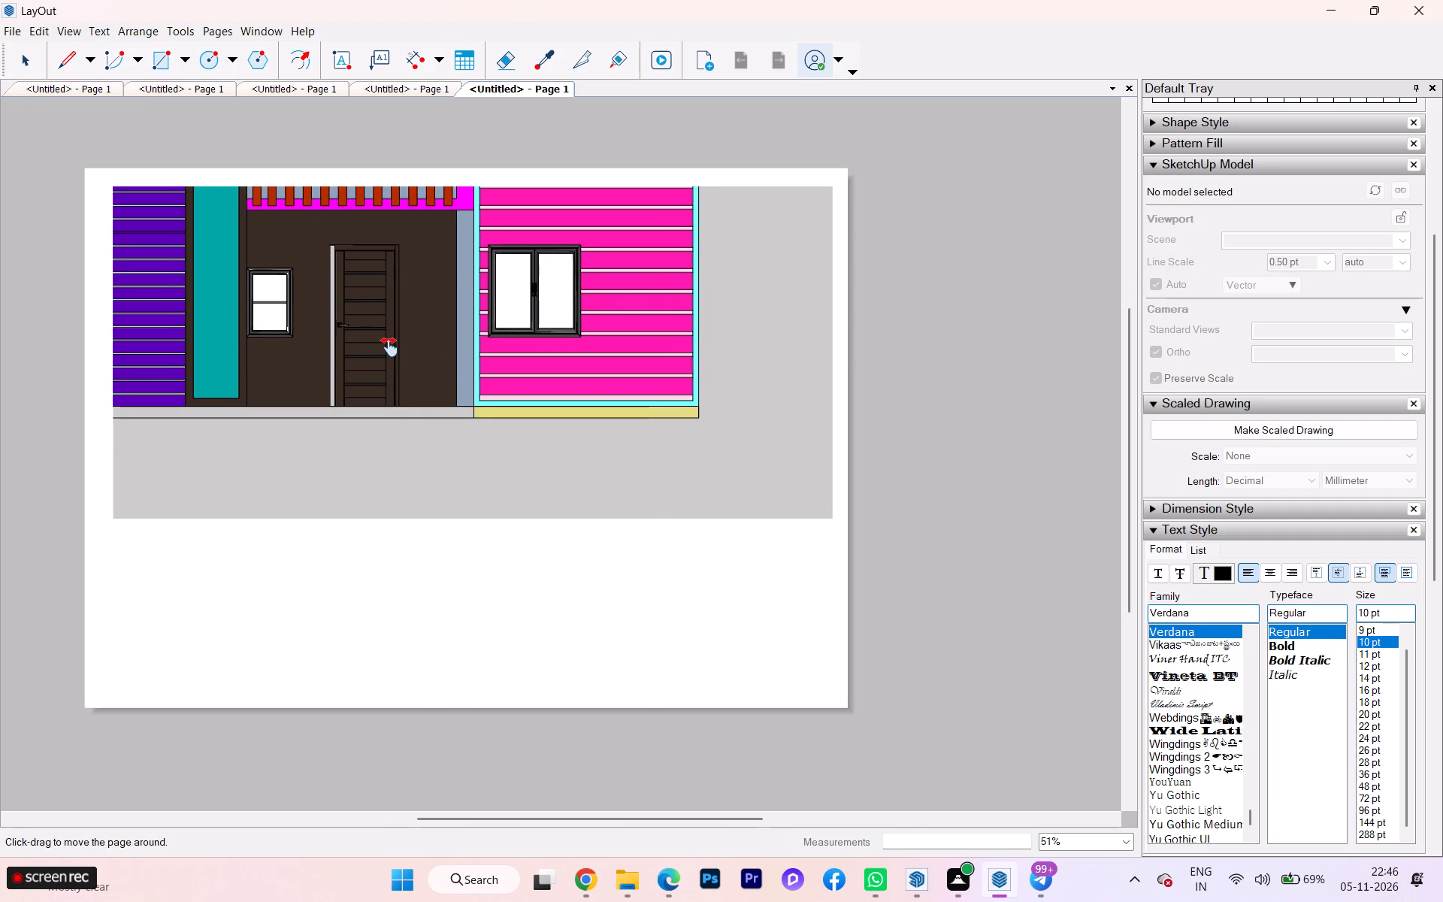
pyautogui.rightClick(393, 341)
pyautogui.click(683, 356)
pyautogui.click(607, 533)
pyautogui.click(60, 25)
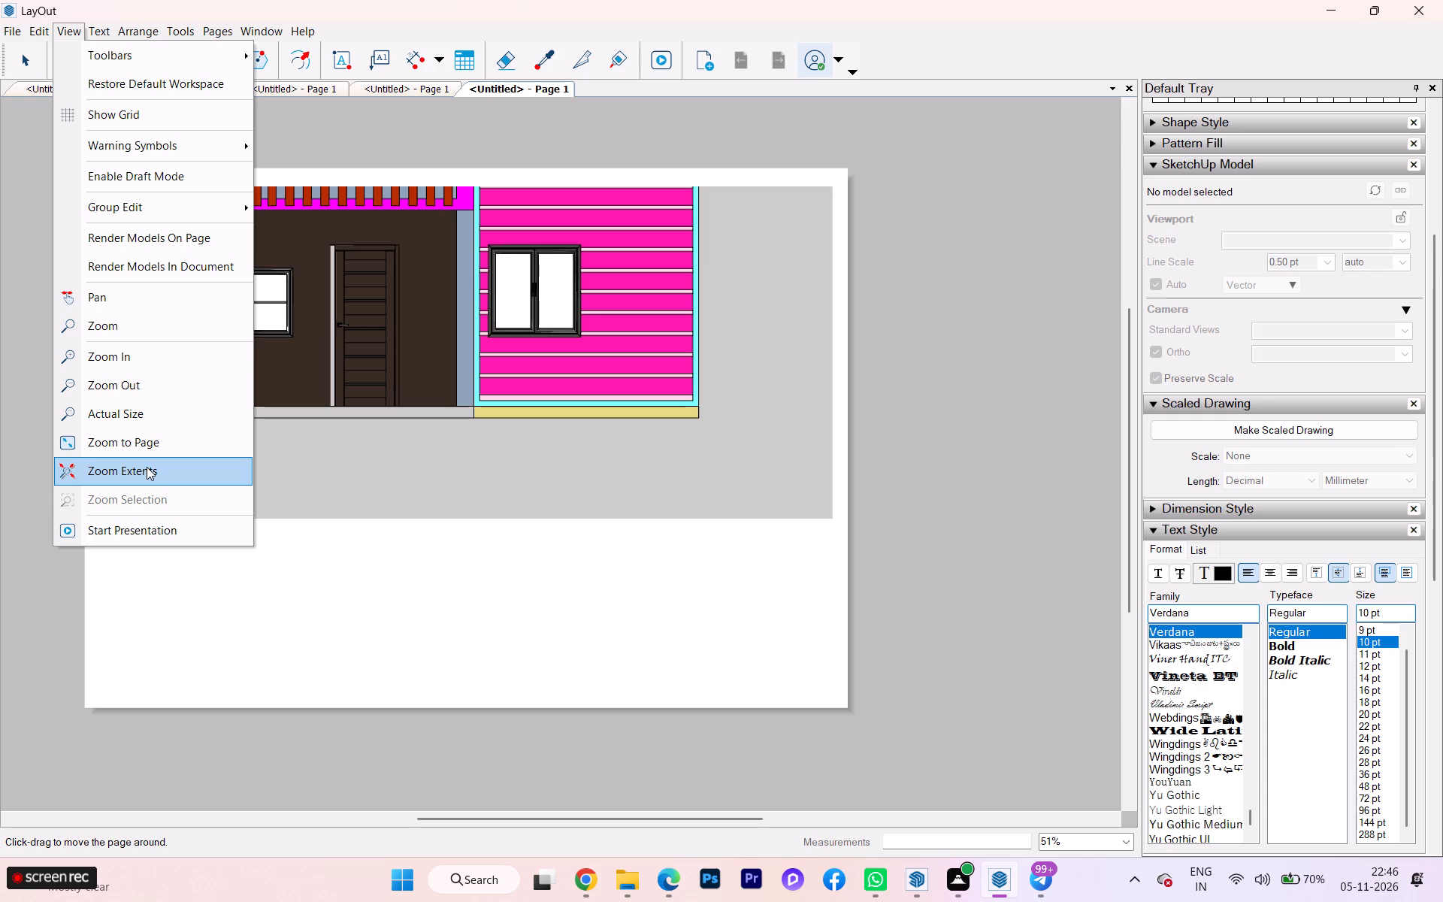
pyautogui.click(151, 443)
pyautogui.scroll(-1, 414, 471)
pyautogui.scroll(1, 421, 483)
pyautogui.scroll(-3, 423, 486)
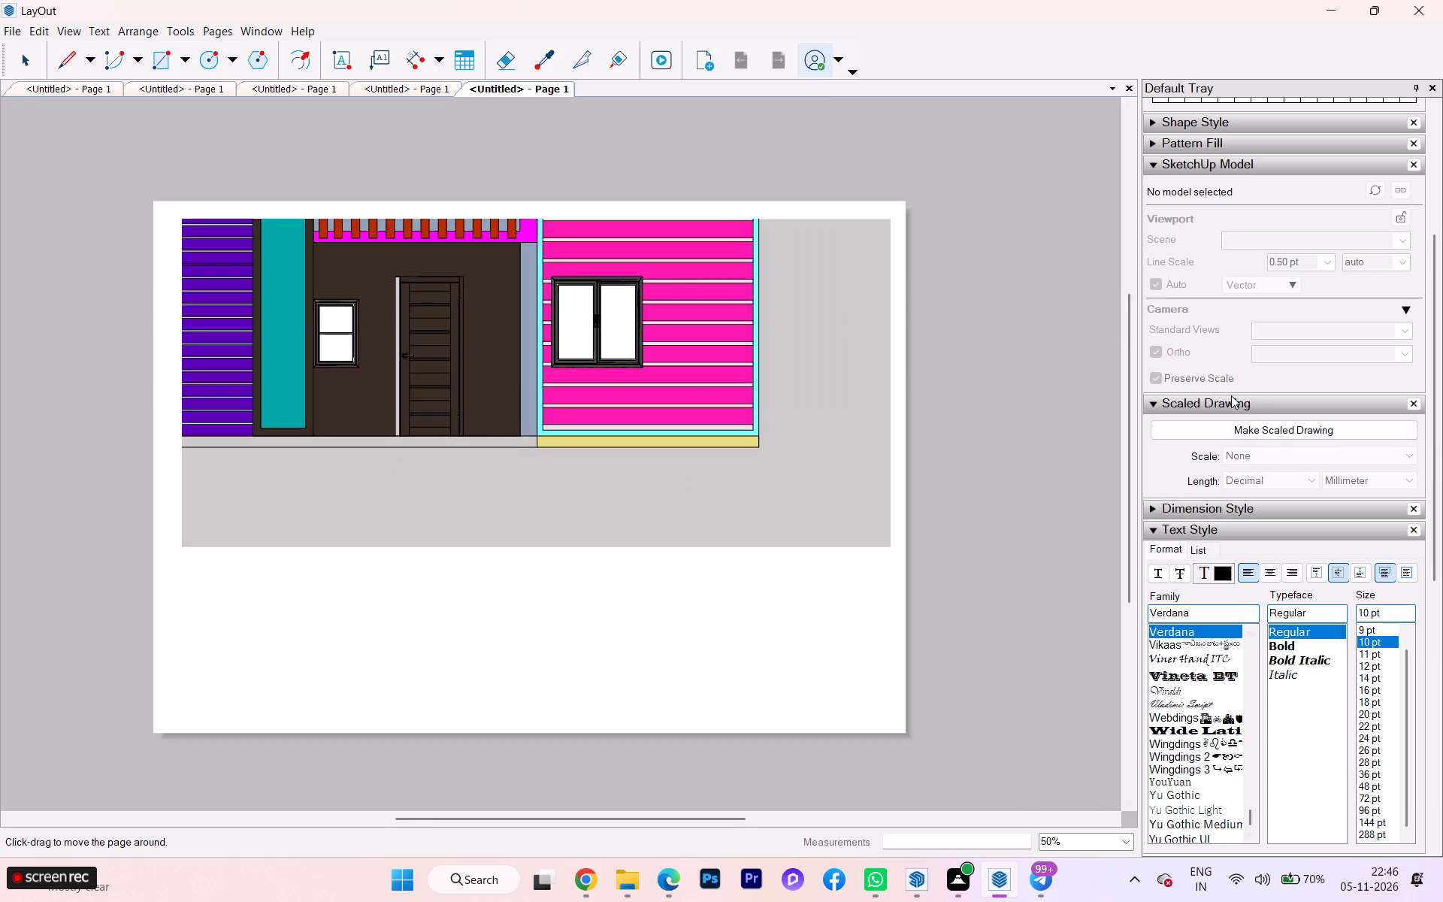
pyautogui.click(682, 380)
# Restore the default workspace layout.
pyautogui.click(58, 35)
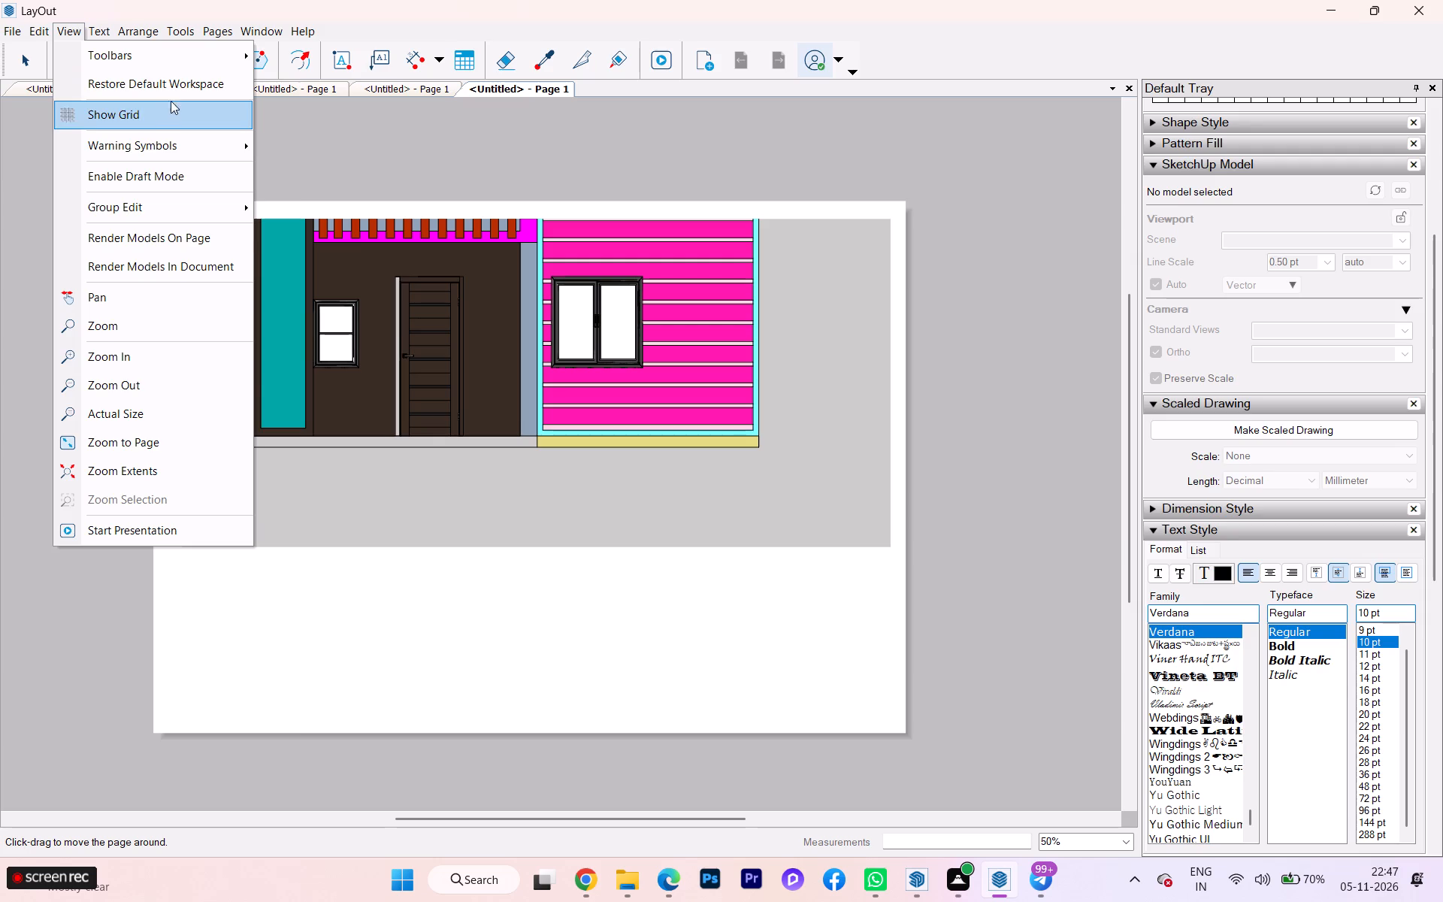
pyautogui.click(209, 82)
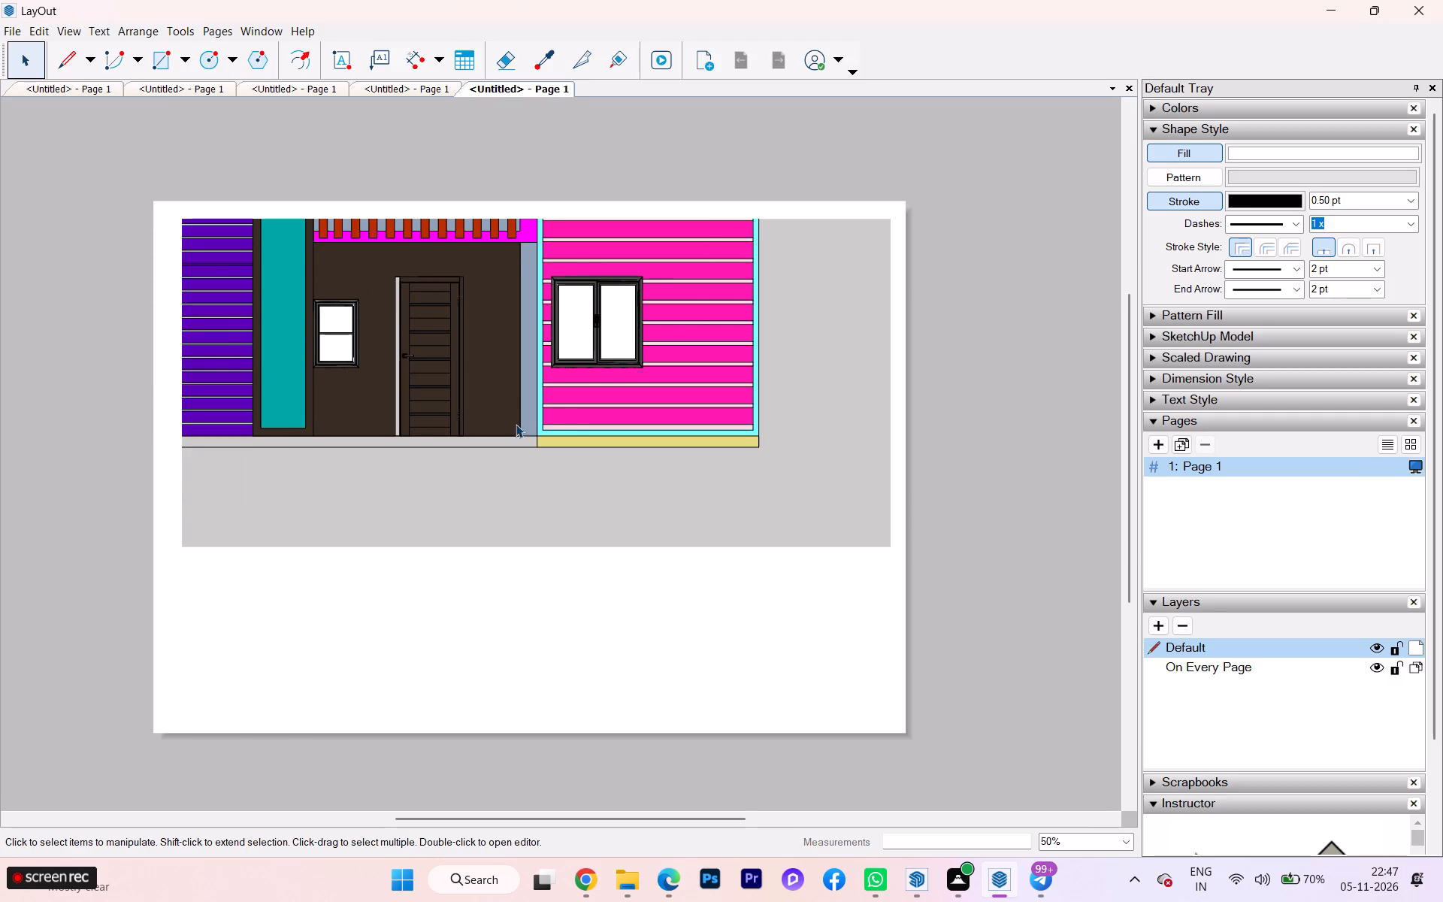
# Move the house elevation viewport straight down, leaving a gap below the sheet's top edge.
pyautogui.click(557, 398)
pyautogui.moveTo(488, 410); pyautogui.dragTo(492, 444)
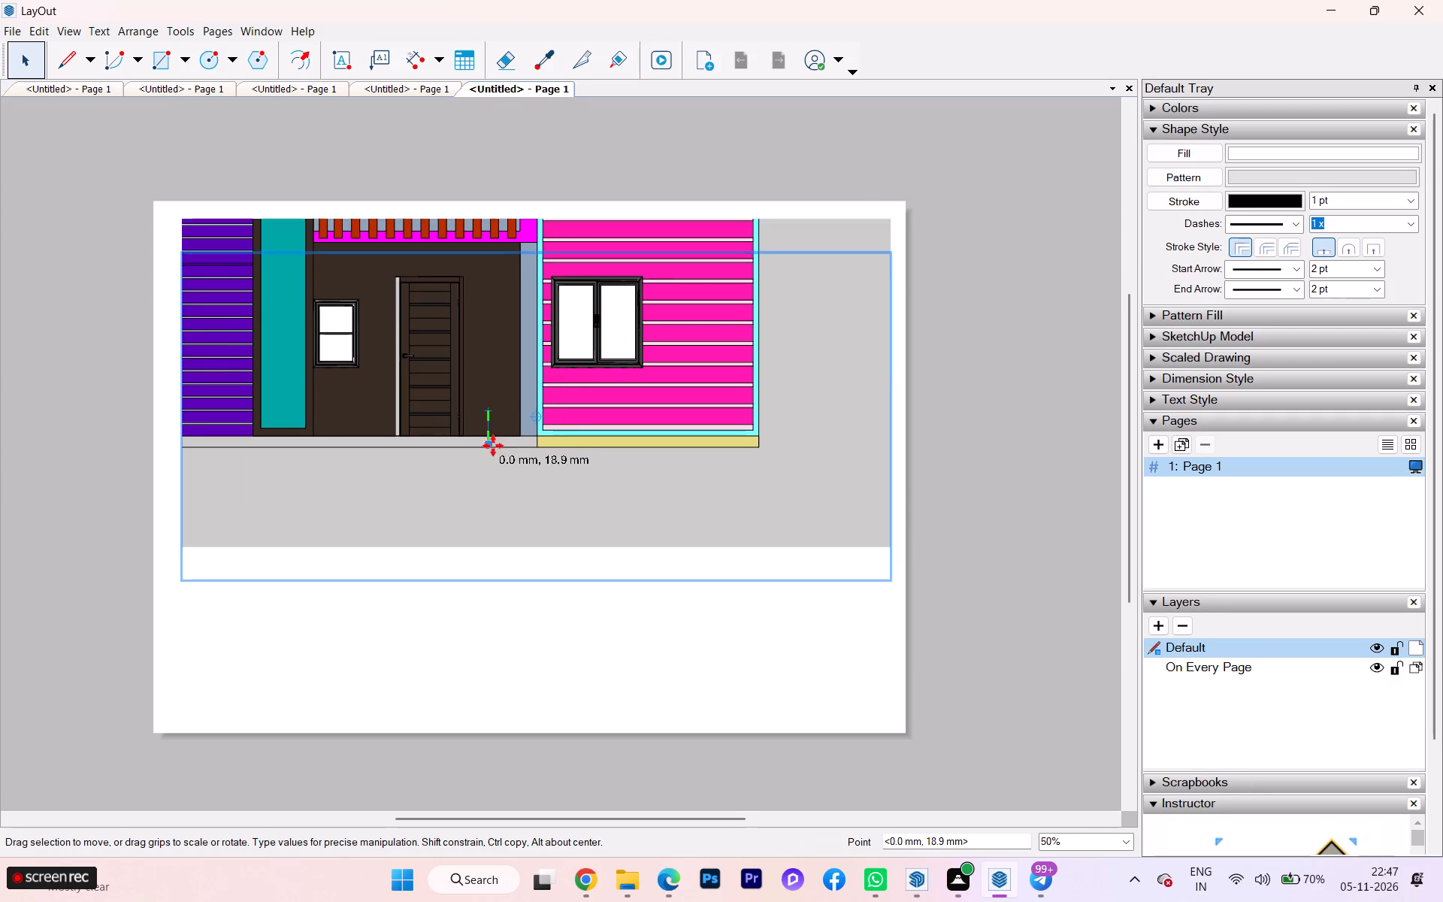
pyautogui.moveTo(492, 444); pyautogui.dragTo(488, 462)
# Extend the viewport's top edge upward to just below the sheet's top edge, exposing more of the house's upper facade.
pyautogui.moveTo(531, 259); pyautogui.dragTo(546, 203)
pyautogui.click(504, 281)
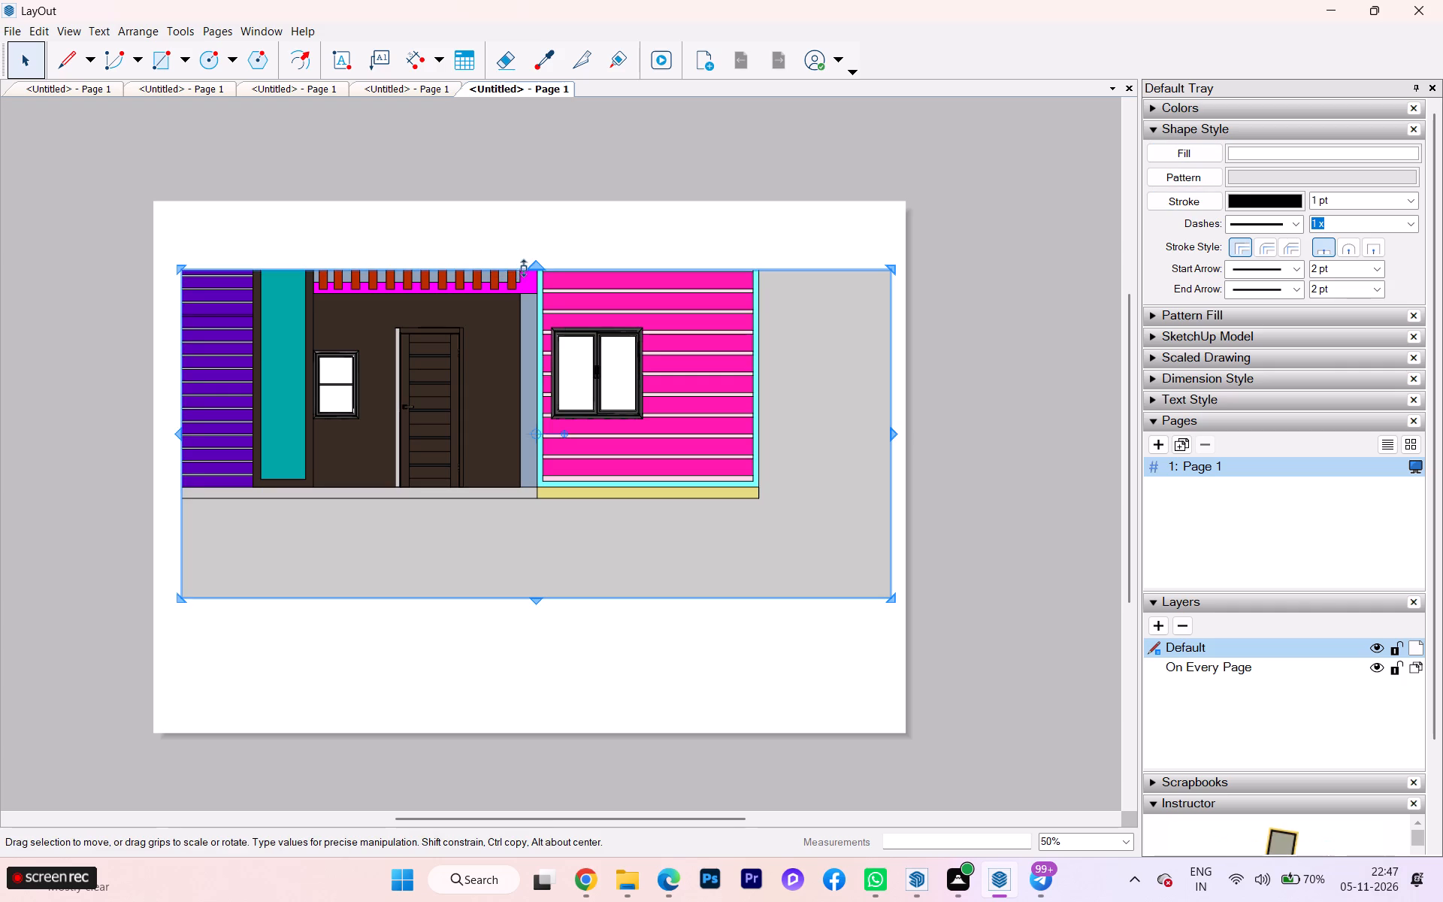
pyautogui.moveTo(539, 268); pyautogui.dragTo(548, 208)
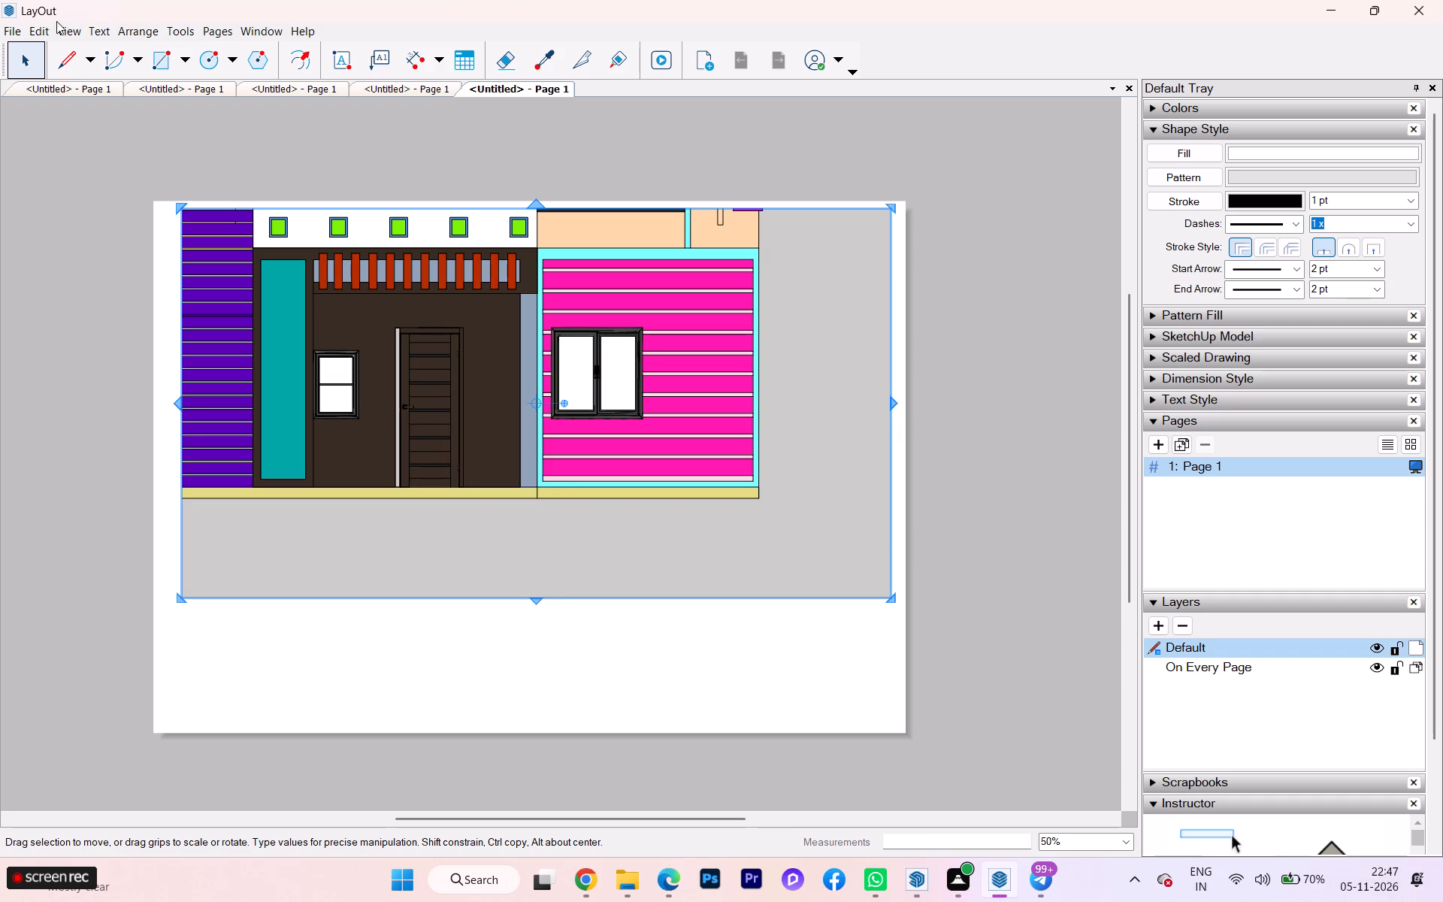
# Set the document's length units to decimal inches in Document Setup.
pyautogui.click(24, 29)
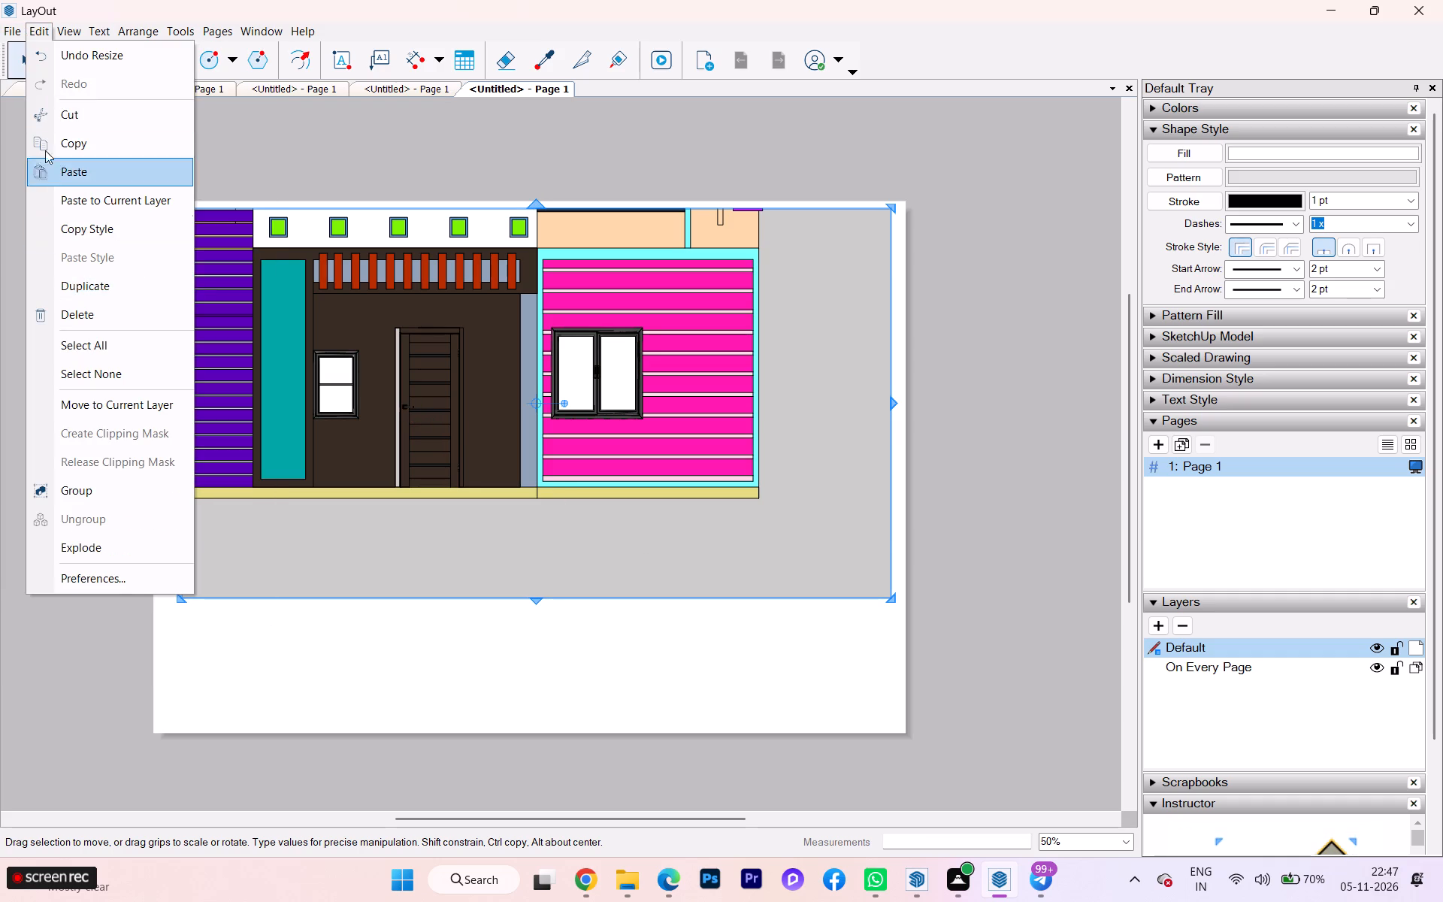
pyautogui.click(77, 342)
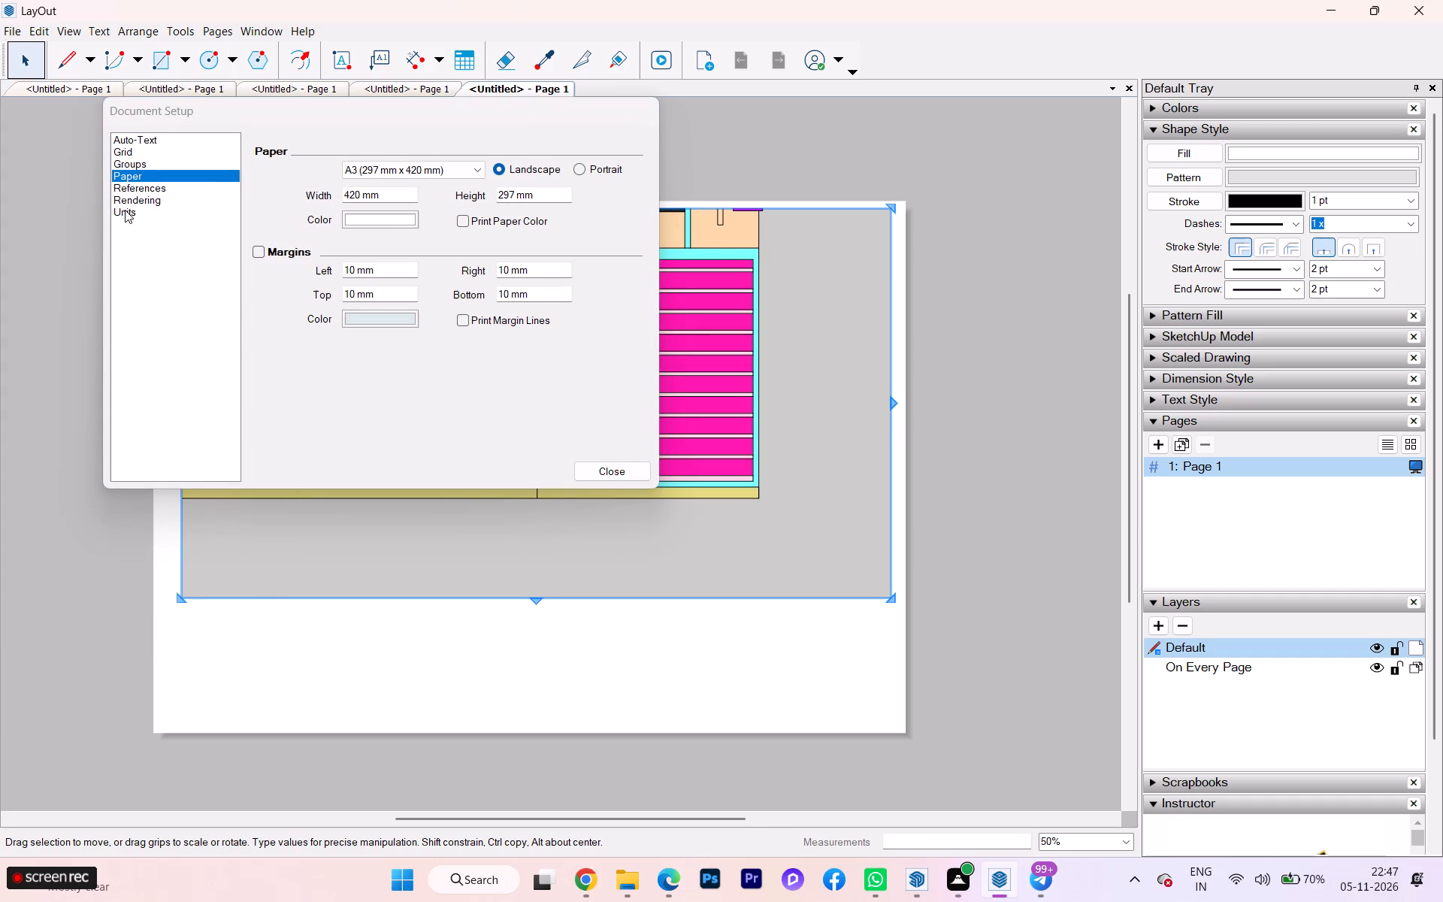
pyautogui.click(124, 214)
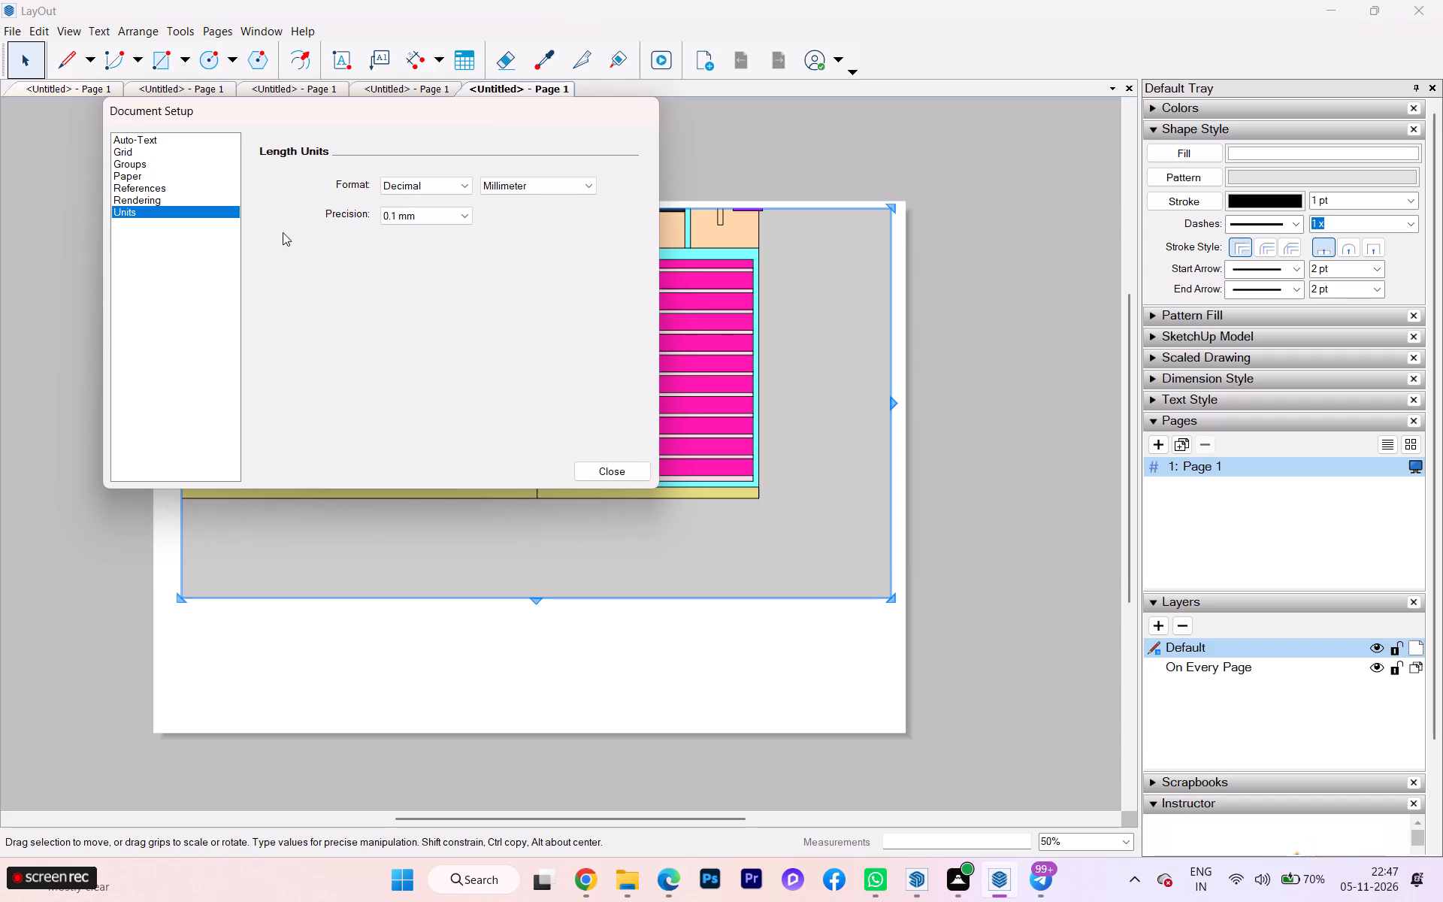
pyautogui.click(576, 192)
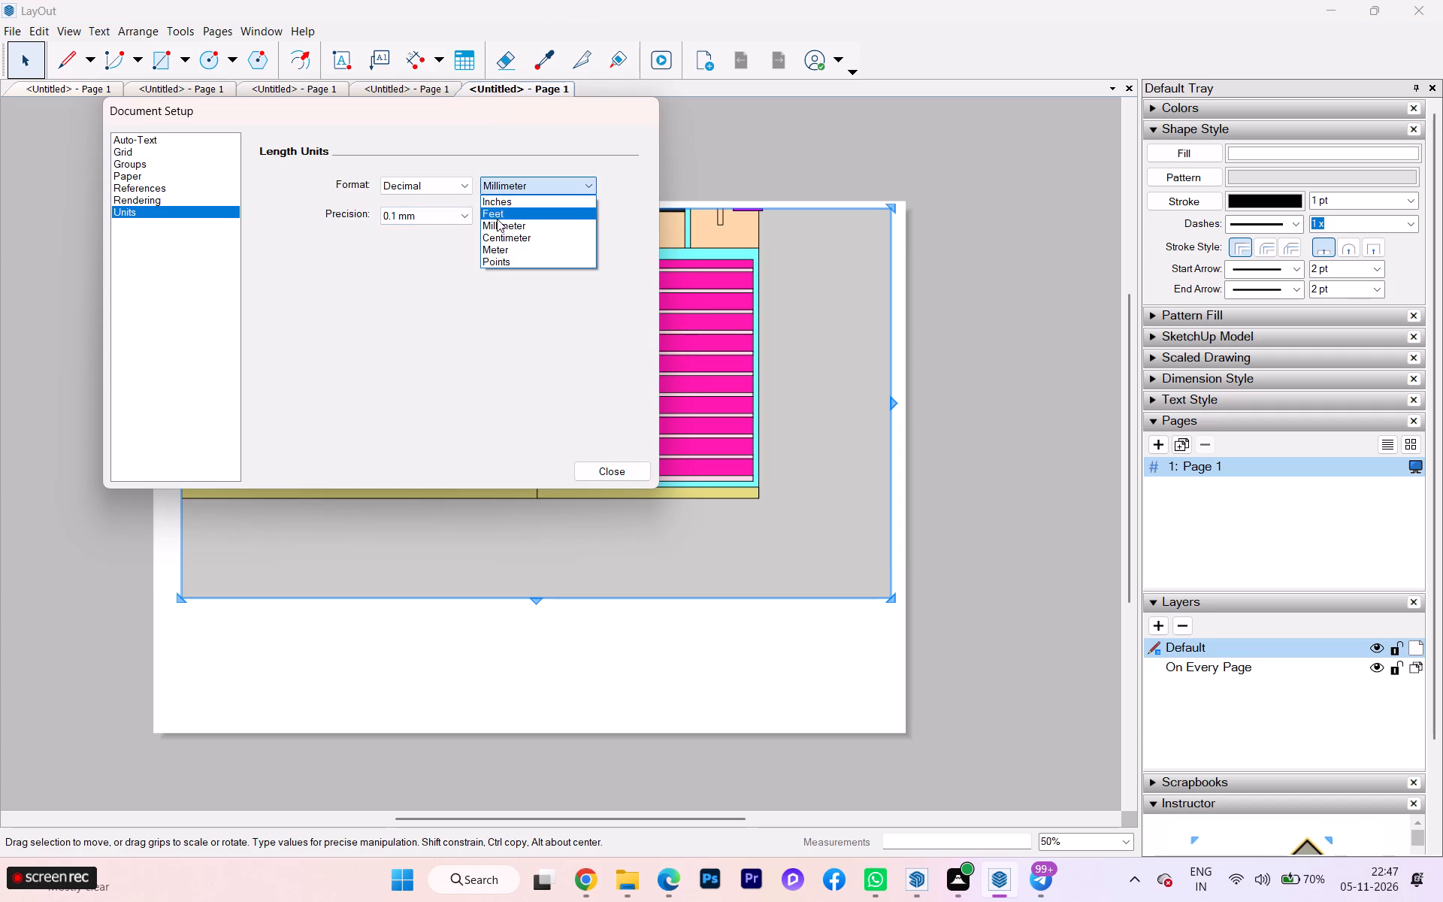
pyautogui.click(501, 203)
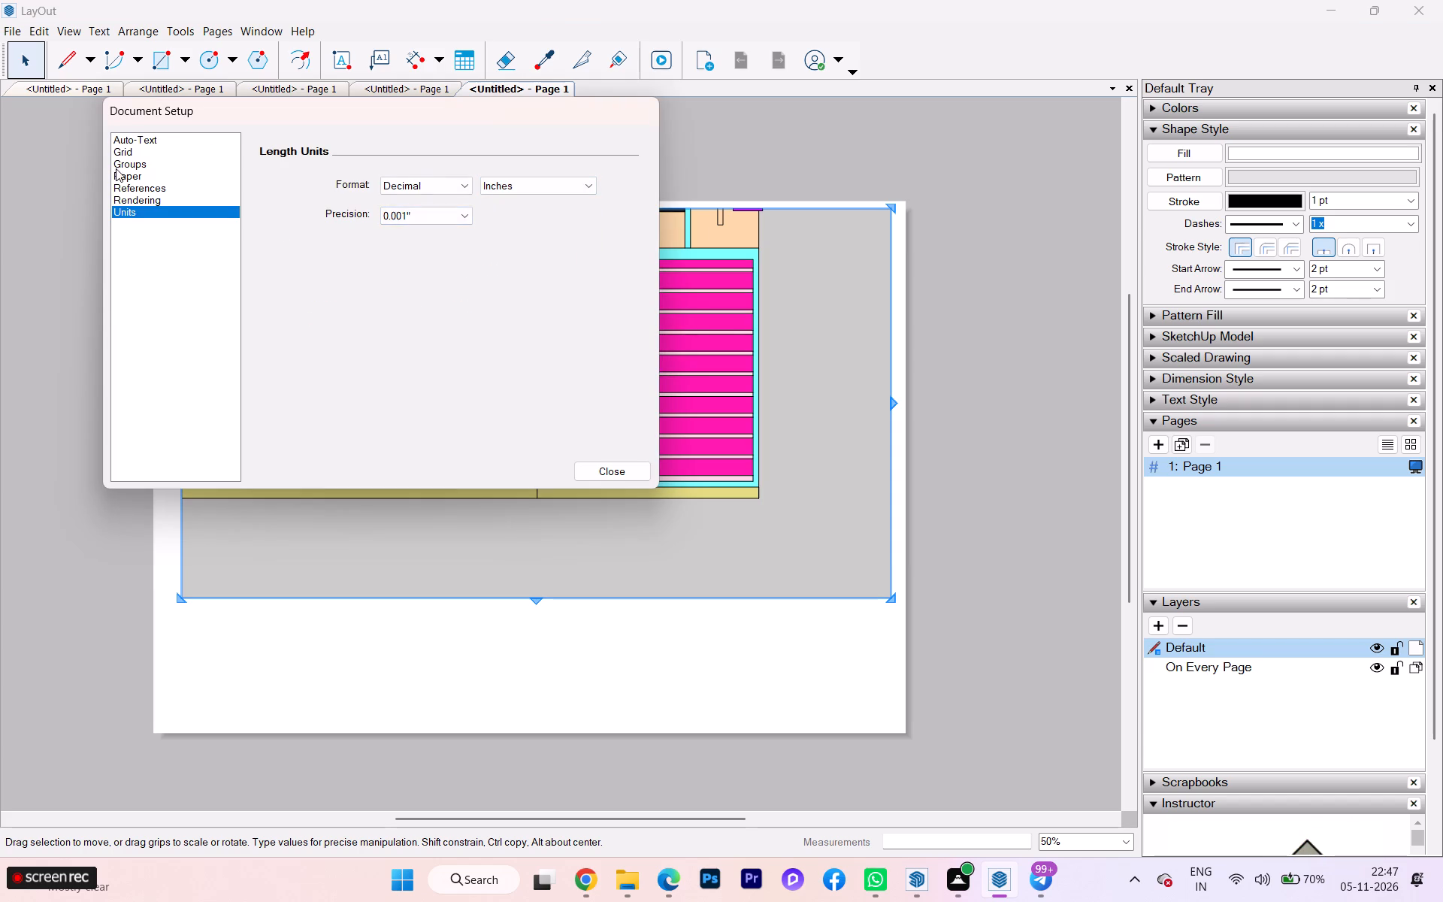
# Change the landscape paper size to A0 (841 mm x 1189 mm) and close Document Setup.
pyautogui.click(113, 173)
pyautogui.click(461, 166)
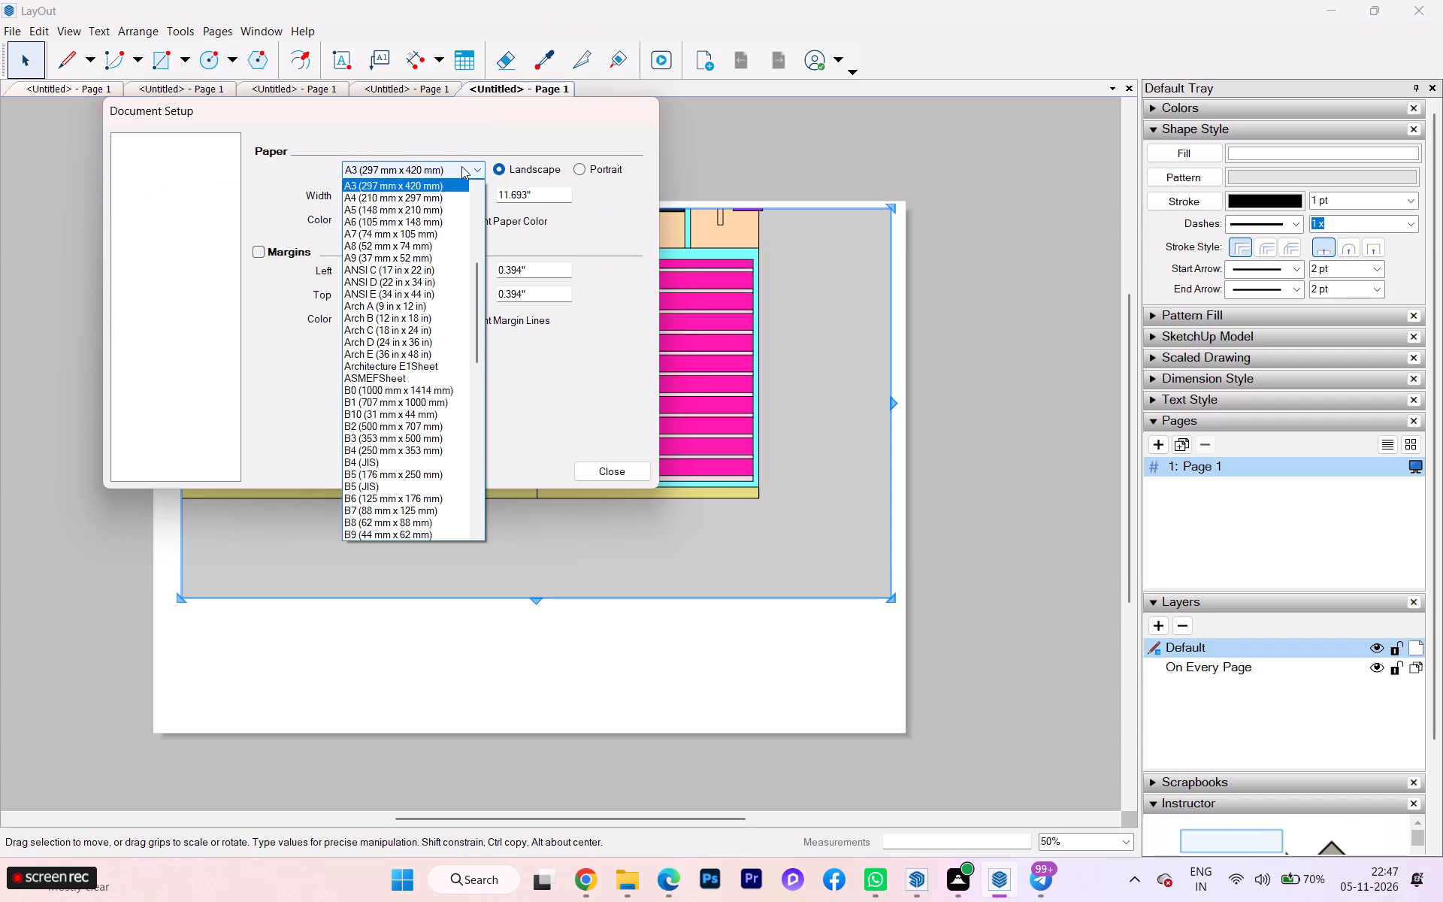
pyautogui.scroll(3, 390, 217)
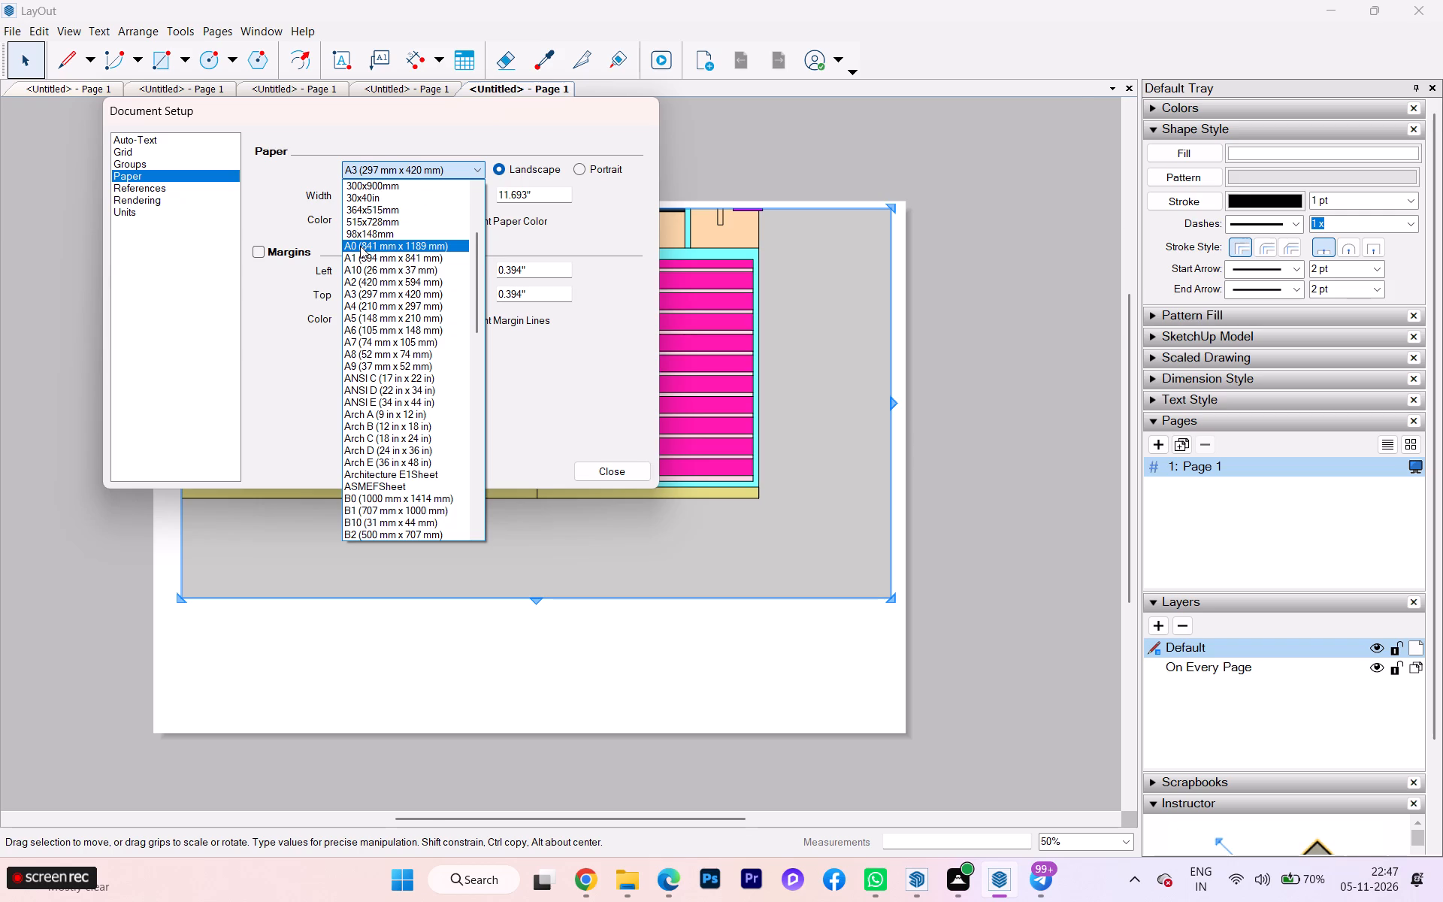
pyautogui.click(360, 246)
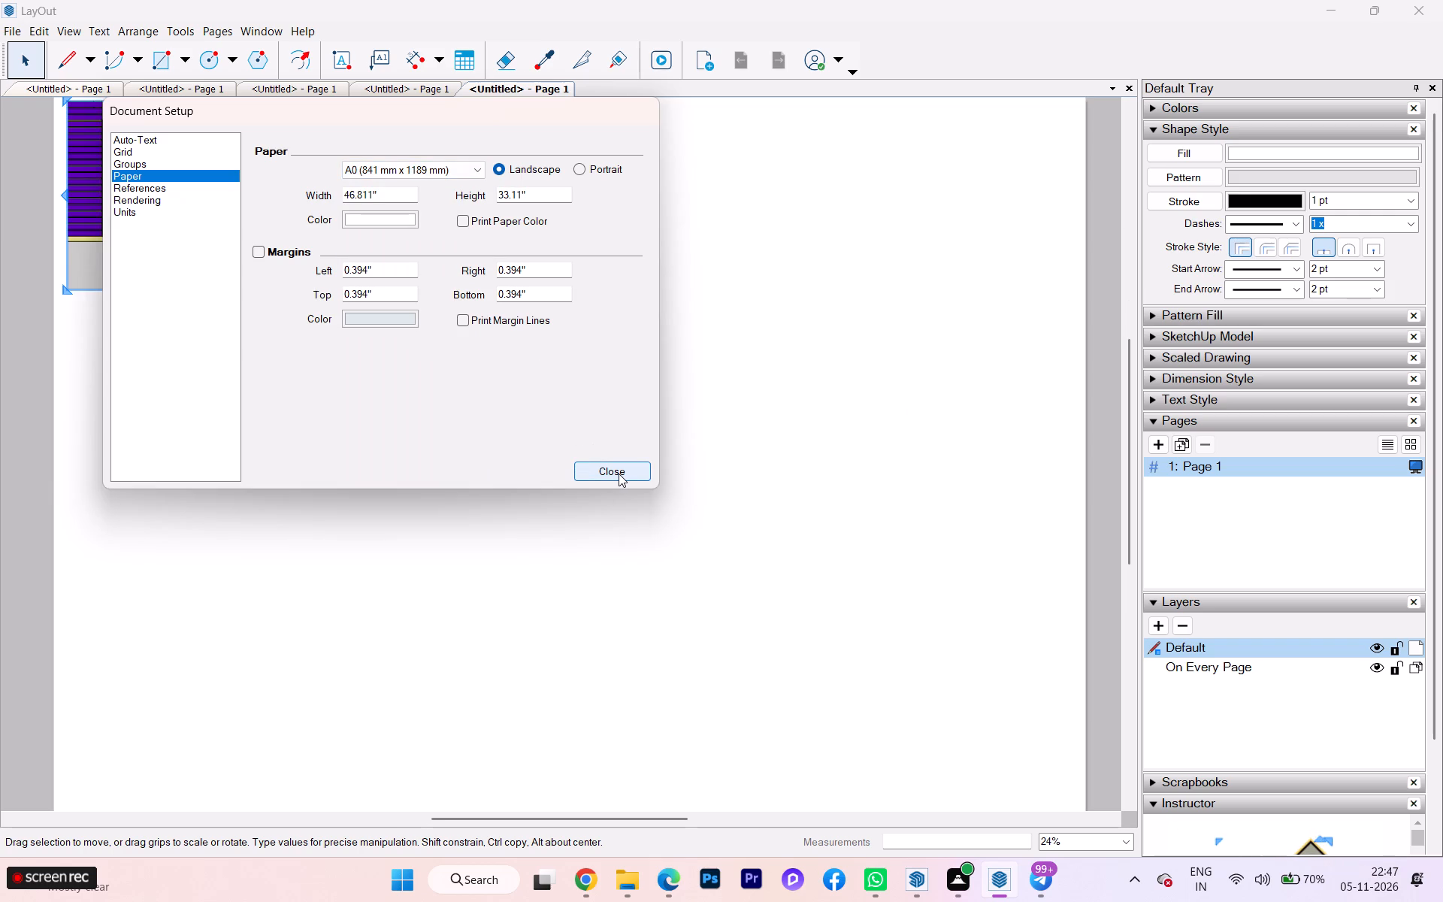
pyautogui.click(619, 476)
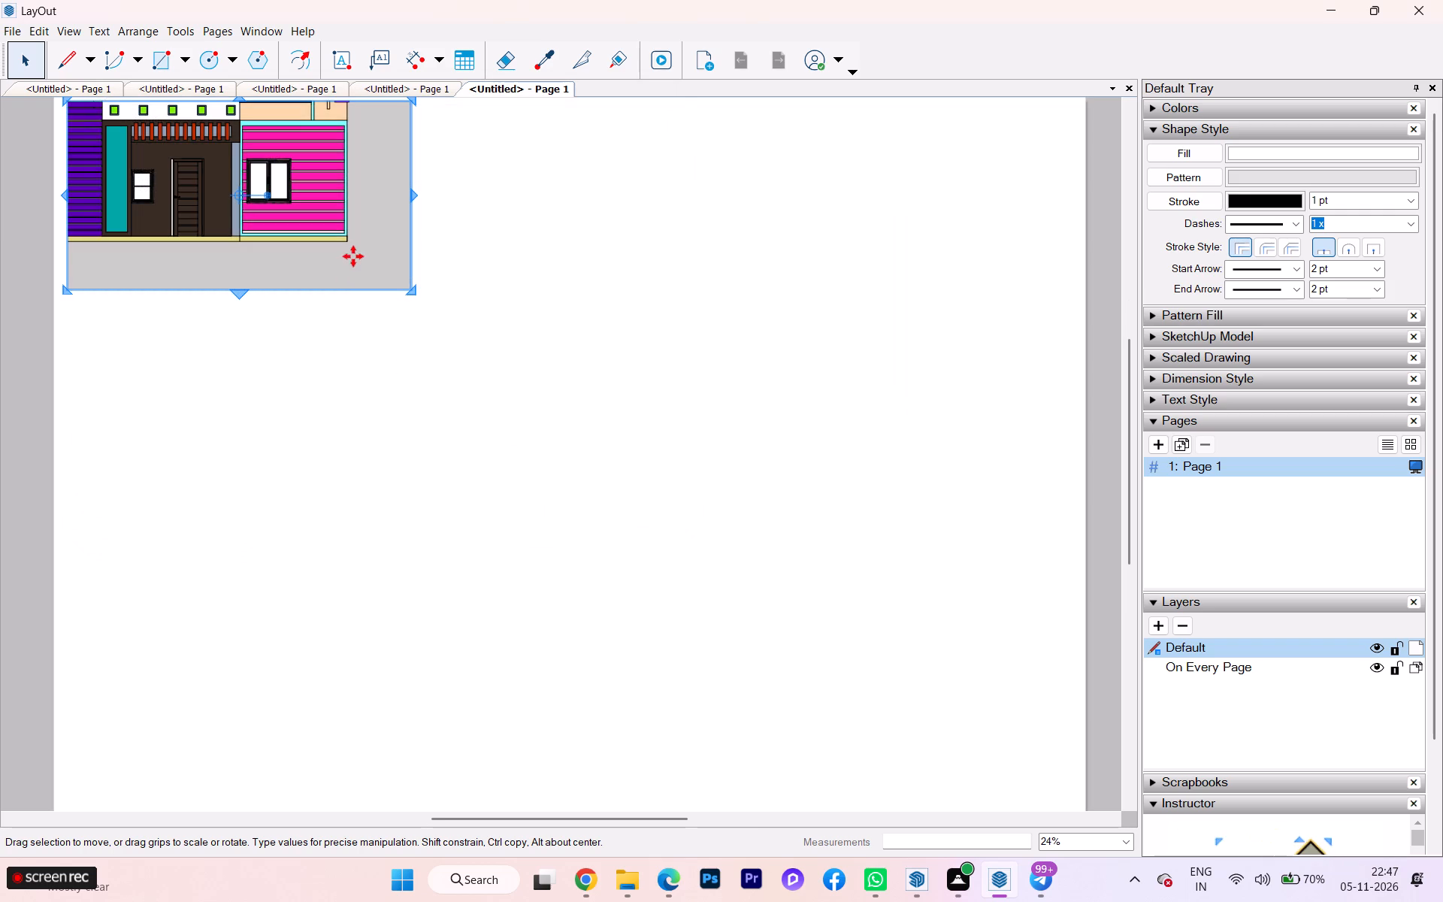
# Move the viewport diagonally inward, away from the upper-left corner of the A0 sheet.
pyautogui.moveTo(410, 289); pyautogui.dragTo(450, 319)
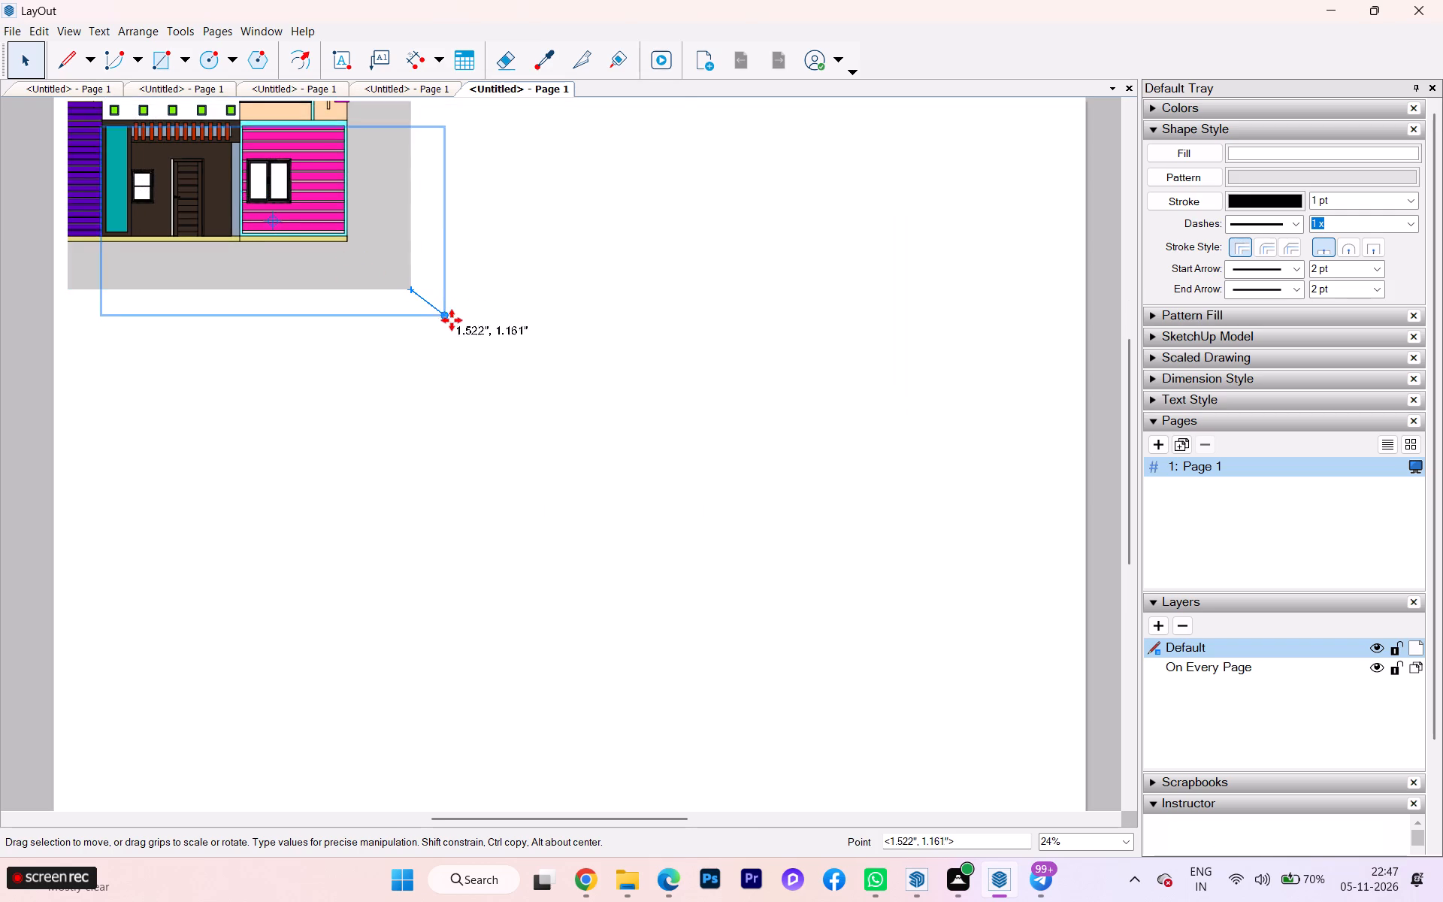
pyautogui.moveTo(450, 319); pyautogui.dragTo(457, 326)
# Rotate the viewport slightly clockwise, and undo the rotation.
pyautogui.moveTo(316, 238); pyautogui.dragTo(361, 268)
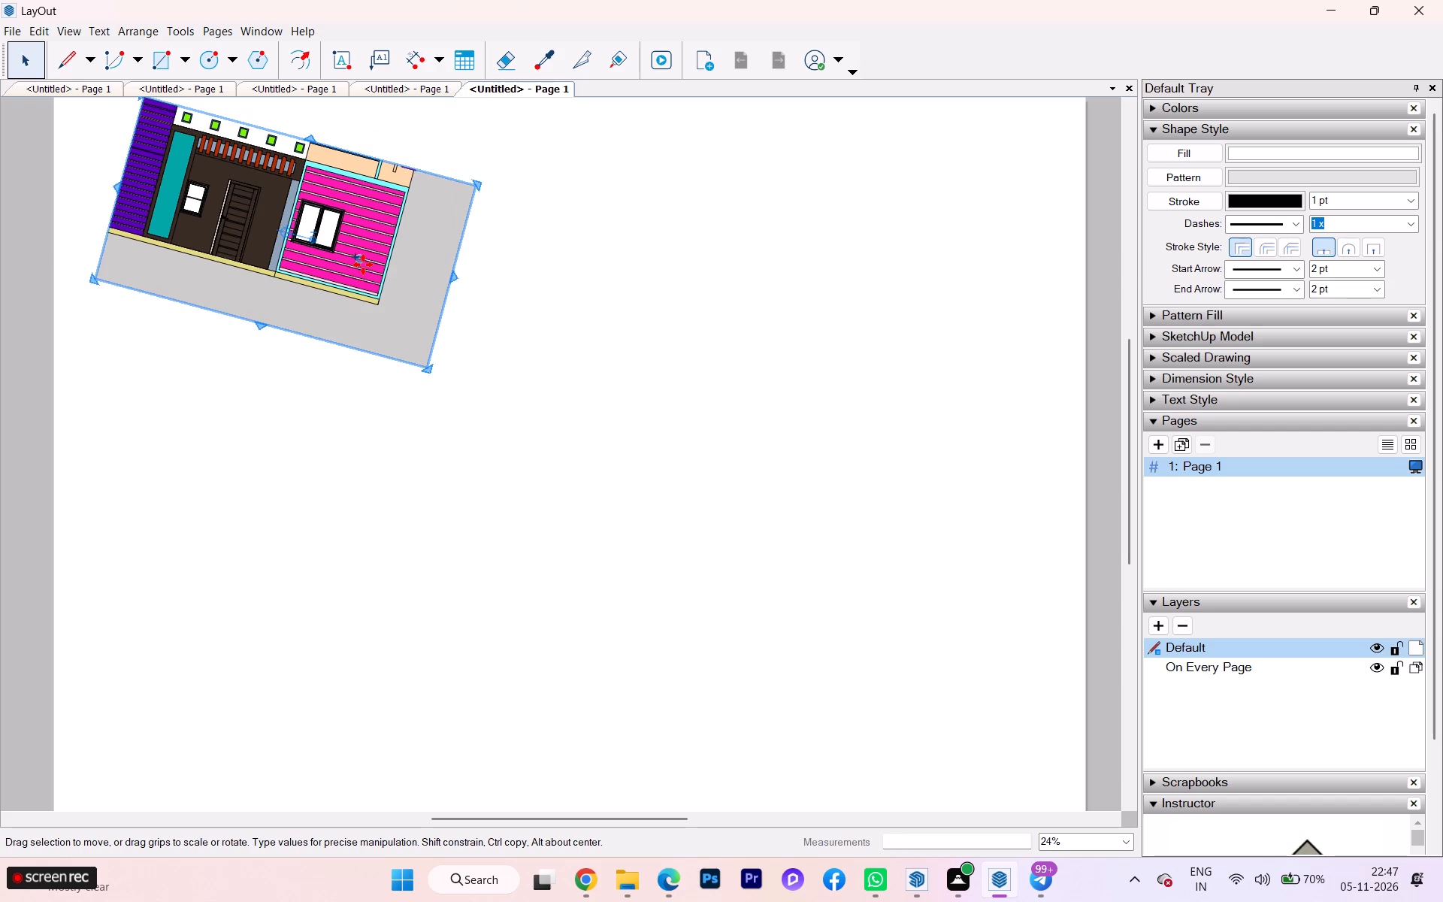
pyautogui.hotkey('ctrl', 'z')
# Widen the viewport on its right and left sides, shifting it slightly right and down, so the house has margin on both sides.
pyautogui.moveTo(463, 234); pyautogui.dragTo(600, 271)
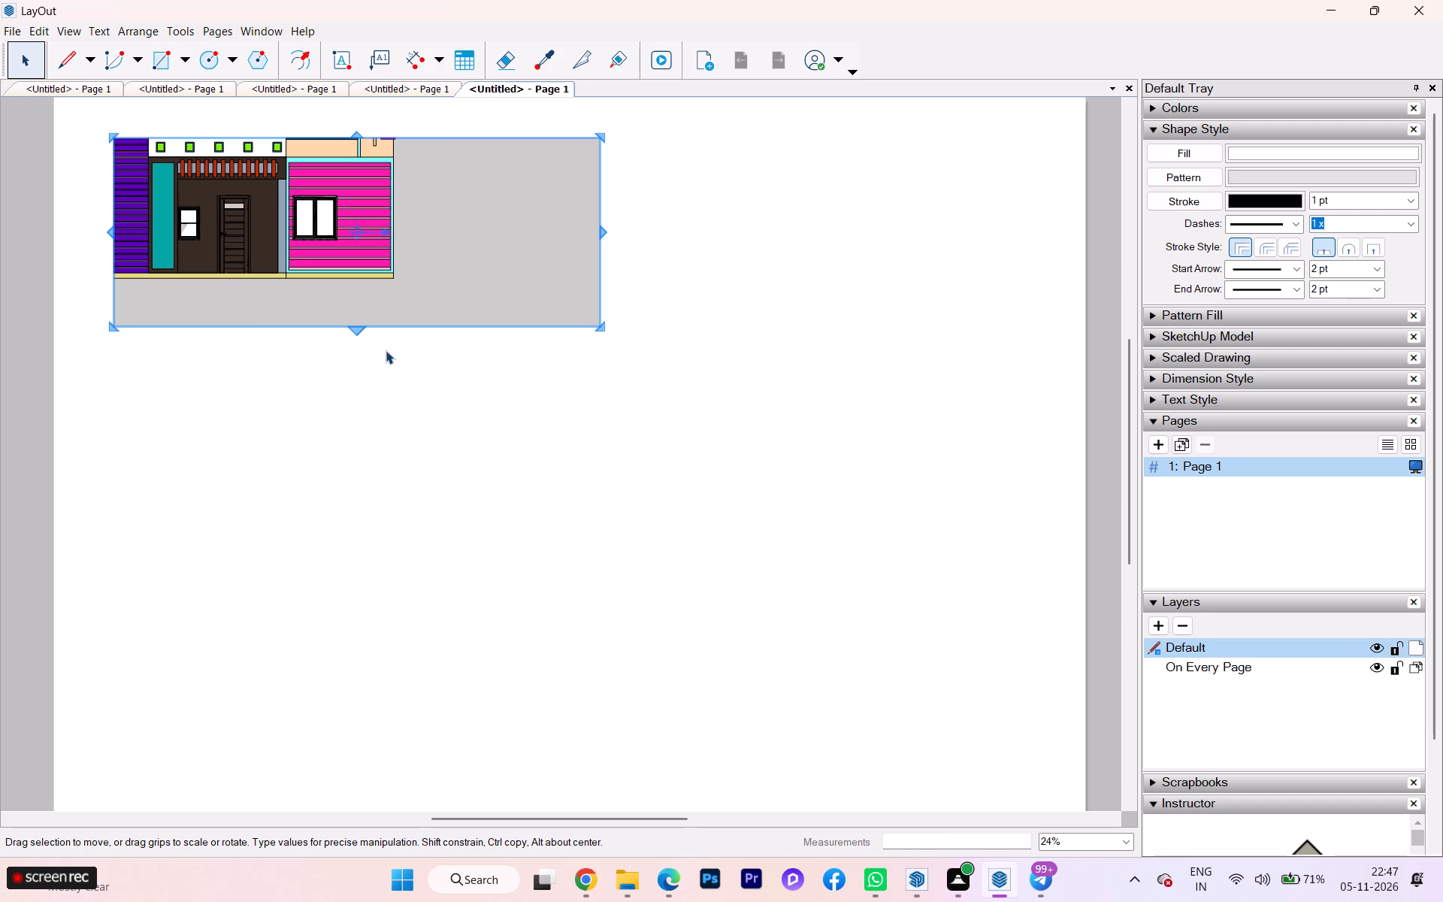
pyautogui.moveTo(266, 221); pyautogui.dragTo(325, 234)
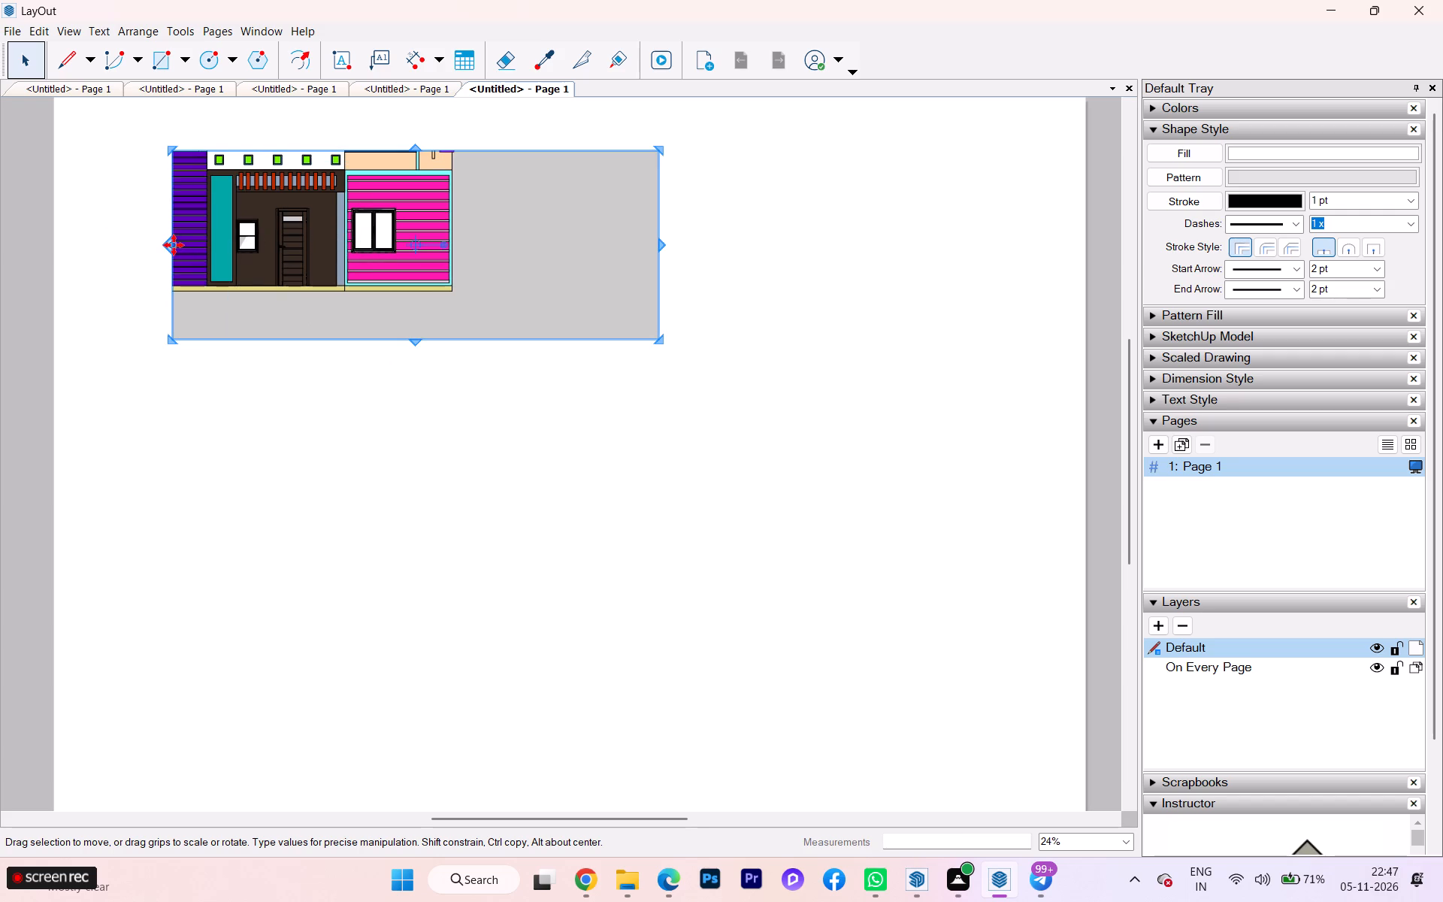
pyautogui.moveTo(166, 238); pyautogui.dragTo(83, 243)
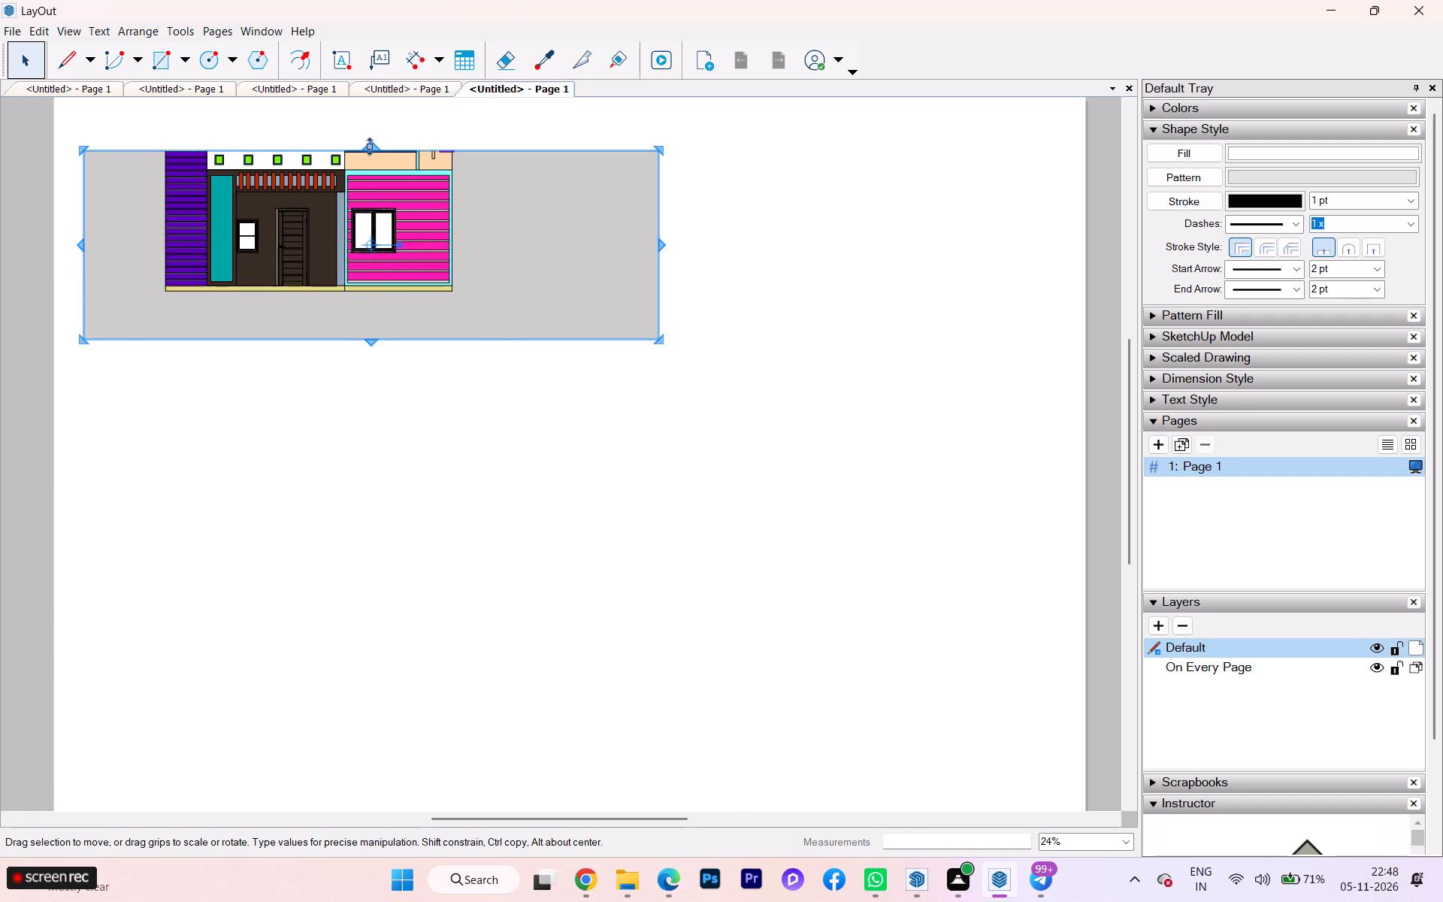
# Extend the viewport's top edge upward to about 1.295 times its height to include the whole roof parapet.
pyautogui.moveTo(368, 145); pyautogui.dragTo(401, 95)
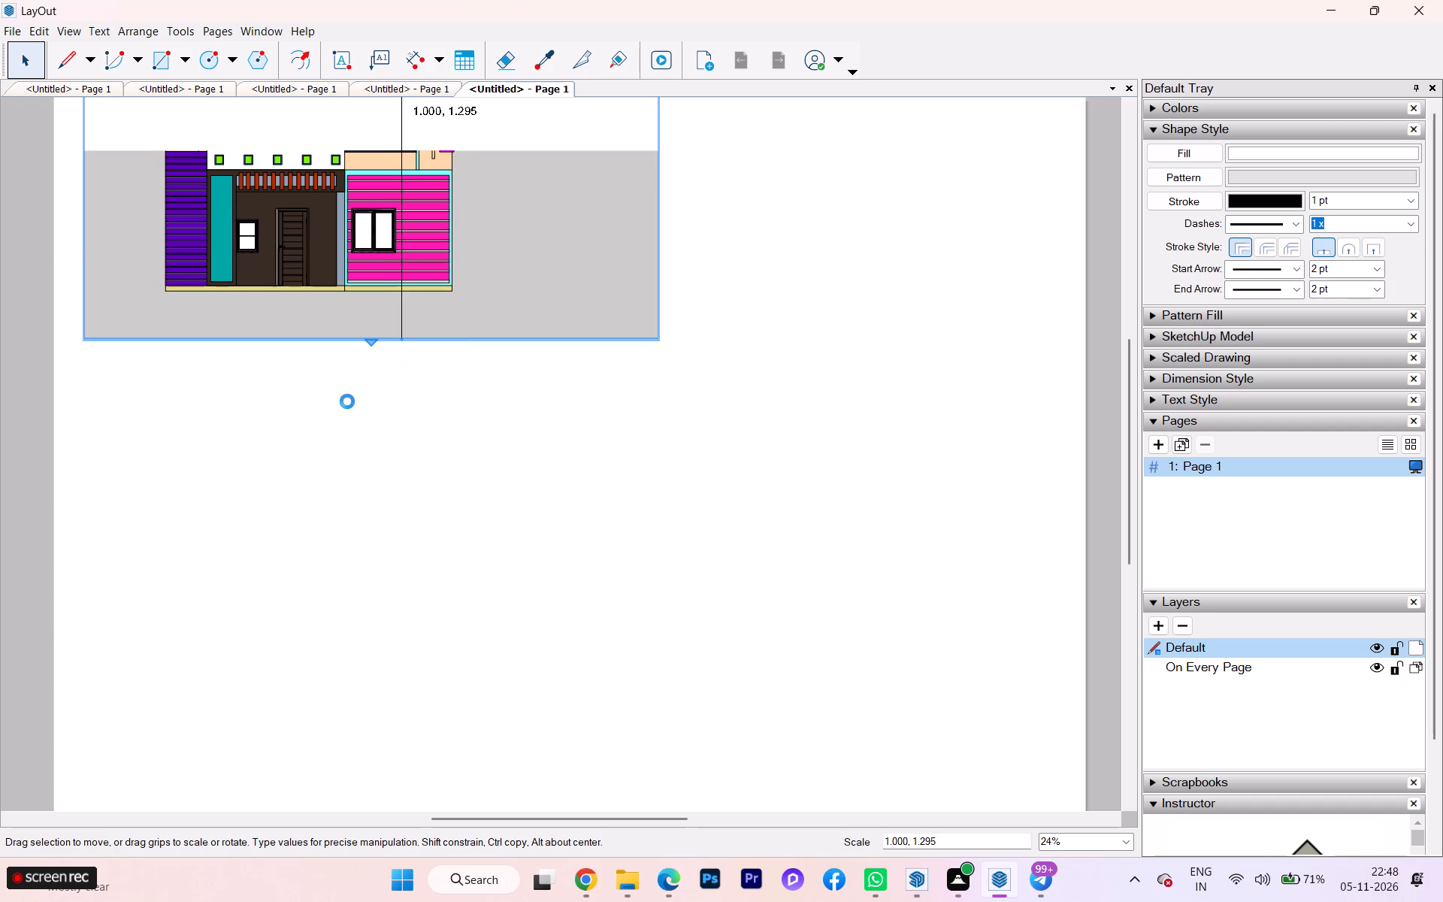
pyautogui.scroll(-4, 352, 434)
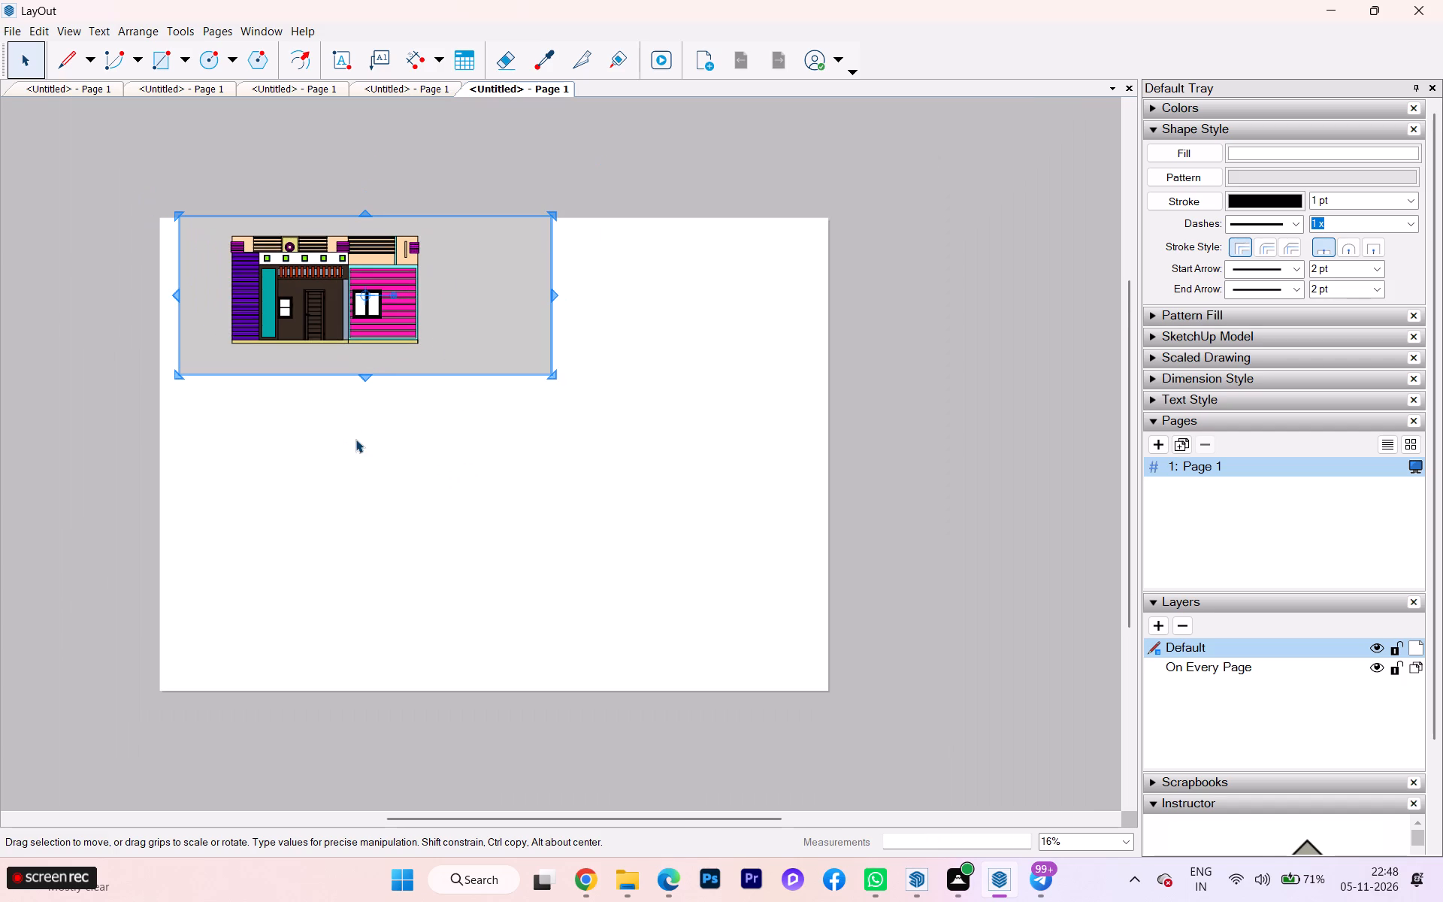
# Crop the viewport's right edge and lower-left corner inward toward the house, bringing its bottom edge to the house base.
pyautogui.scroll(3, 430, 301)
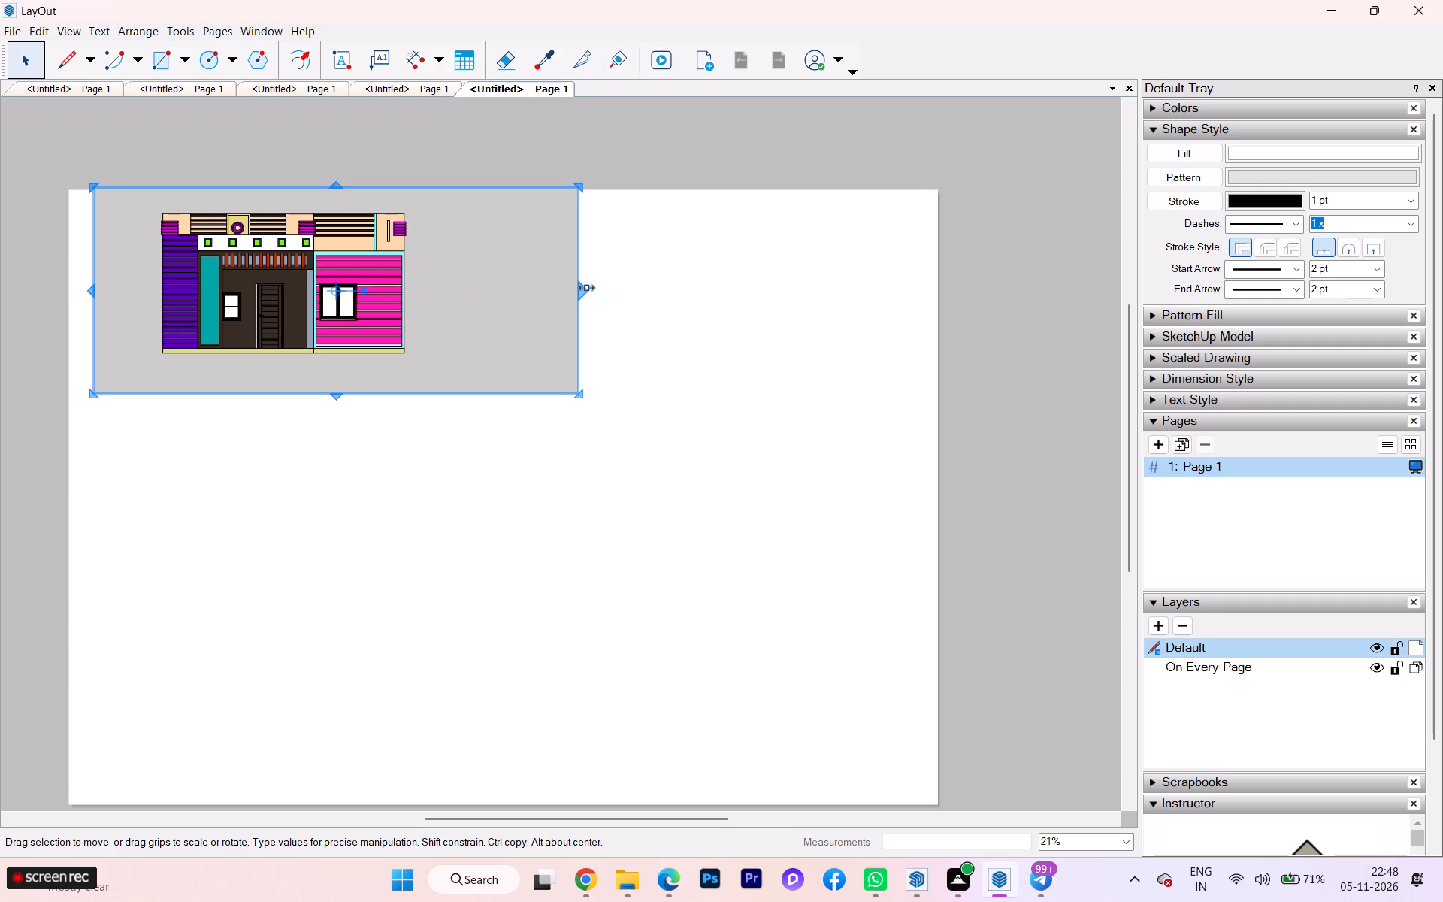
pyautogui.moveTo(585, 286); pyautogui.dragTo(478, 282)
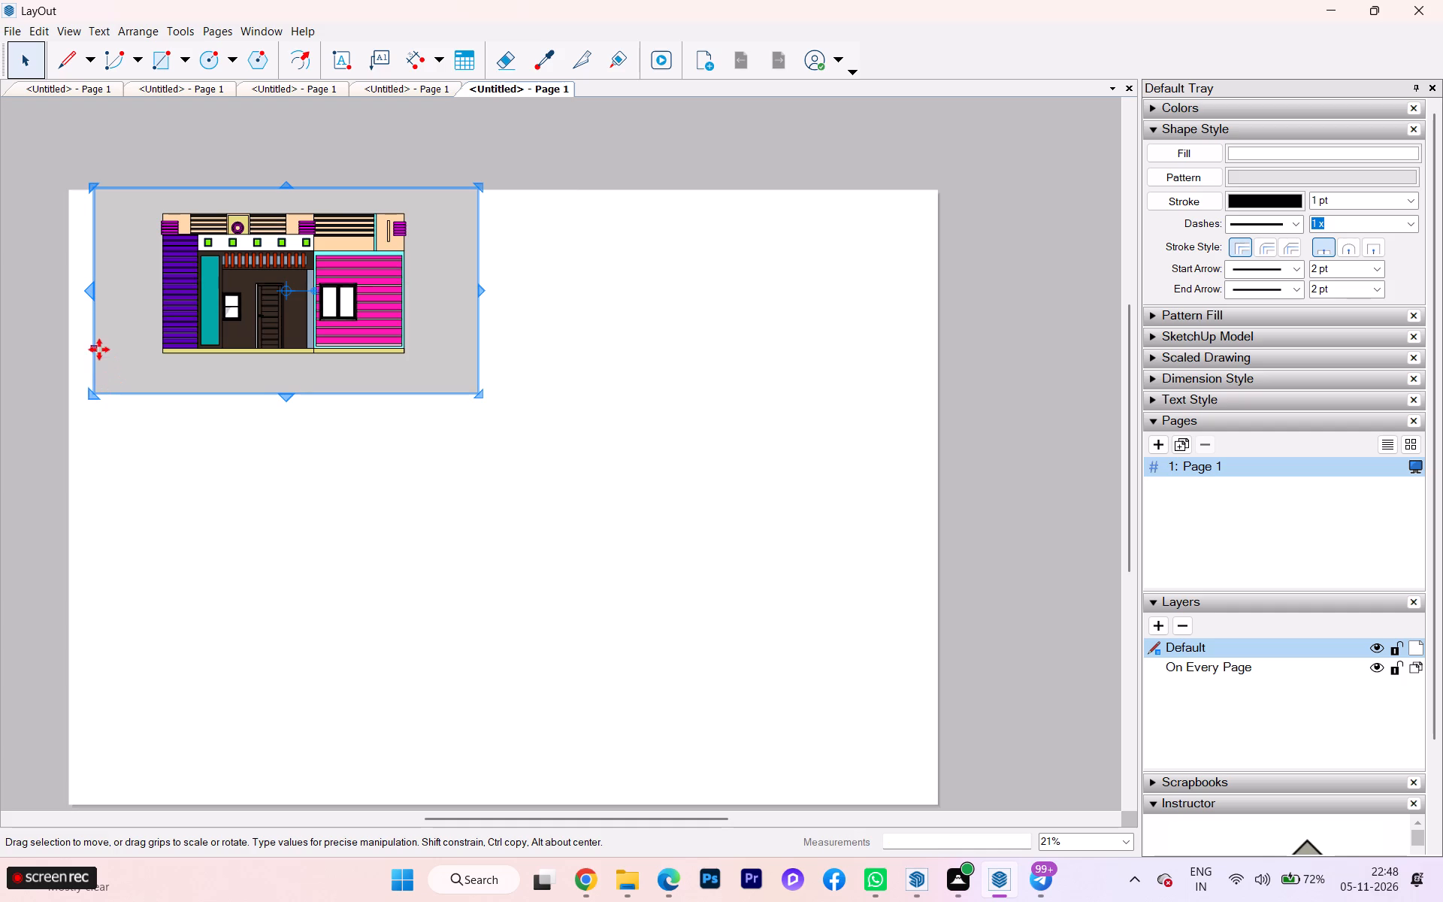
pyautogui.moveTo(89, 395); pyautogui.dragTo(162, 372)
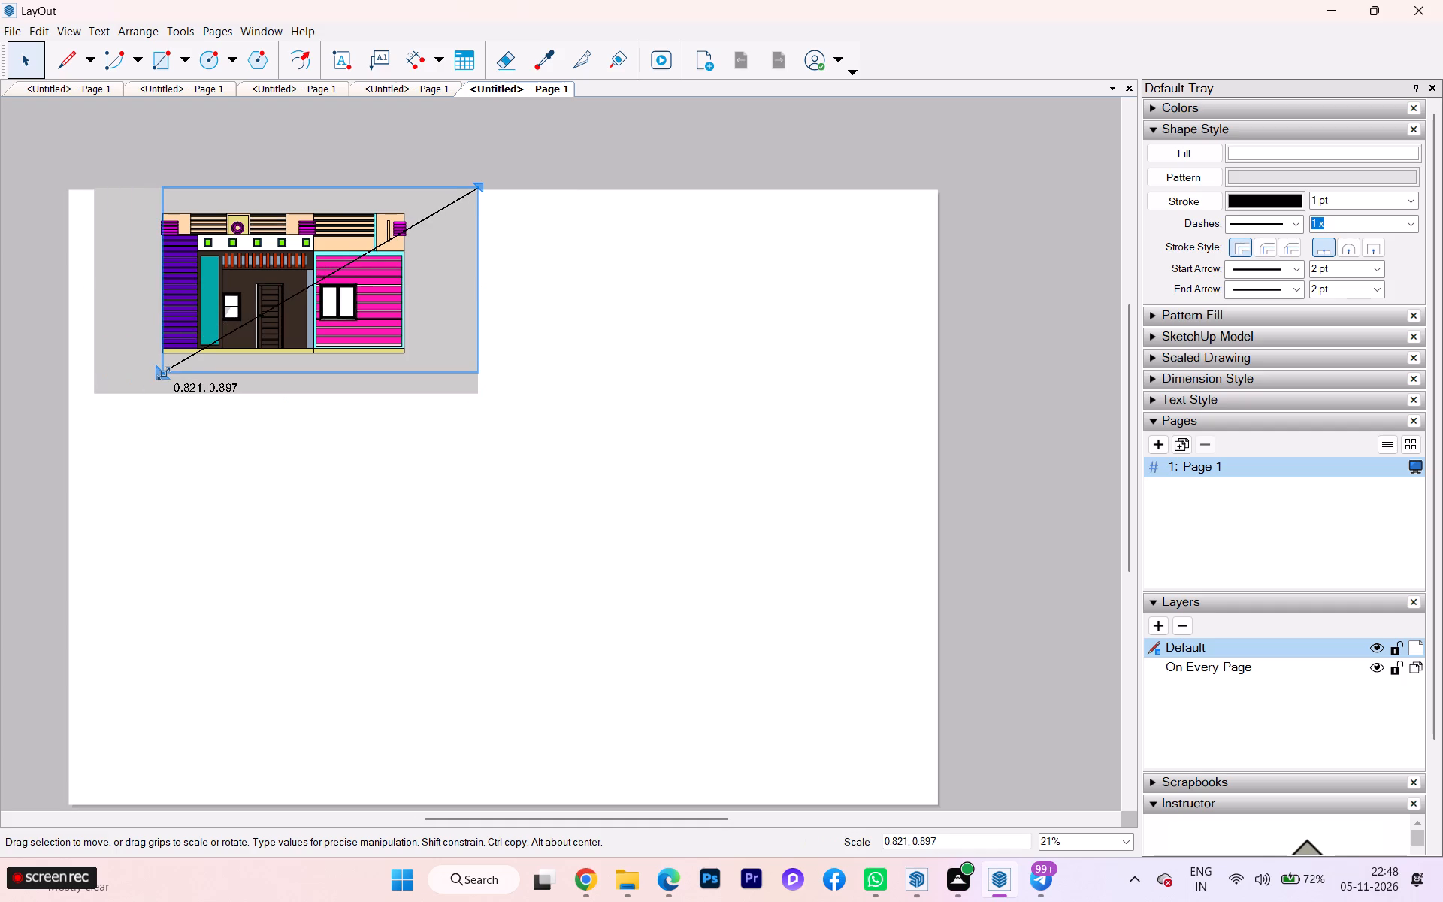
pyautogui.moveTo(162, 372); pyautogui.dragTo(152, 353)
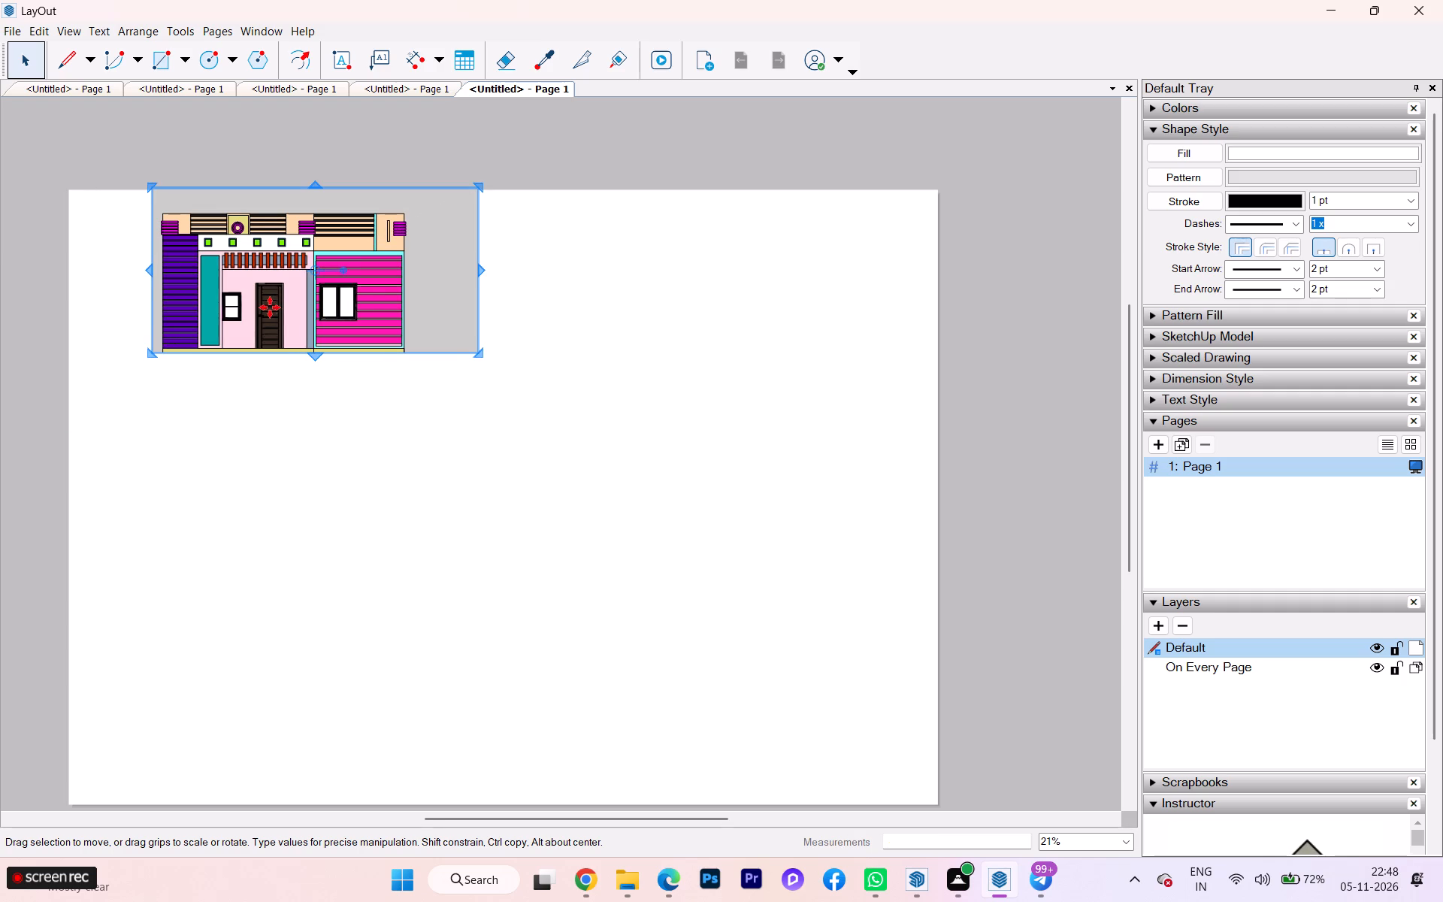
# Move the viewport slightly down and left so it sits fully inside the sheet's upper edge.
pyautogui.moveTo(268, 306); pyautogui.dragTo(396, 322, button='middle')
pyautogui.moveTo(344, 328); pyautogui.dragTo(343, 330)
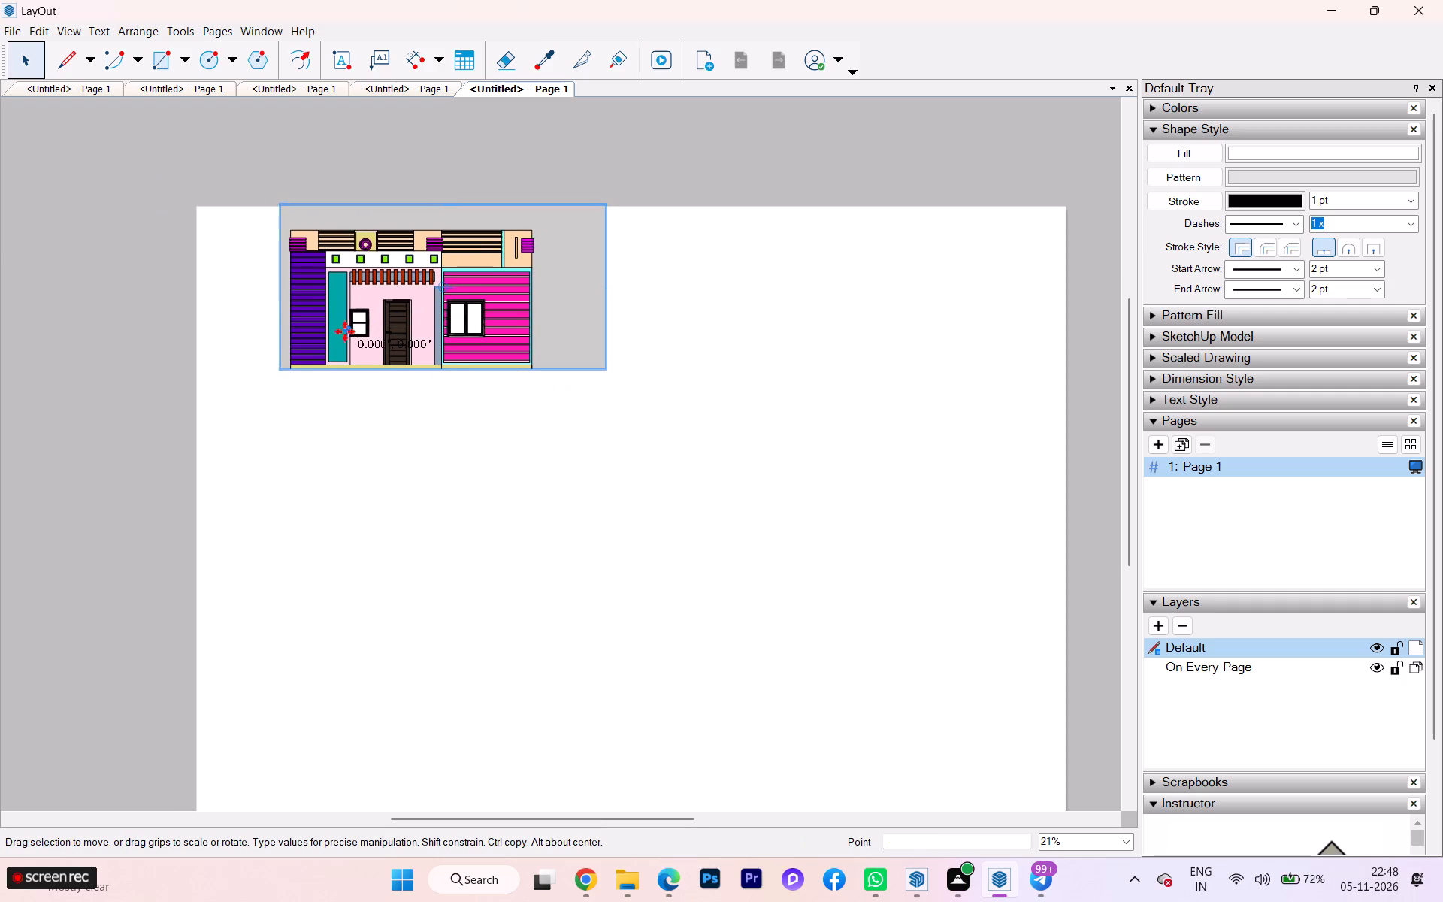
pyautogui.moveTo(343, 330); pyautogui.dragTo(314, 367)
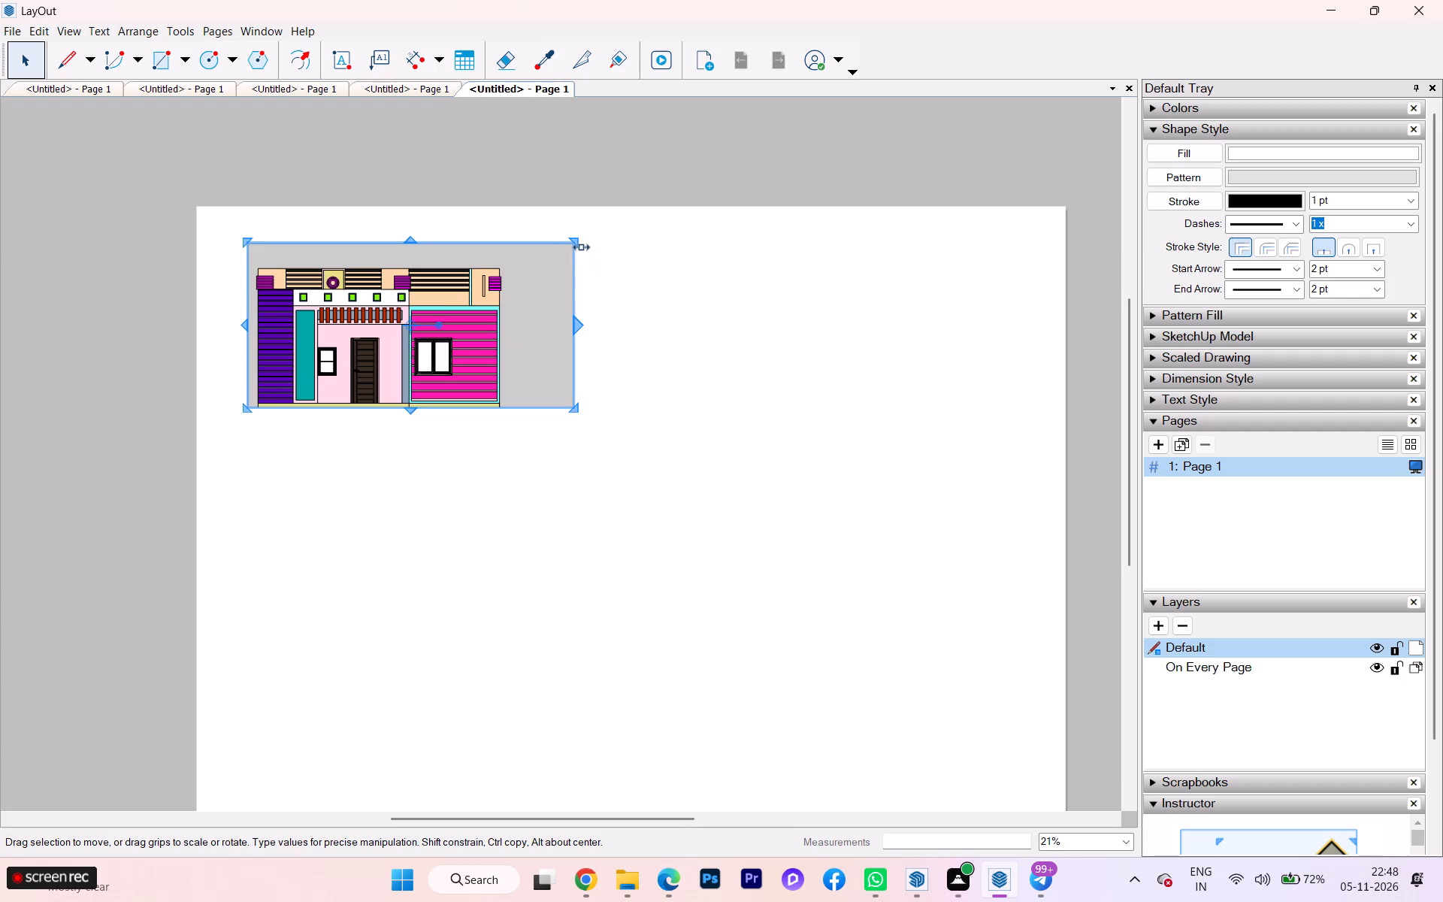
# Trim the viewport's upper-right corner toward the house, leaving a modest margin above the parapet and beyond the right wall.
pyautogui.moveTo(576, 241); pyautogui.dragTo(496, 263)
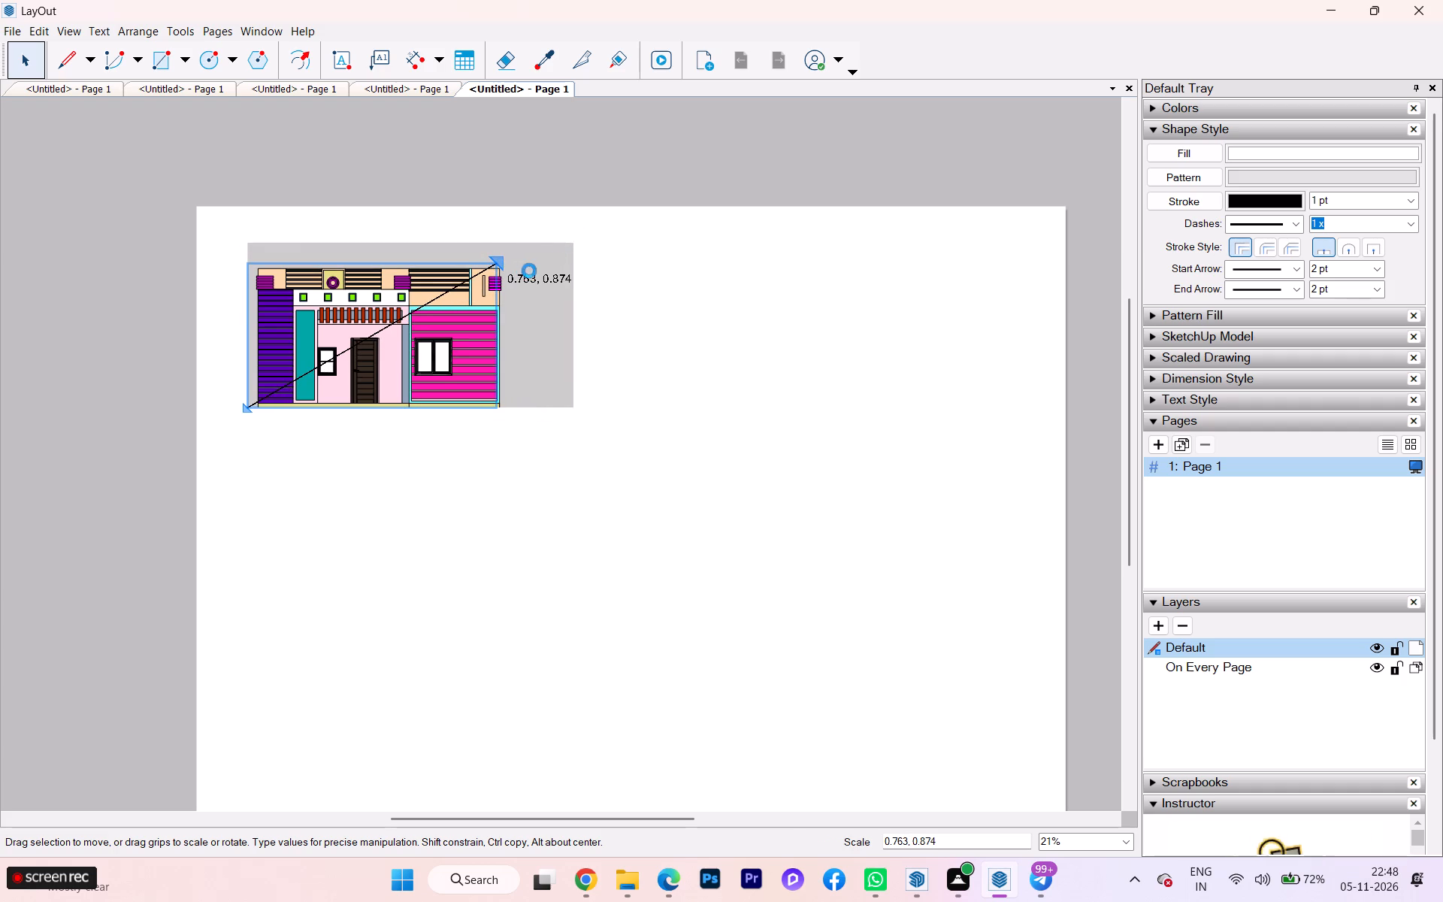
pyautogui.scroll(3, 530, 265)
pyautogui.scroll(2, 386, 252)
pyautogui.moveTo(476, 241); pyautogui.dragTo(493, 234)
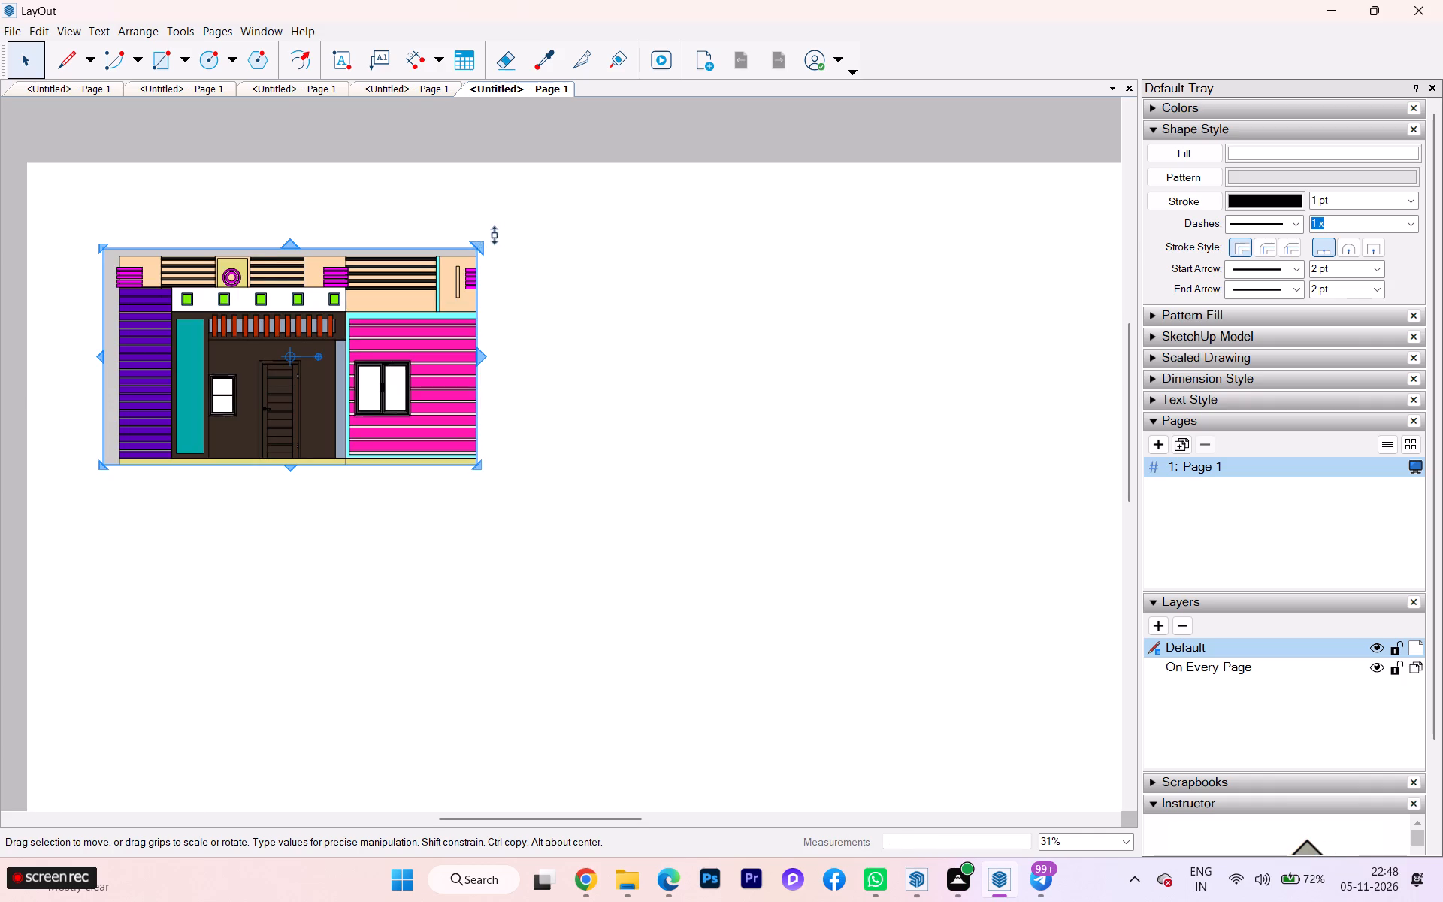
pyautogui.moveTo(493, 234); pyautogui.dragTo(515, 229)
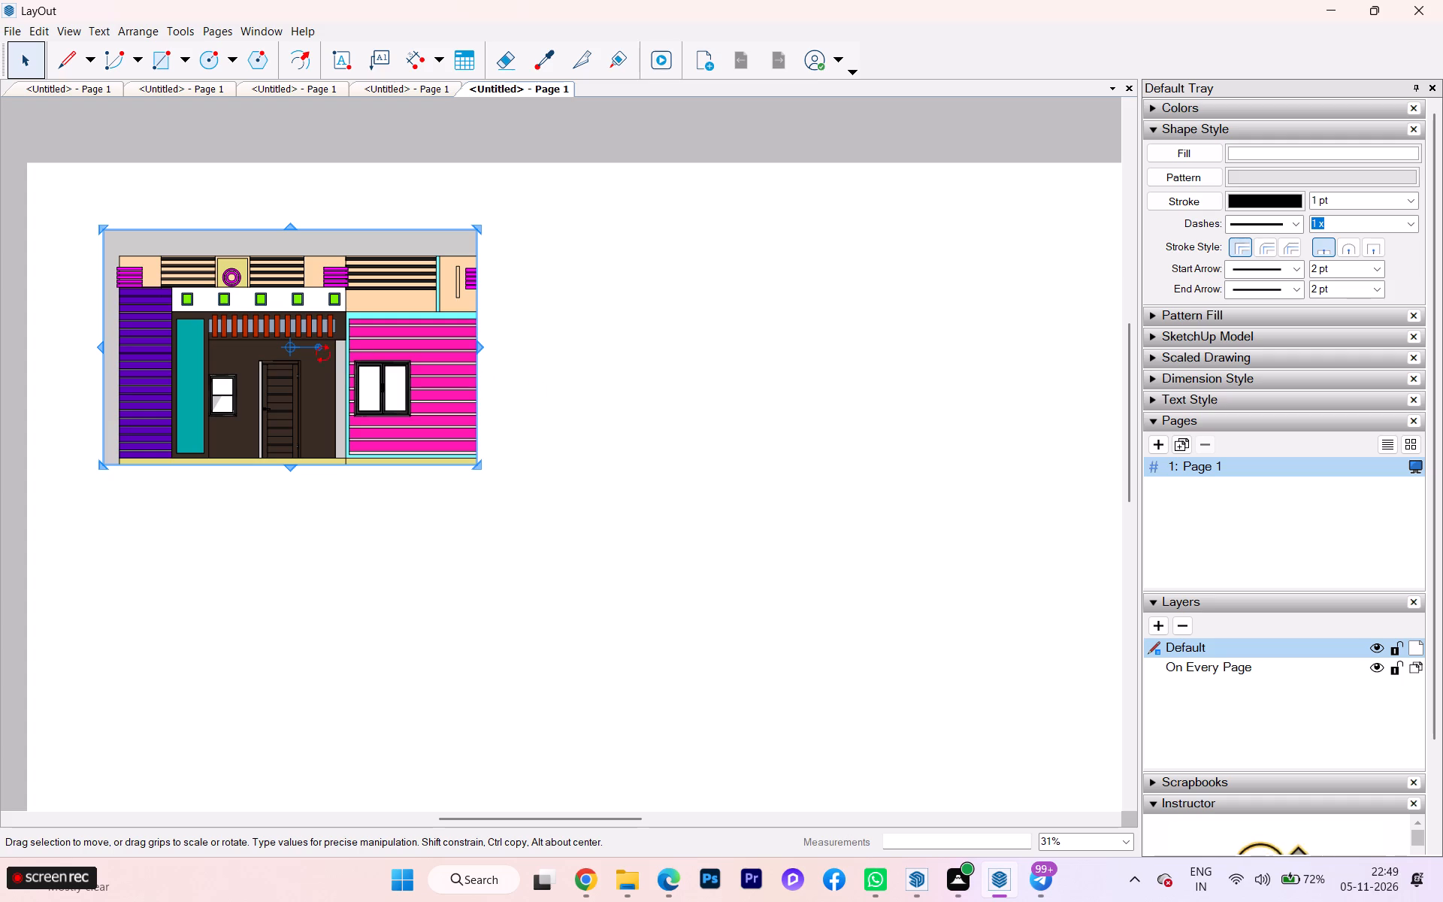
pyautogui.moveTo(477, 349); pyautogui.dragTo(540, 349)
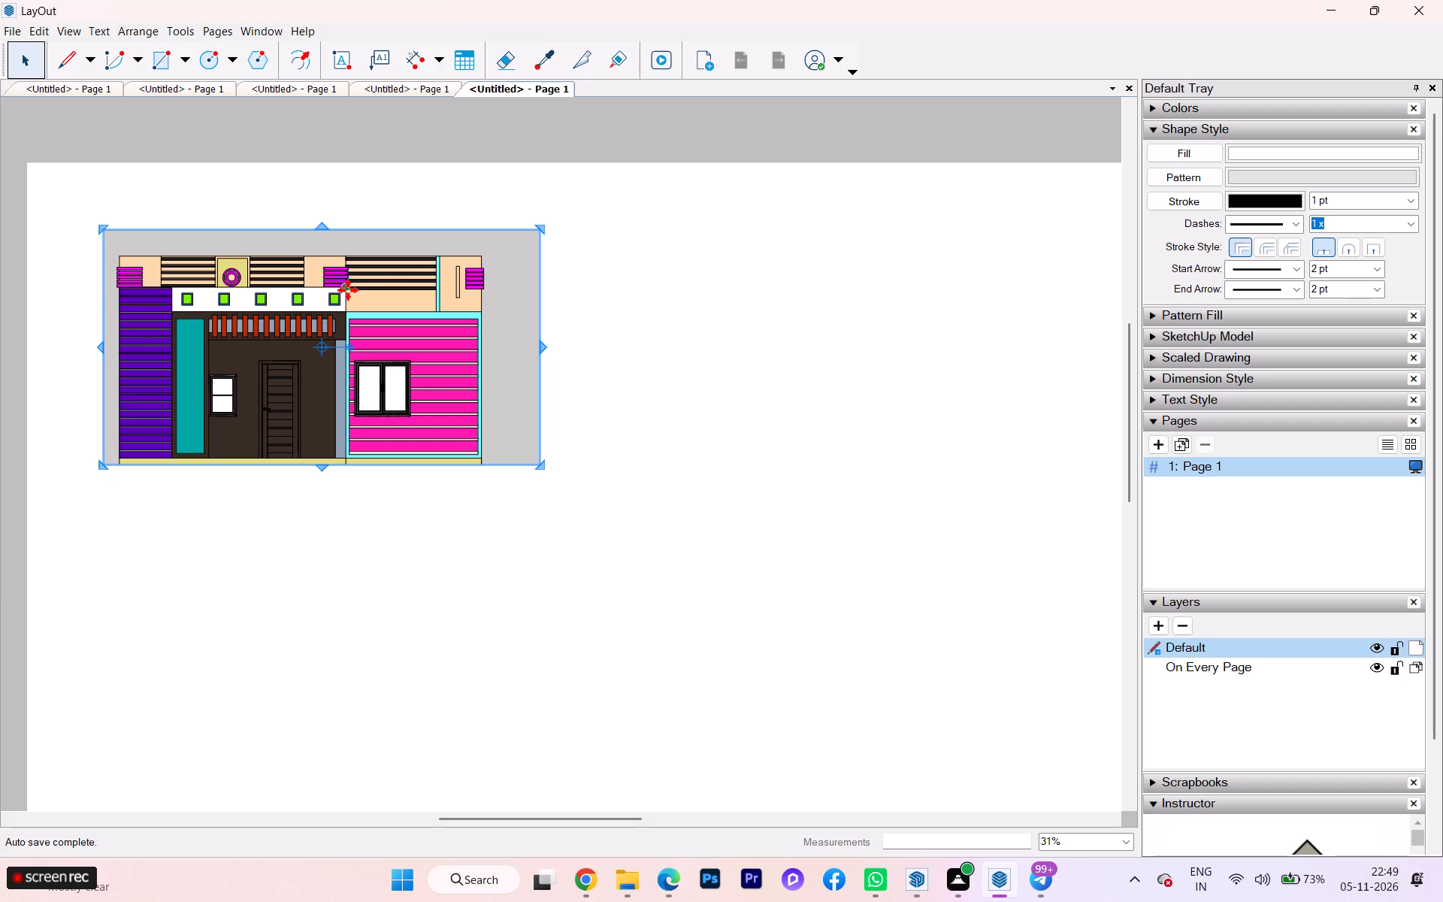
# Extend the viewport's bottom edge downward to about 1.128 times its height, leaving margin below the house base.
pyautogui.scroll(2, 482, 405)
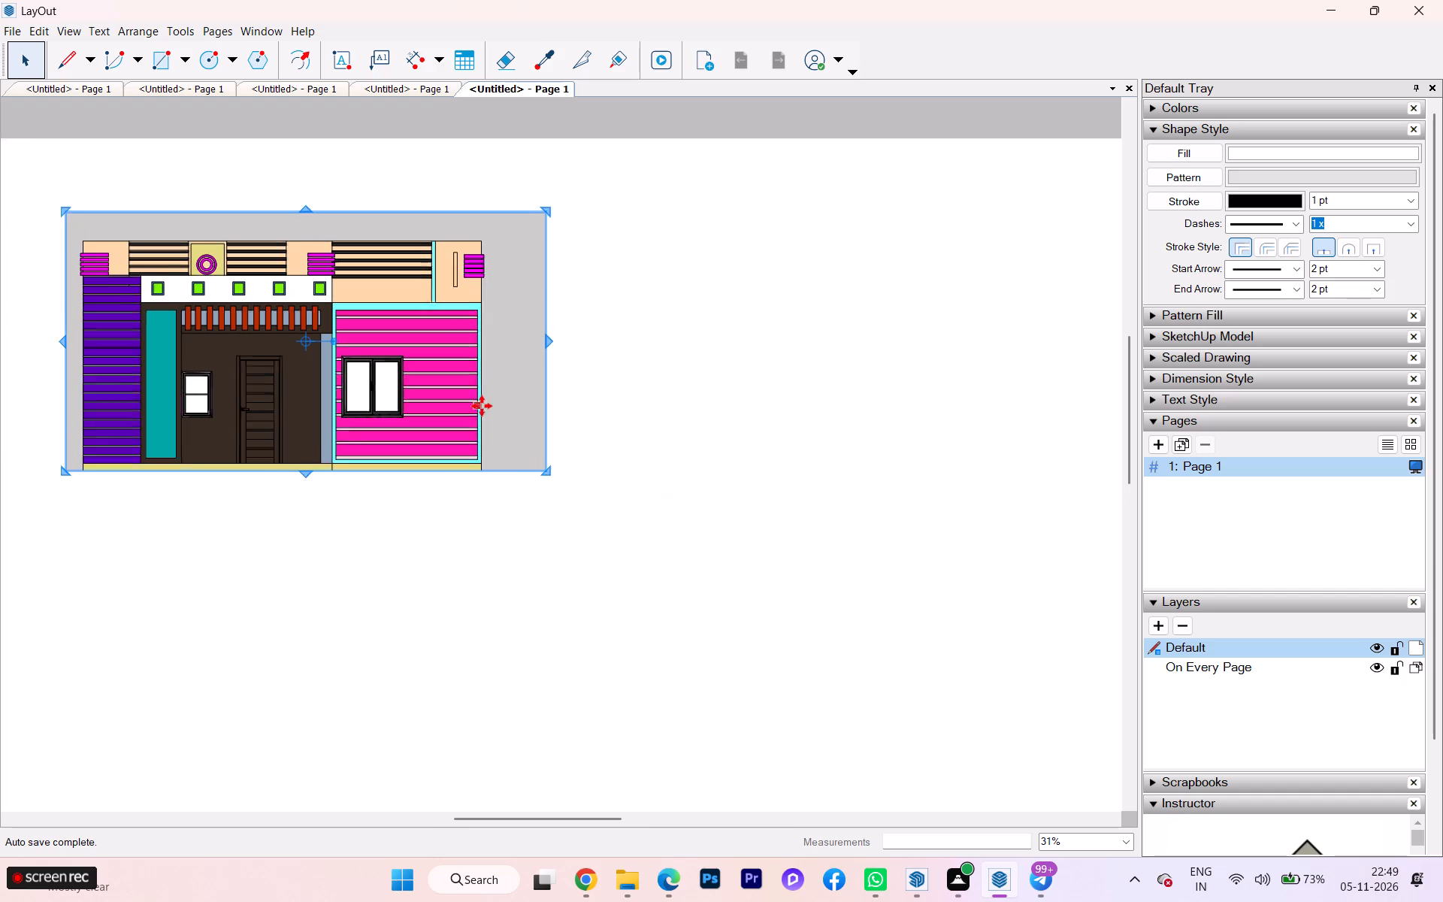
pyautogui.scroll(-2, 349, 427)
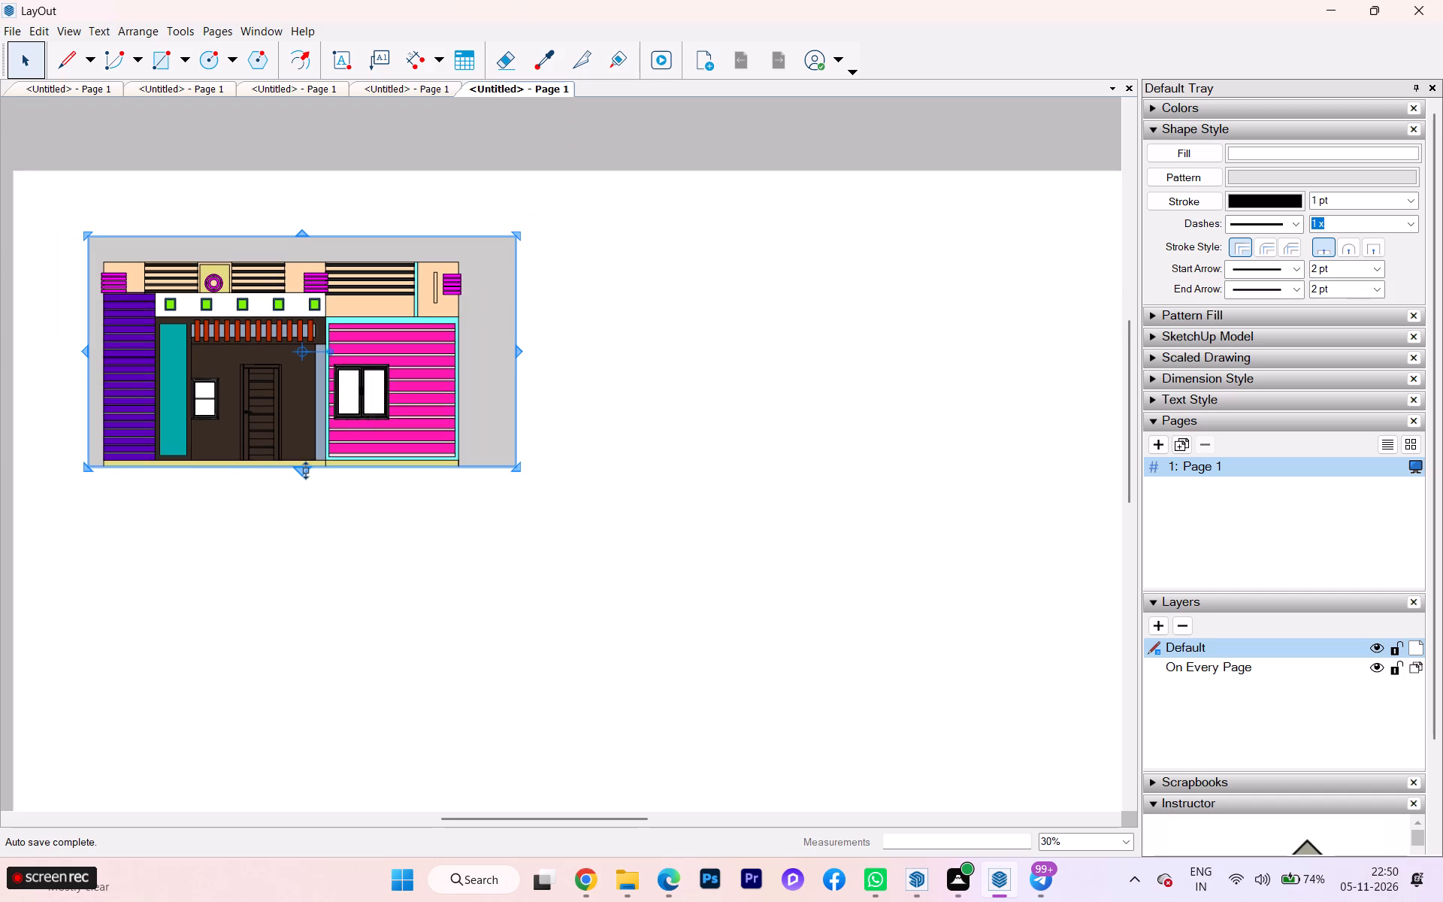
pyautogui.moveTo(304, 469); pyautogui.dragTo(299, 496)
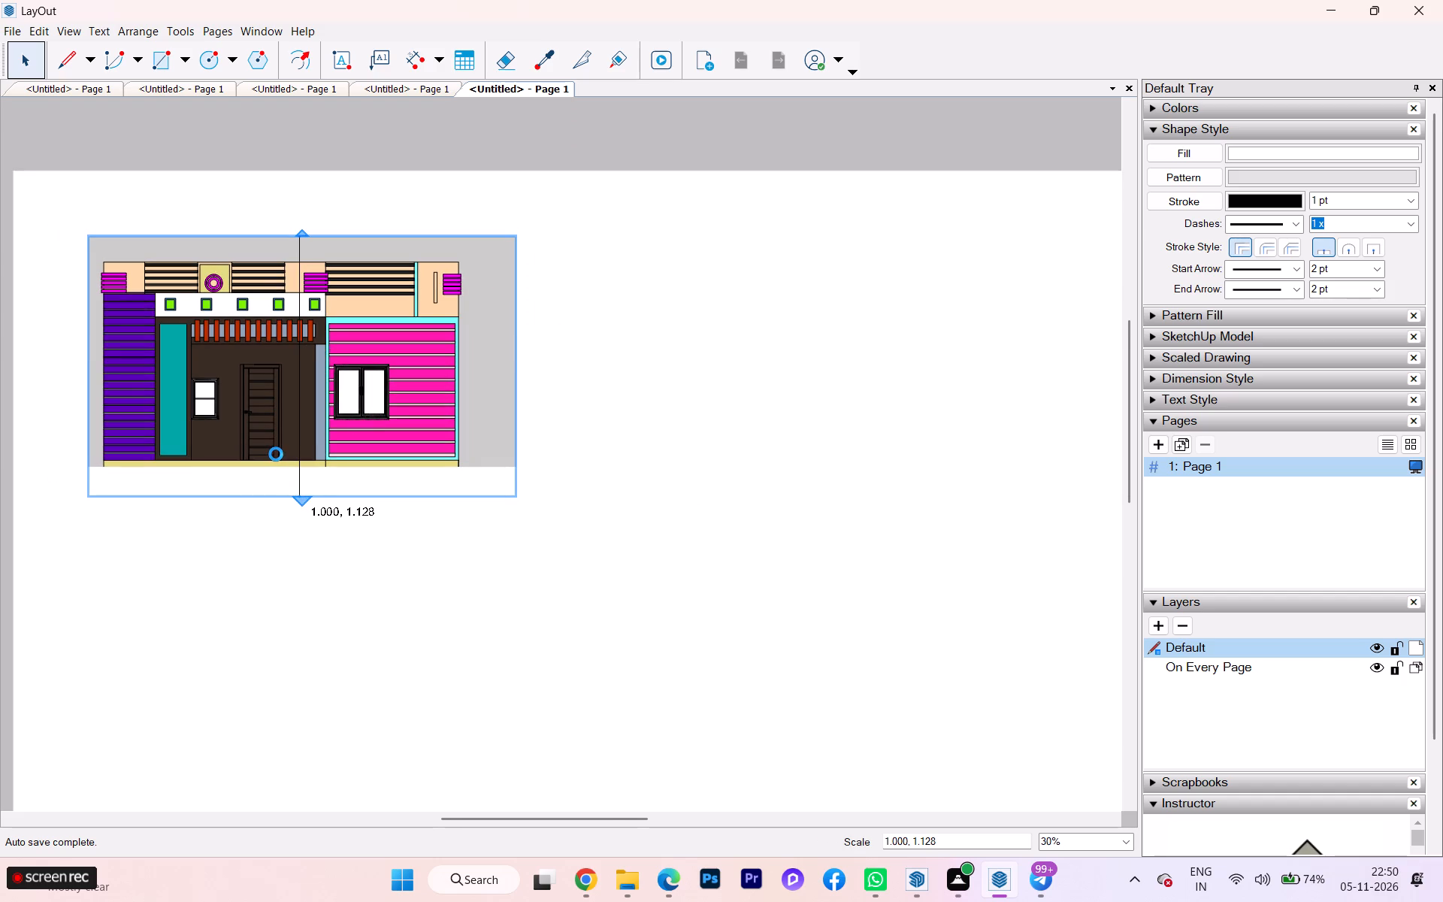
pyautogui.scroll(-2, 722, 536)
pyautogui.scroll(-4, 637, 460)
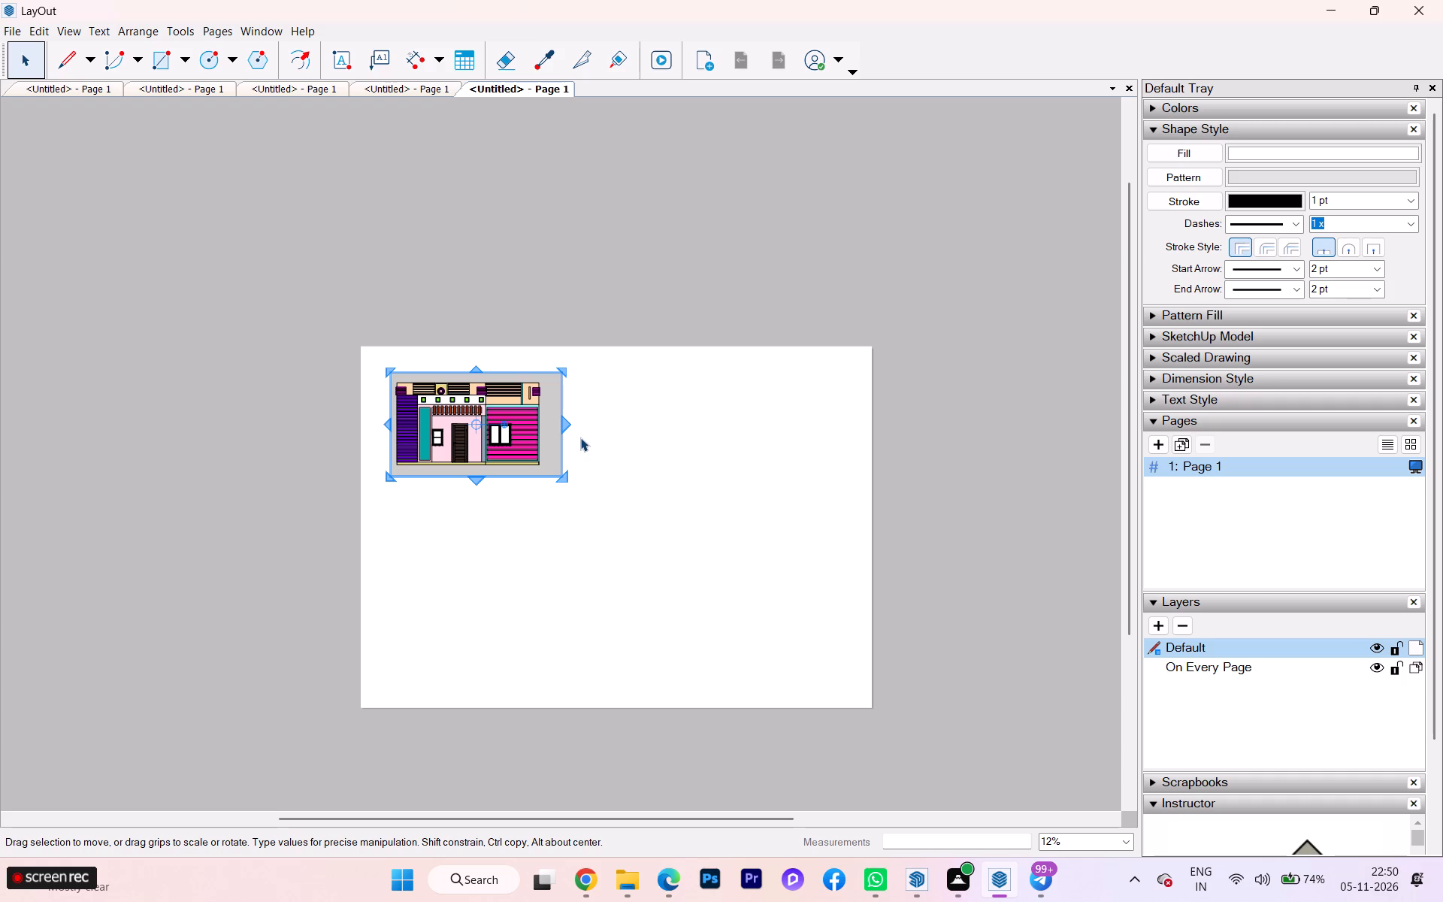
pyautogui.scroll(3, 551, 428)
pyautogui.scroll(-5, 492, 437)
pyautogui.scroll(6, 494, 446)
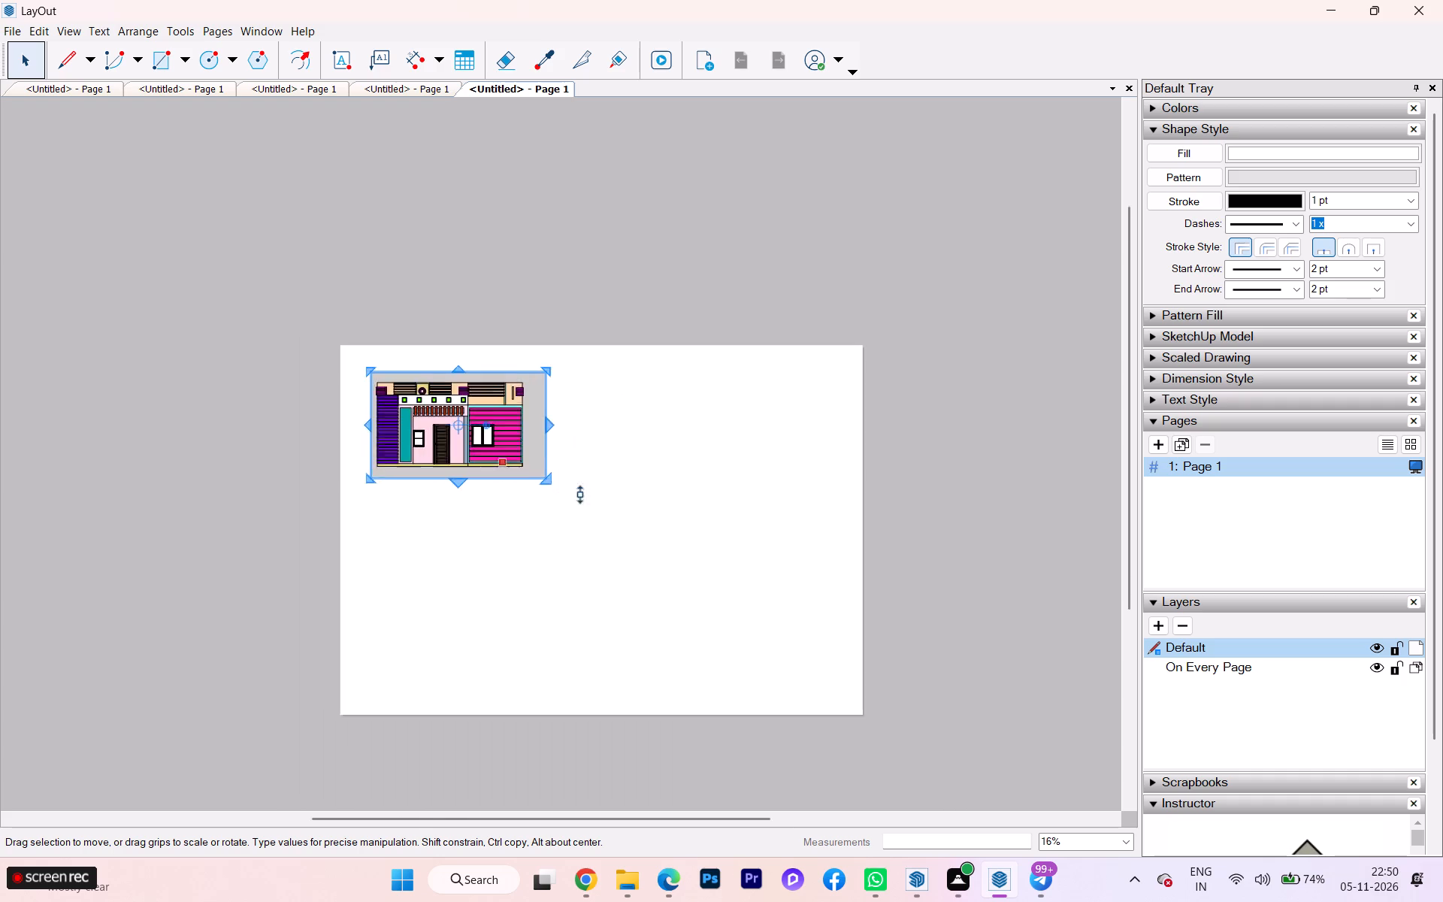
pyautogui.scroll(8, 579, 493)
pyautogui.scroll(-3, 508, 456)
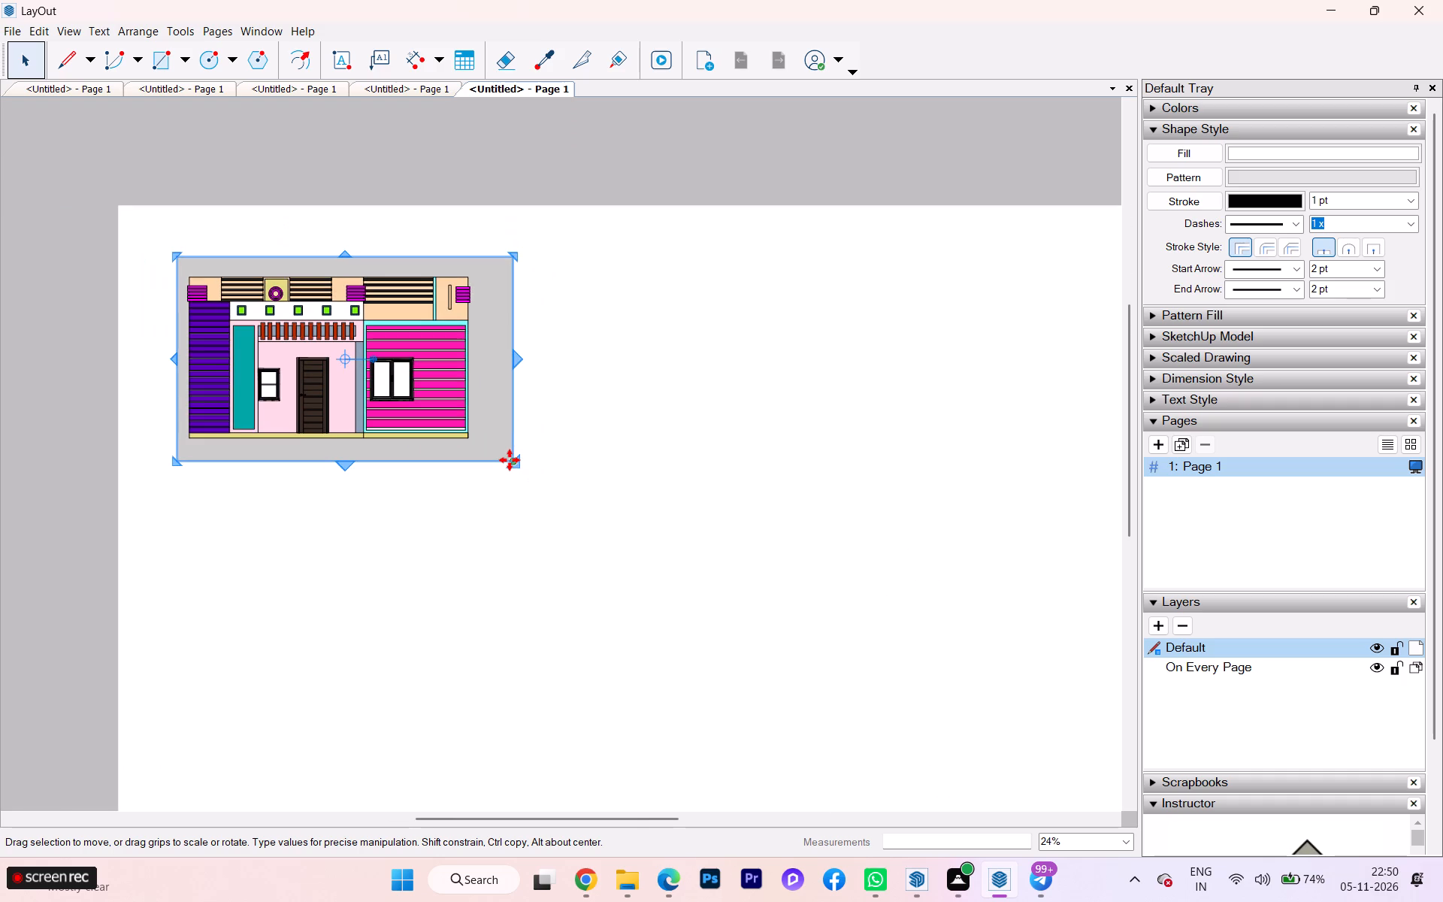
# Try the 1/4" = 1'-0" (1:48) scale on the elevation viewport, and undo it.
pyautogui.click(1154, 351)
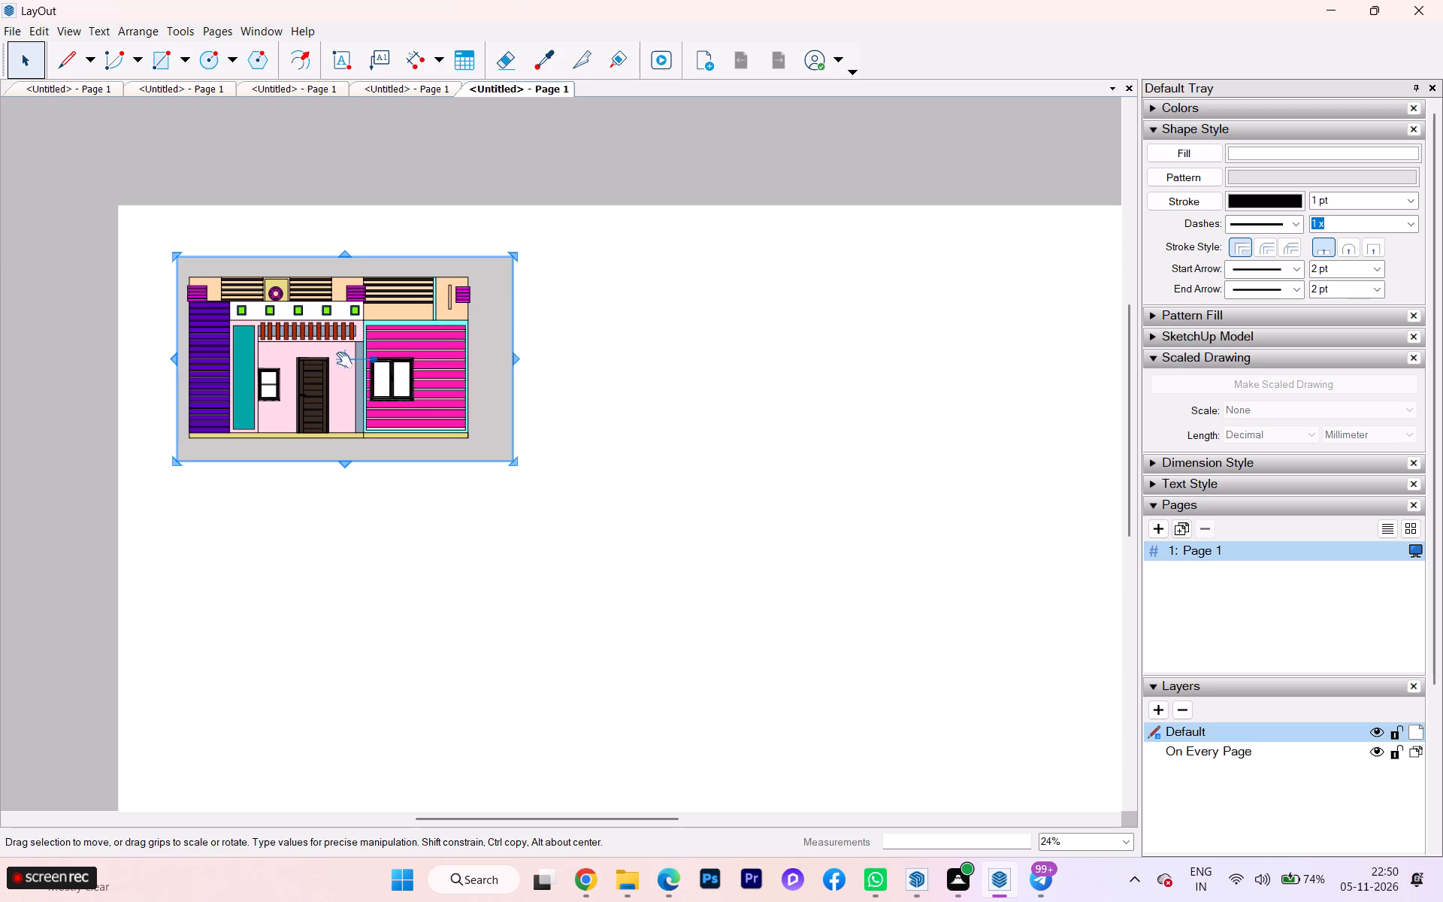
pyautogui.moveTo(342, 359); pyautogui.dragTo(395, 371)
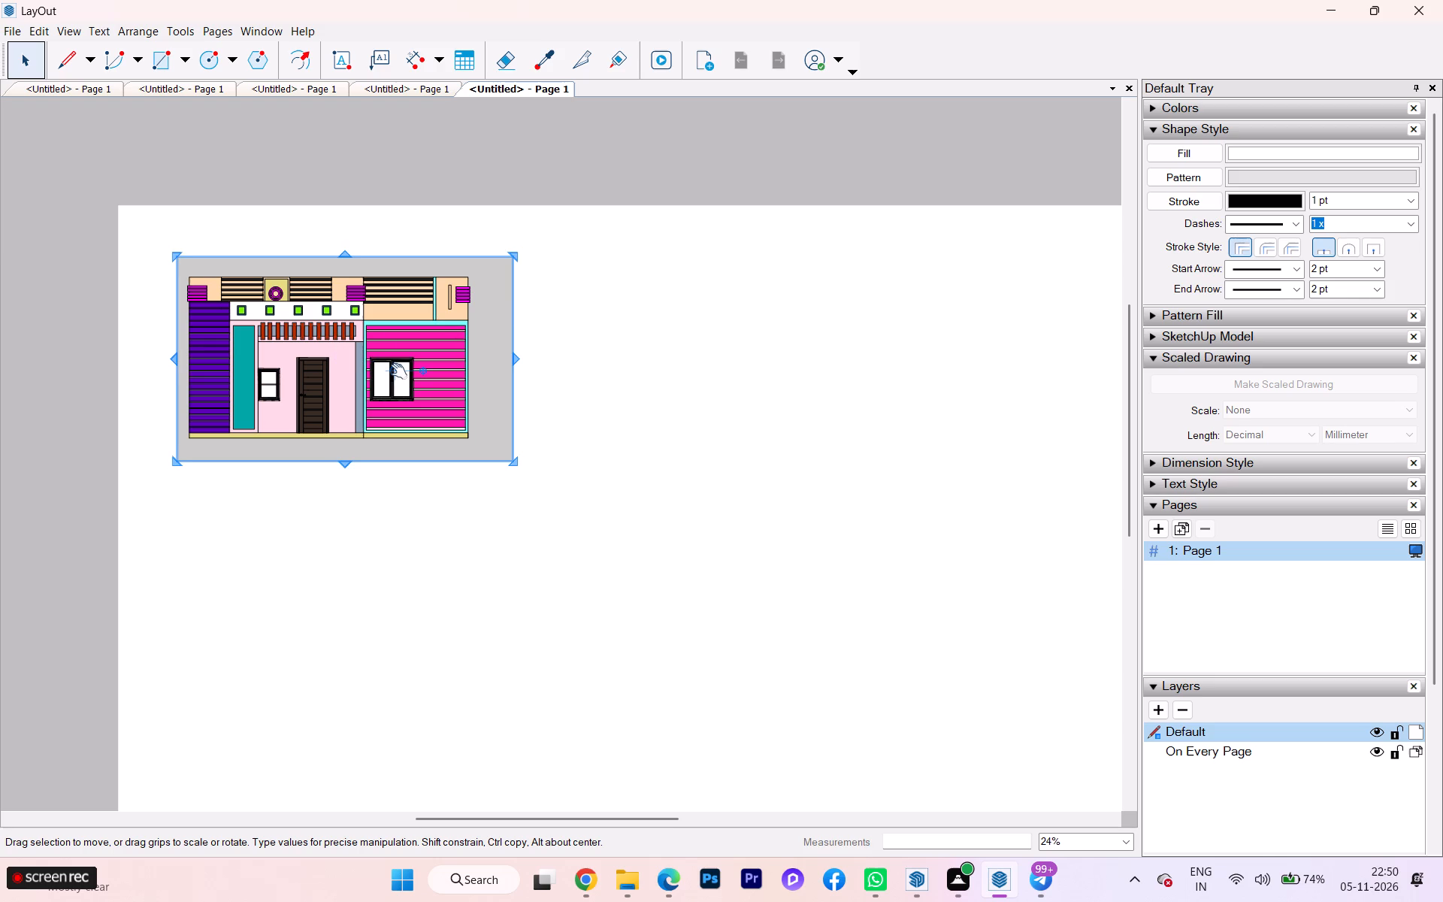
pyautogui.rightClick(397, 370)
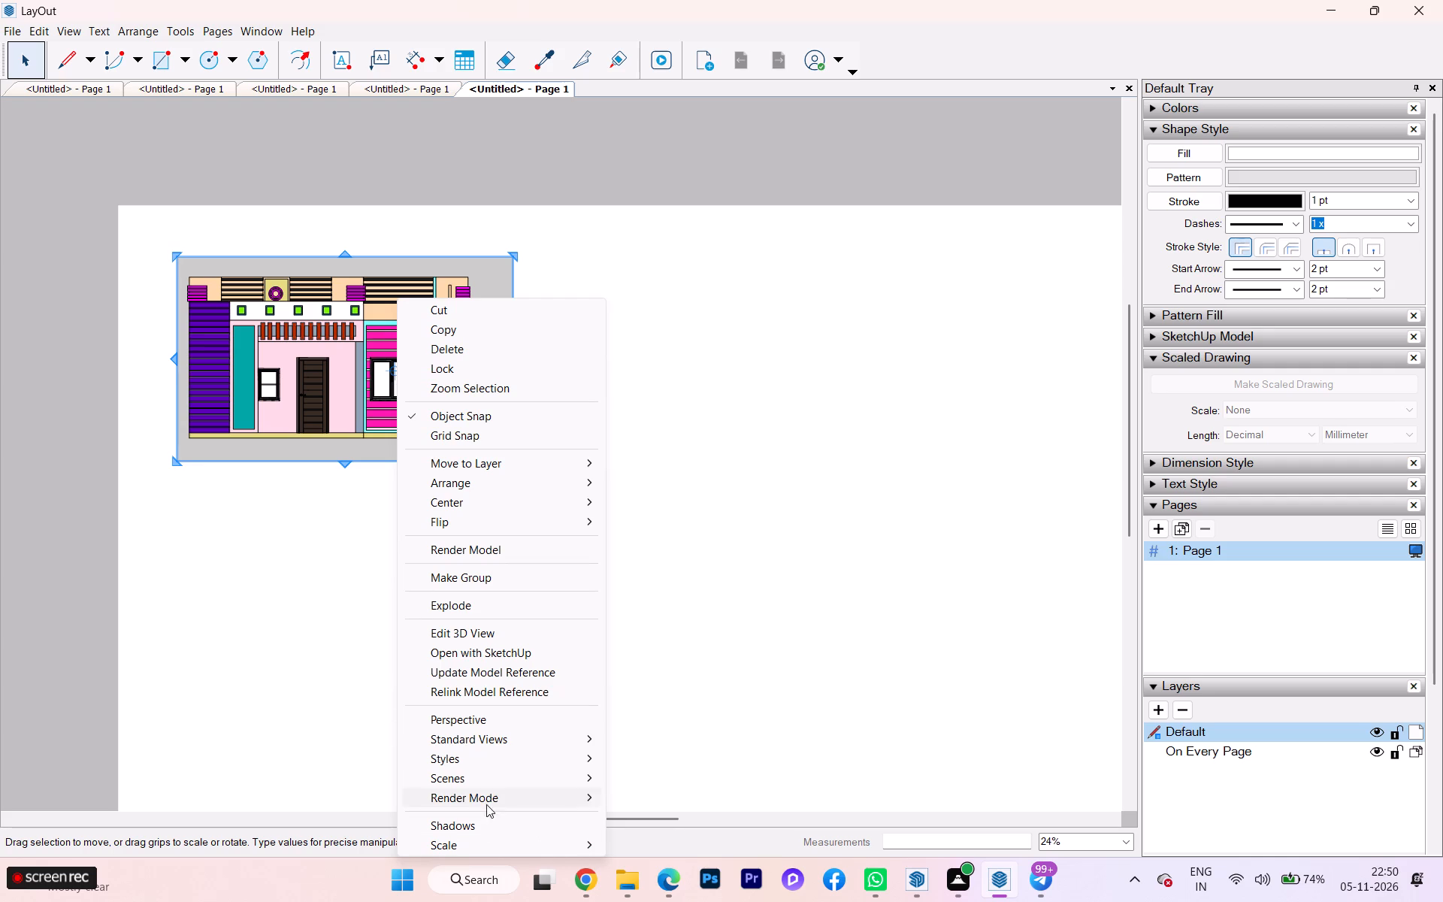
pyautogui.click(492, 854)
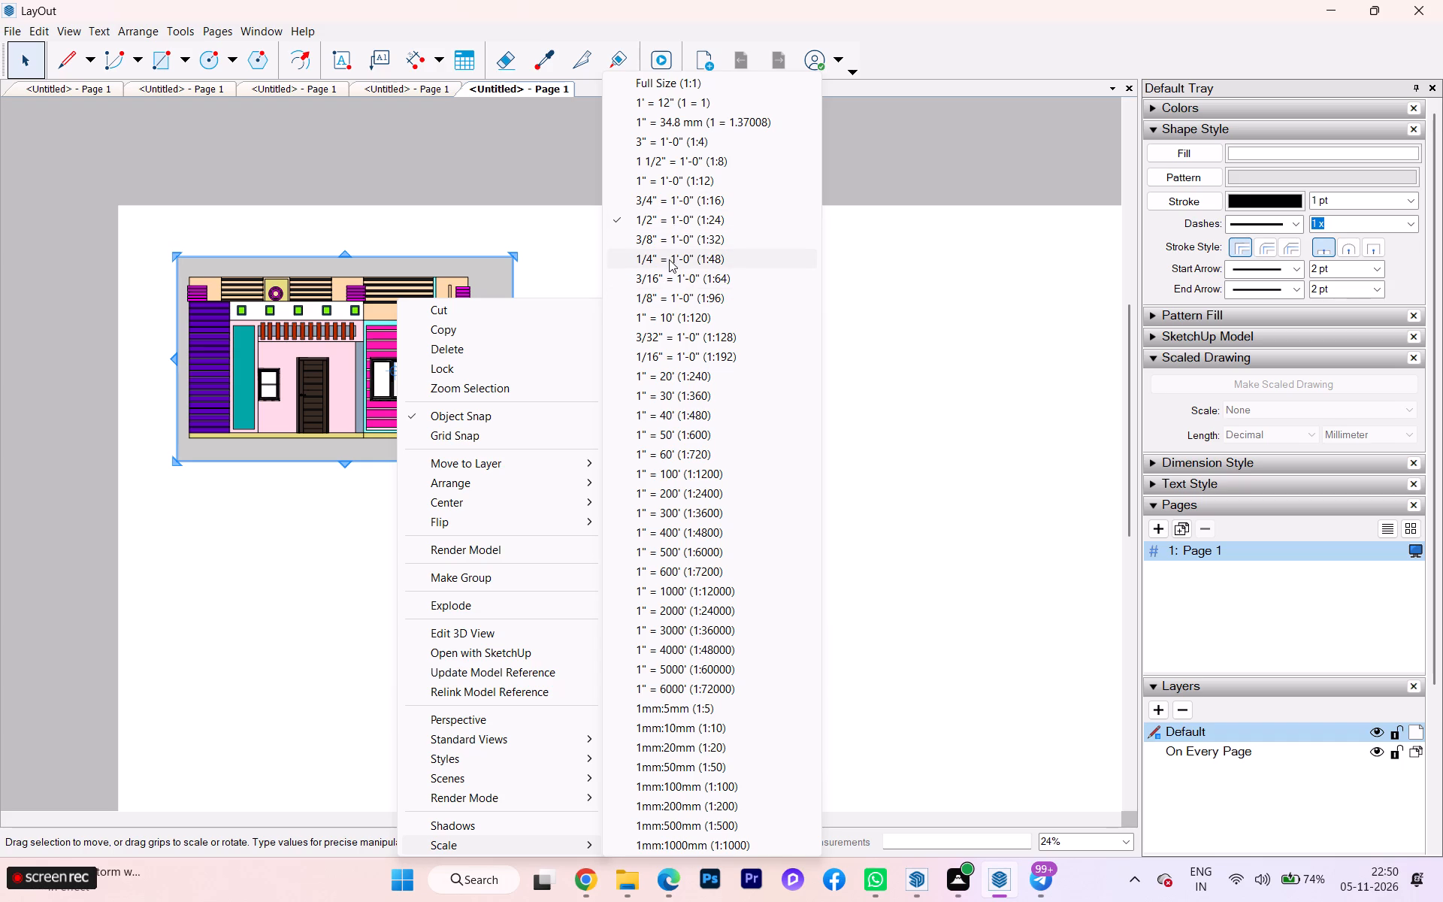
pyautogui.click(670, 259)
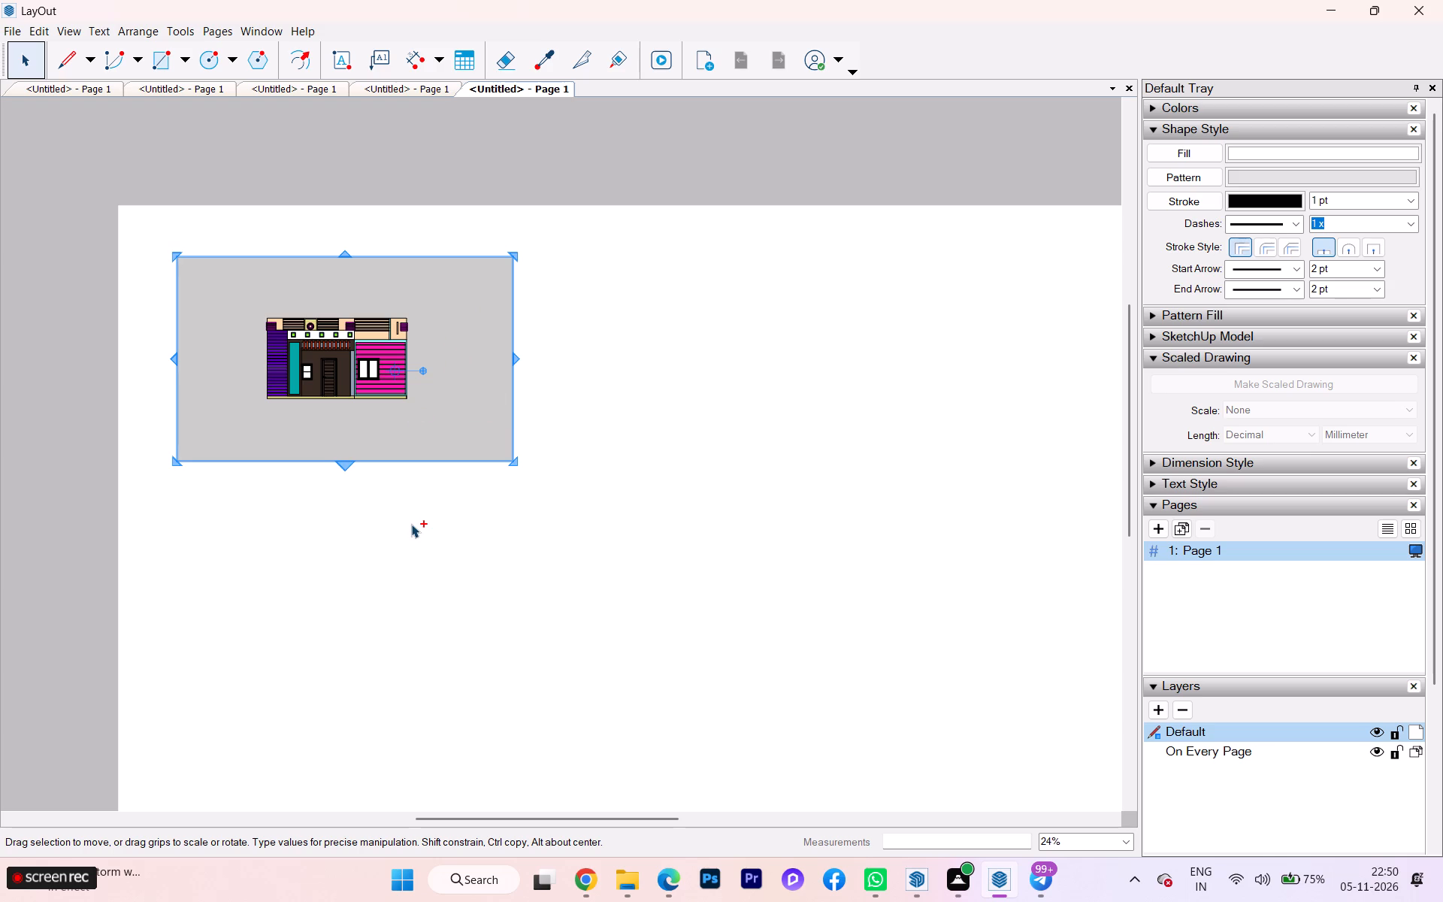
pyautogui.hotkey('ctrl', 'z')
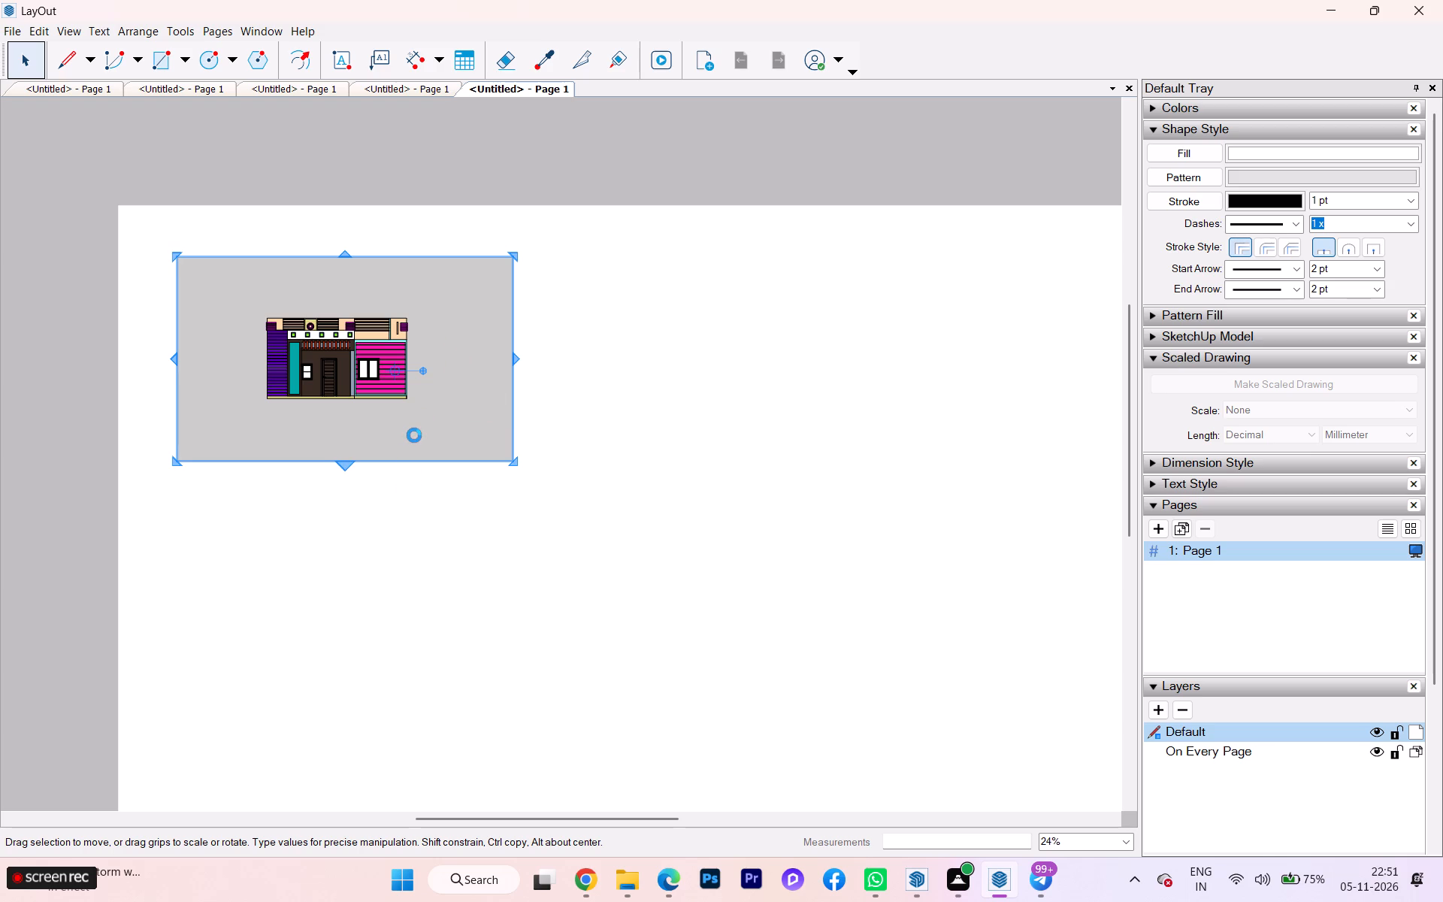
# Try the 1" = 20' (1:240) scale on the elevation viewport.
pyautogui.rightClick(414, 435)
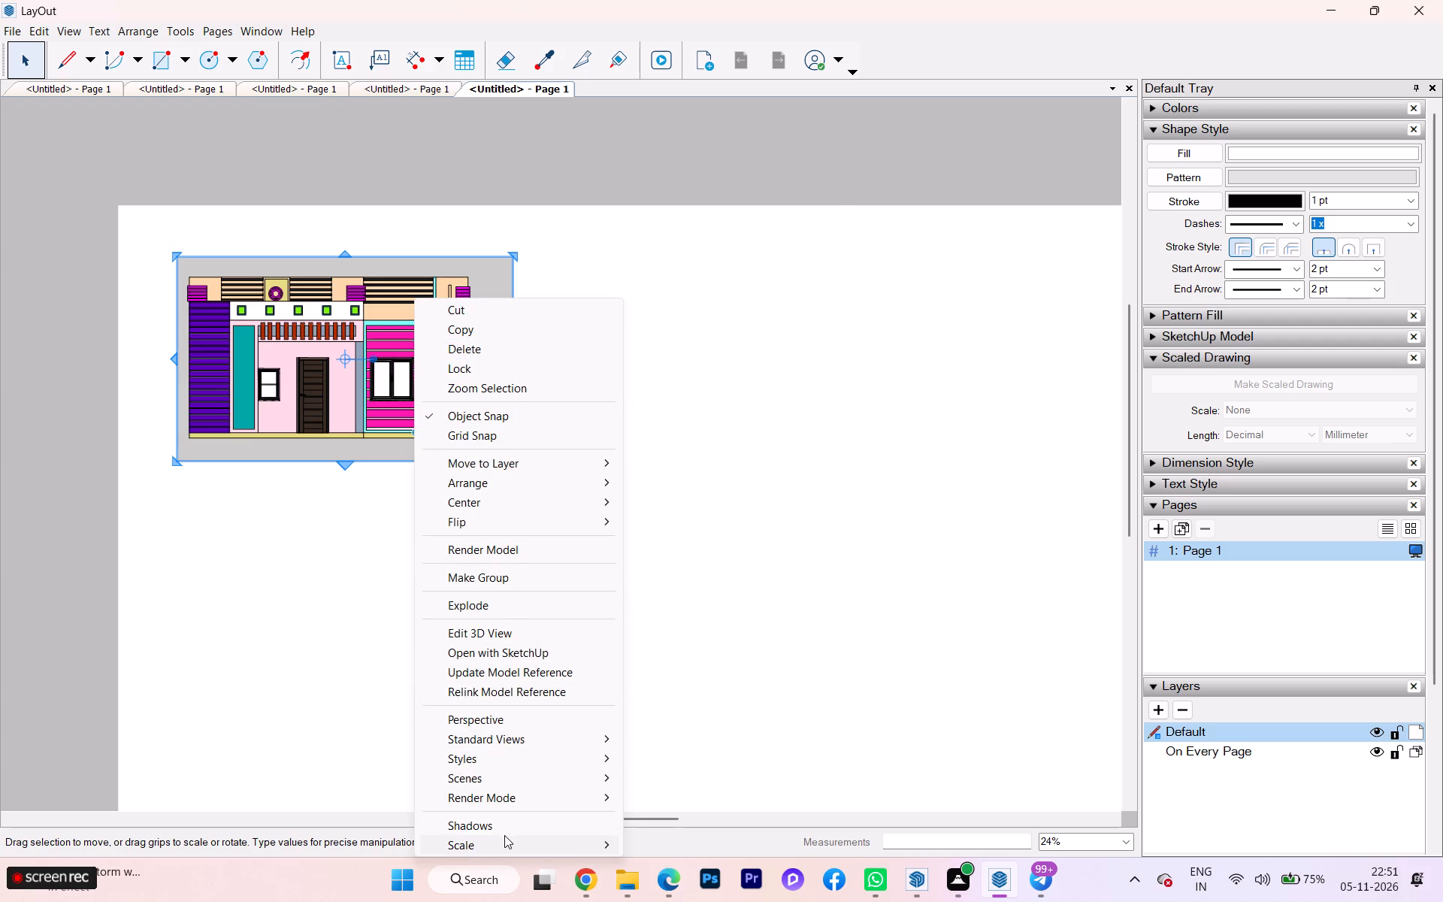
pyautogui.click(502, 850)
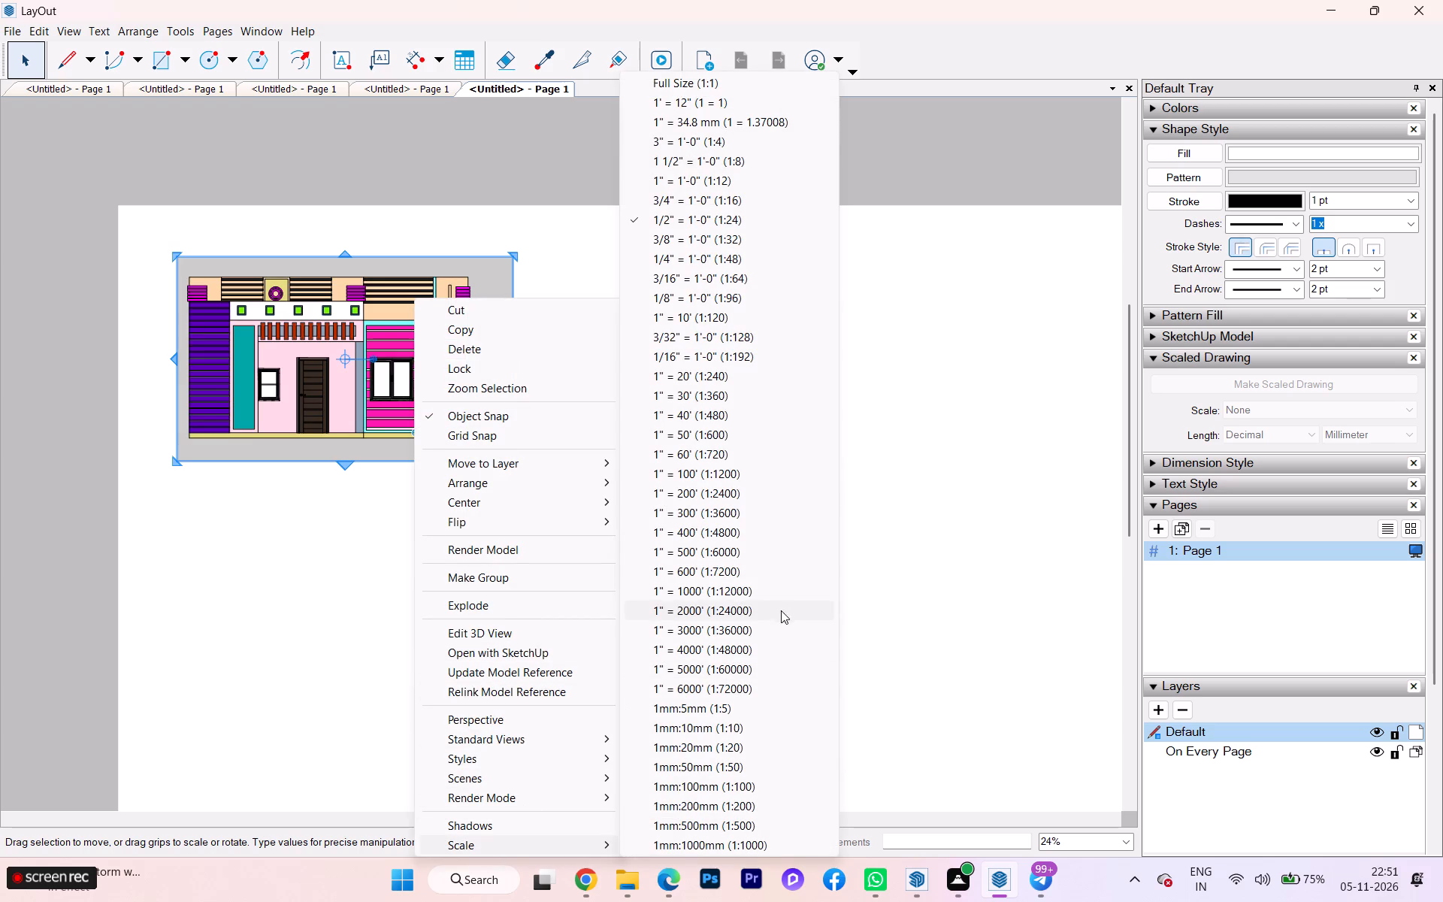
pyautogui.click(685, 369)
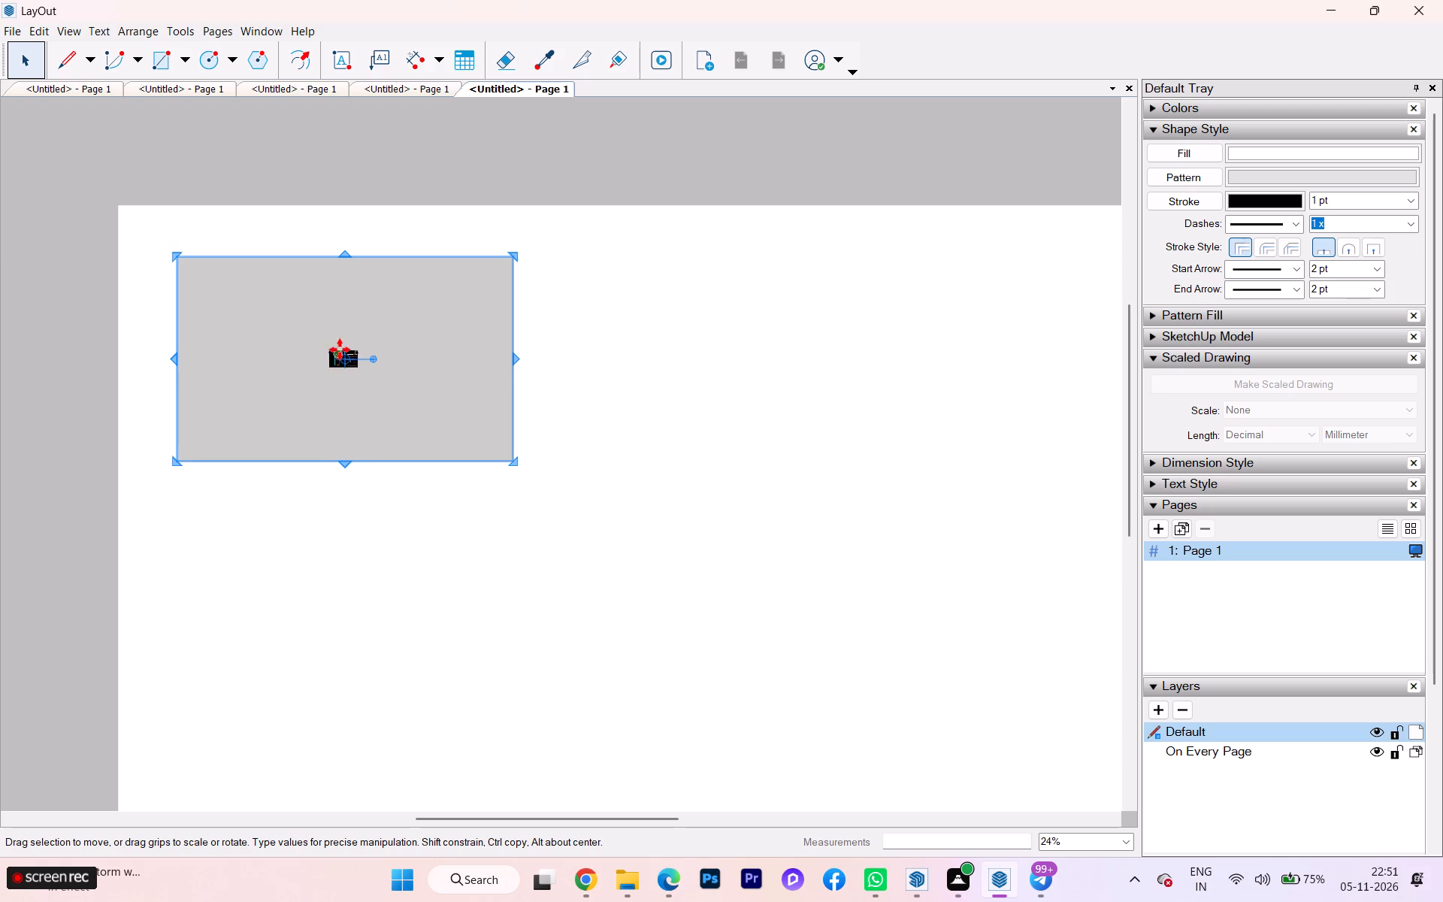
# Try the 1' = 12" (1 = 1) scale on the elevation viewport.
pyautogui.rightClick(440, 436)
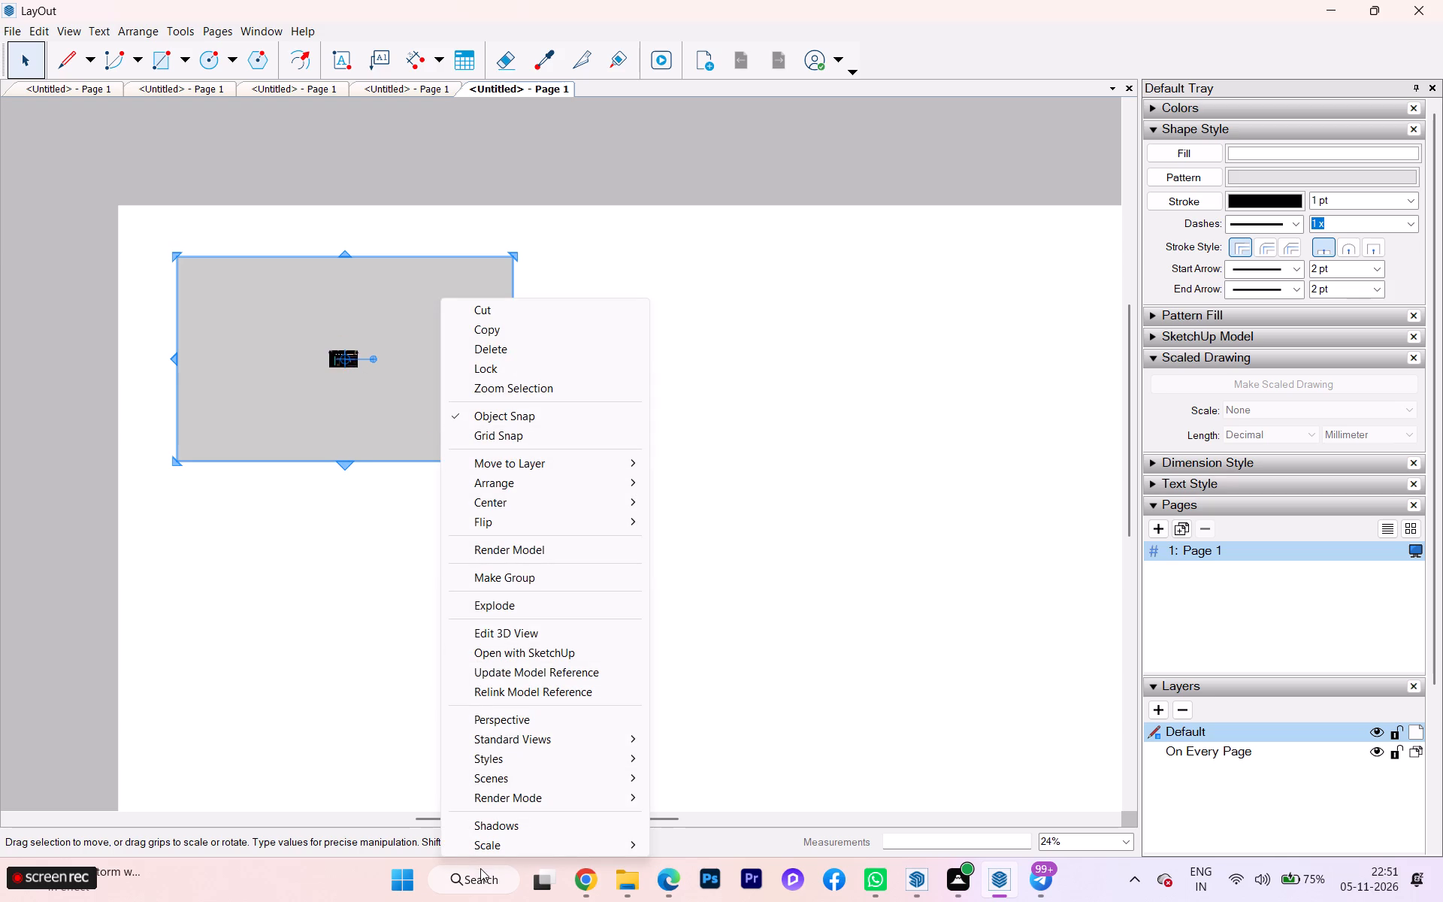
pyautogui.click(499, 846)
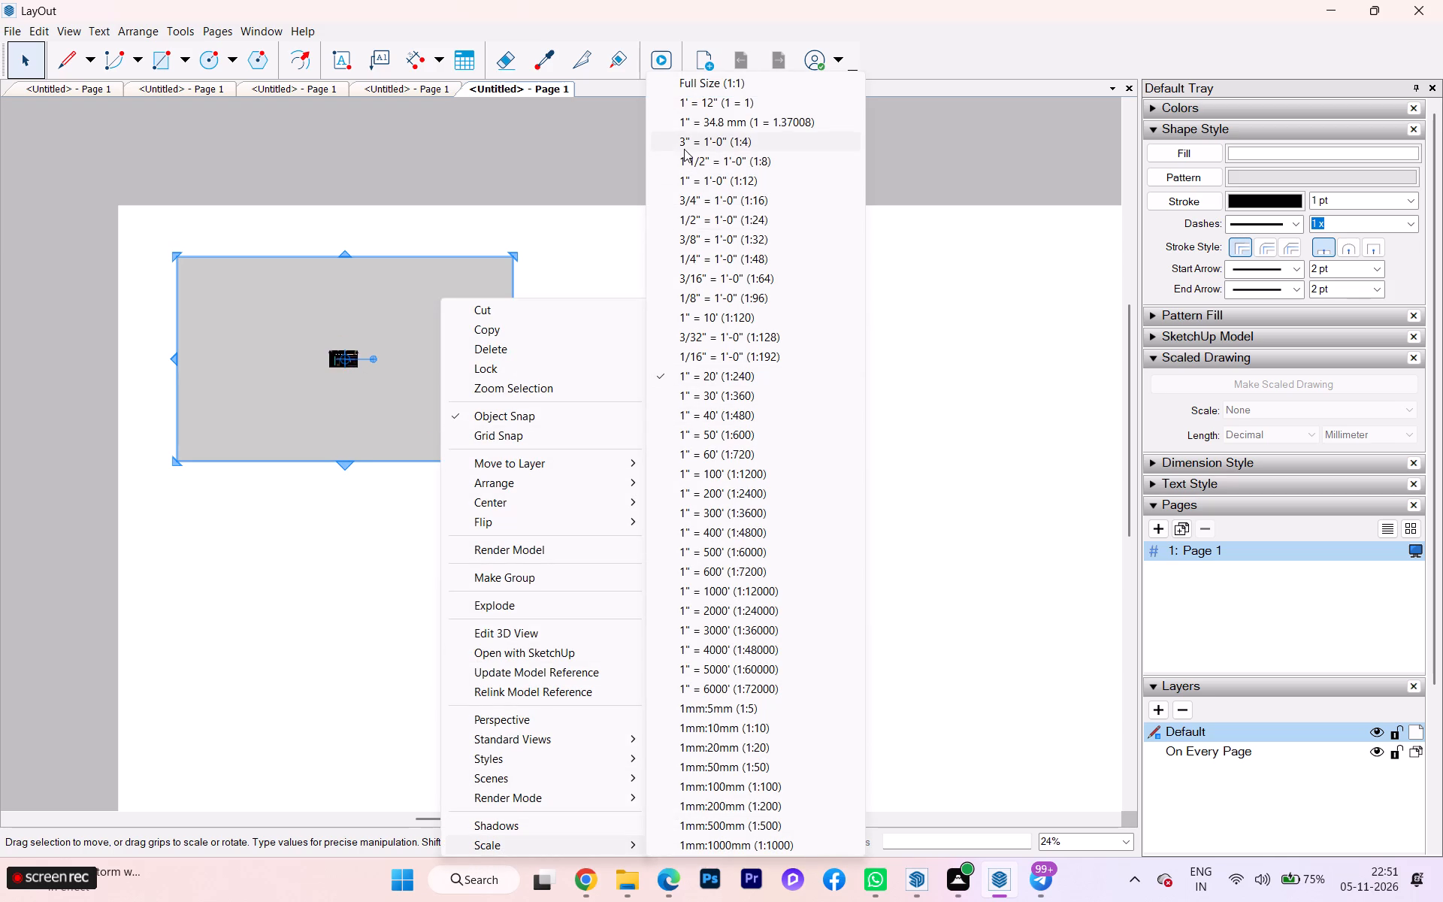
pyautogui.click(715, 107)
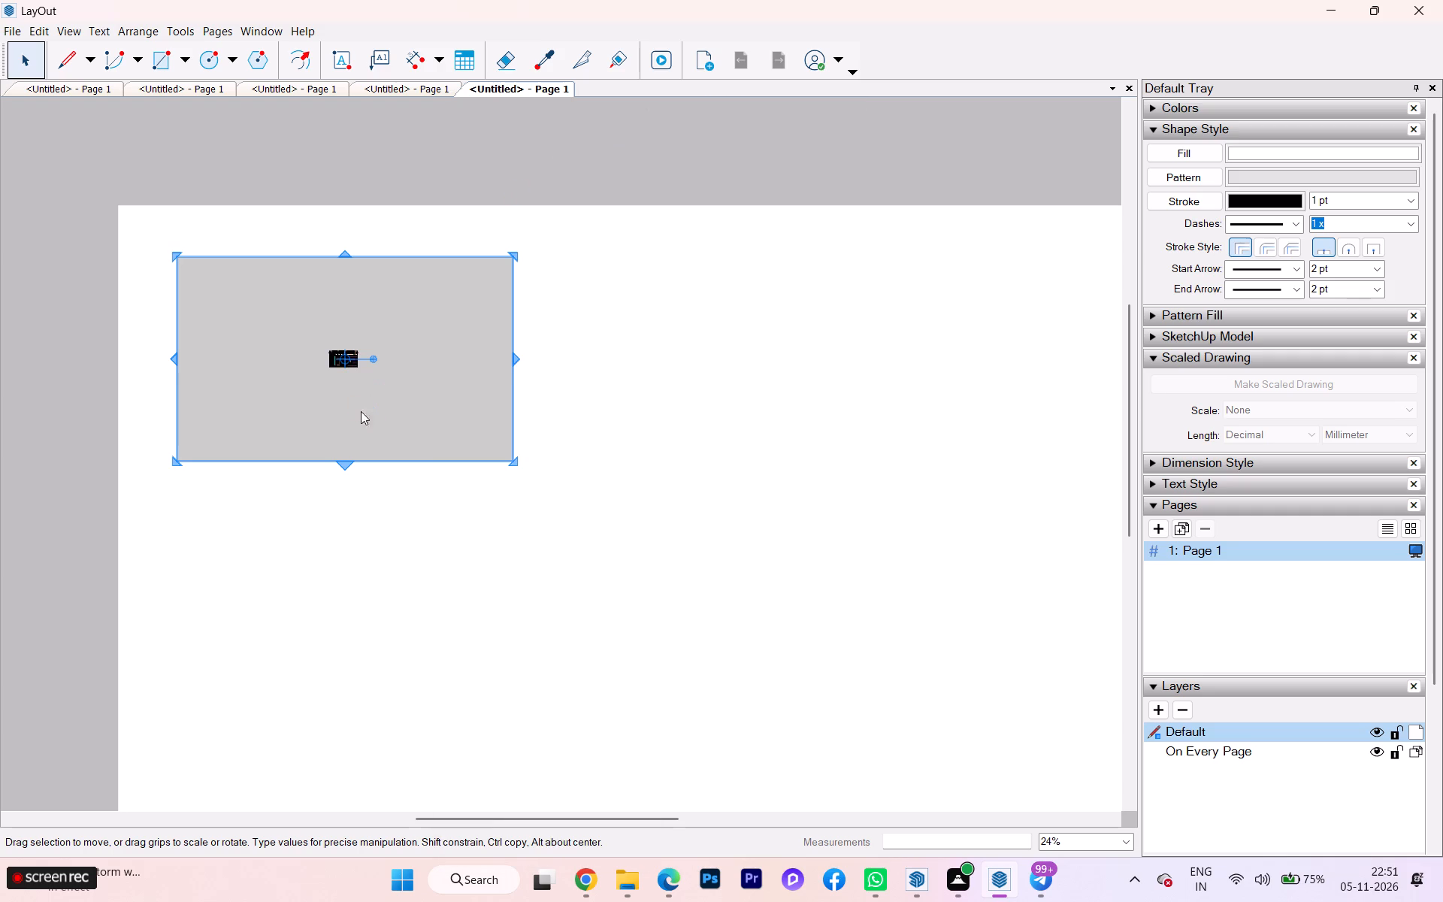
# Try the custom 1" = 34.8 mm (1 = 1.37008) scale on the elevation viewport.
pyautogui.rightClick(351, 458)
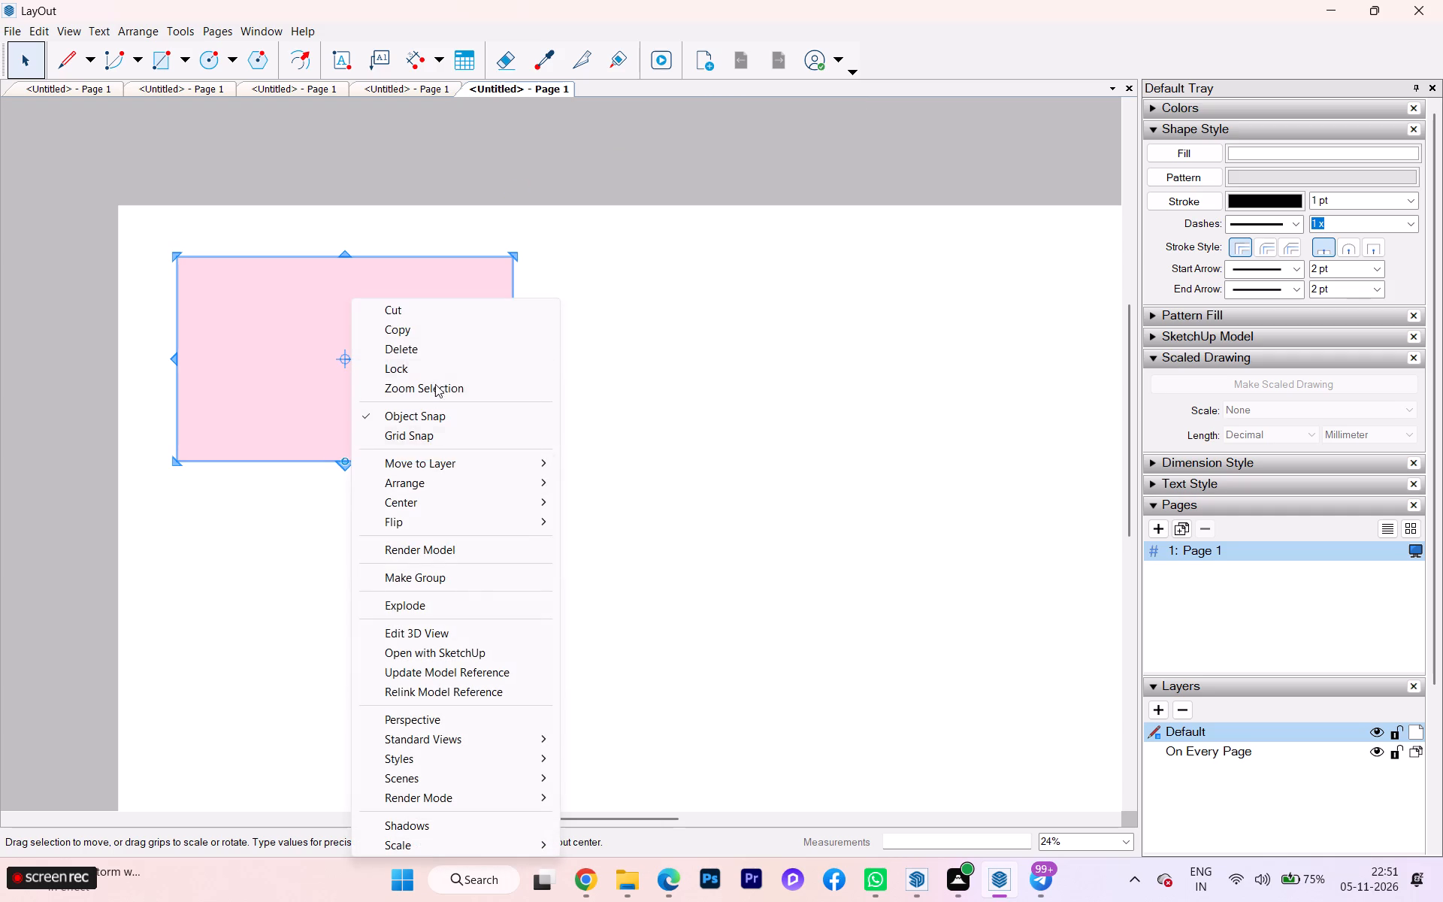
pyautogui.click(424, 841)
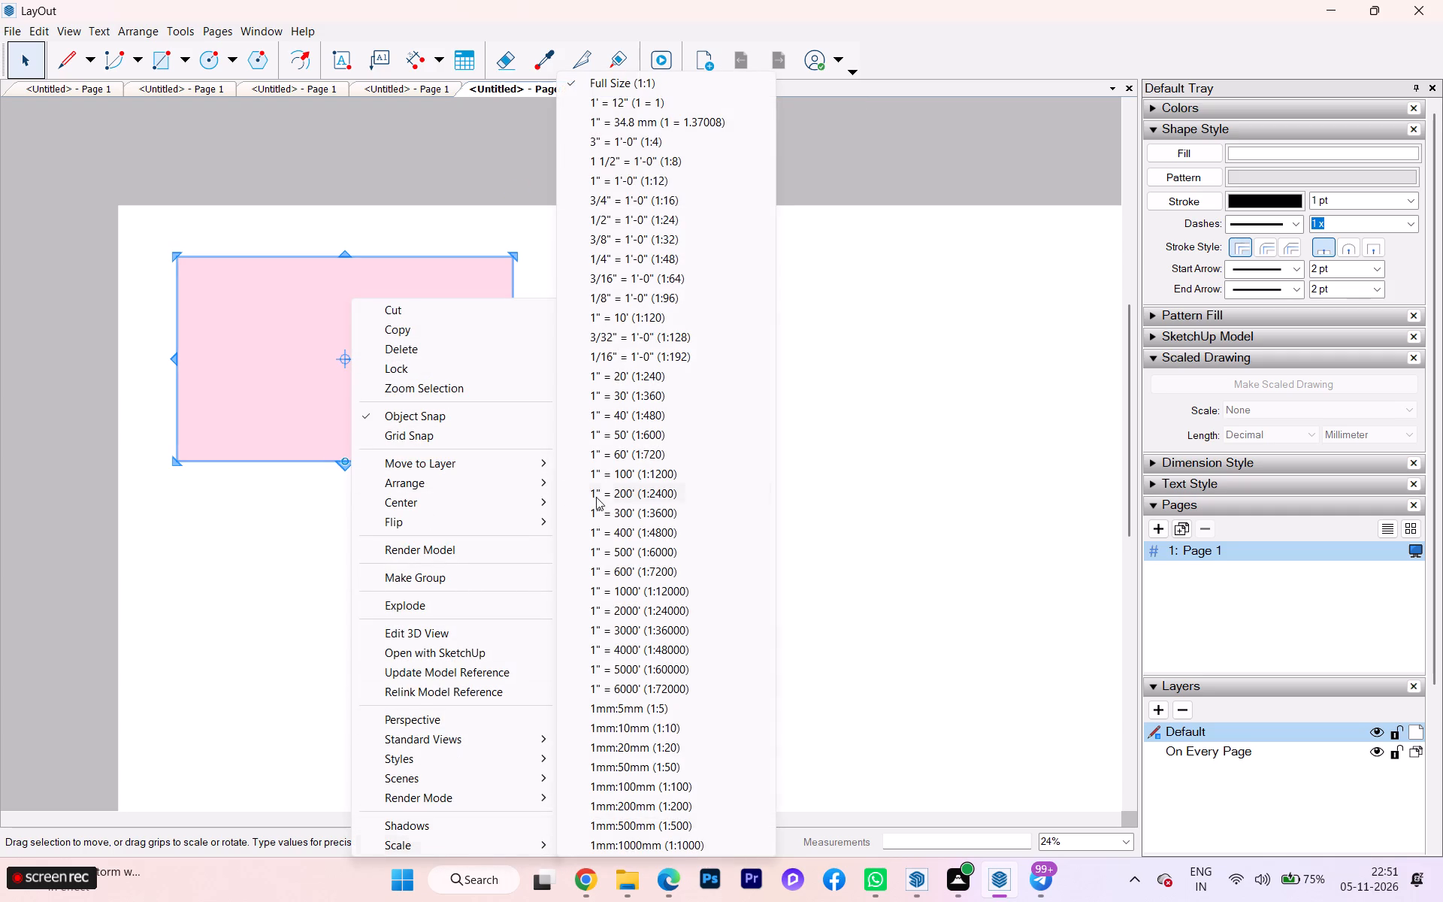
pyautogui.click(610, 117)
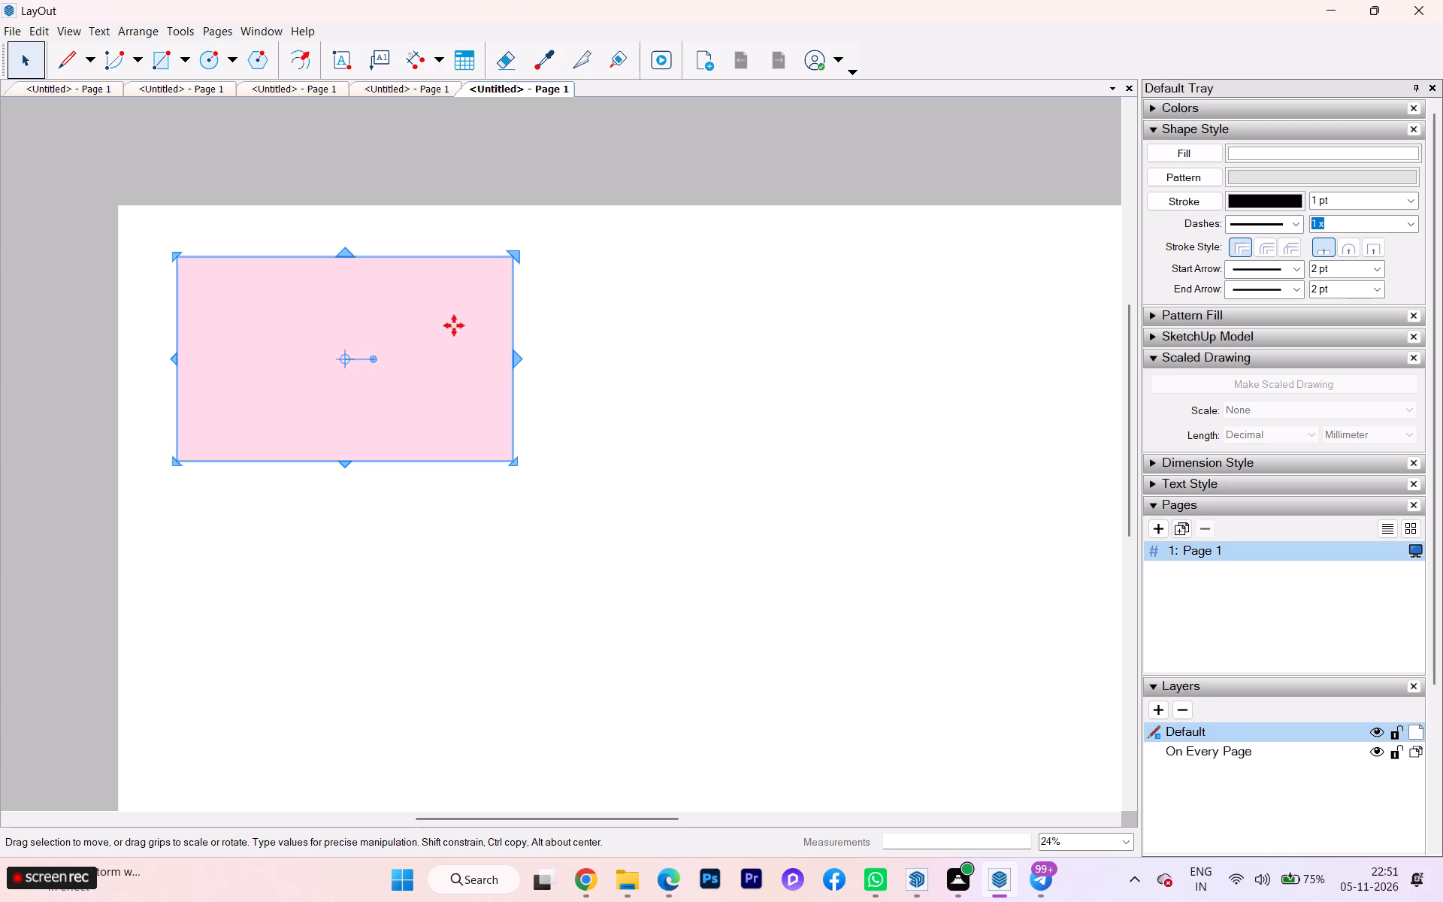
# Set the elevation viewport's scale to 1/2" = 1'-0" (1:24).
pyautogui.rightClick(371, 417)
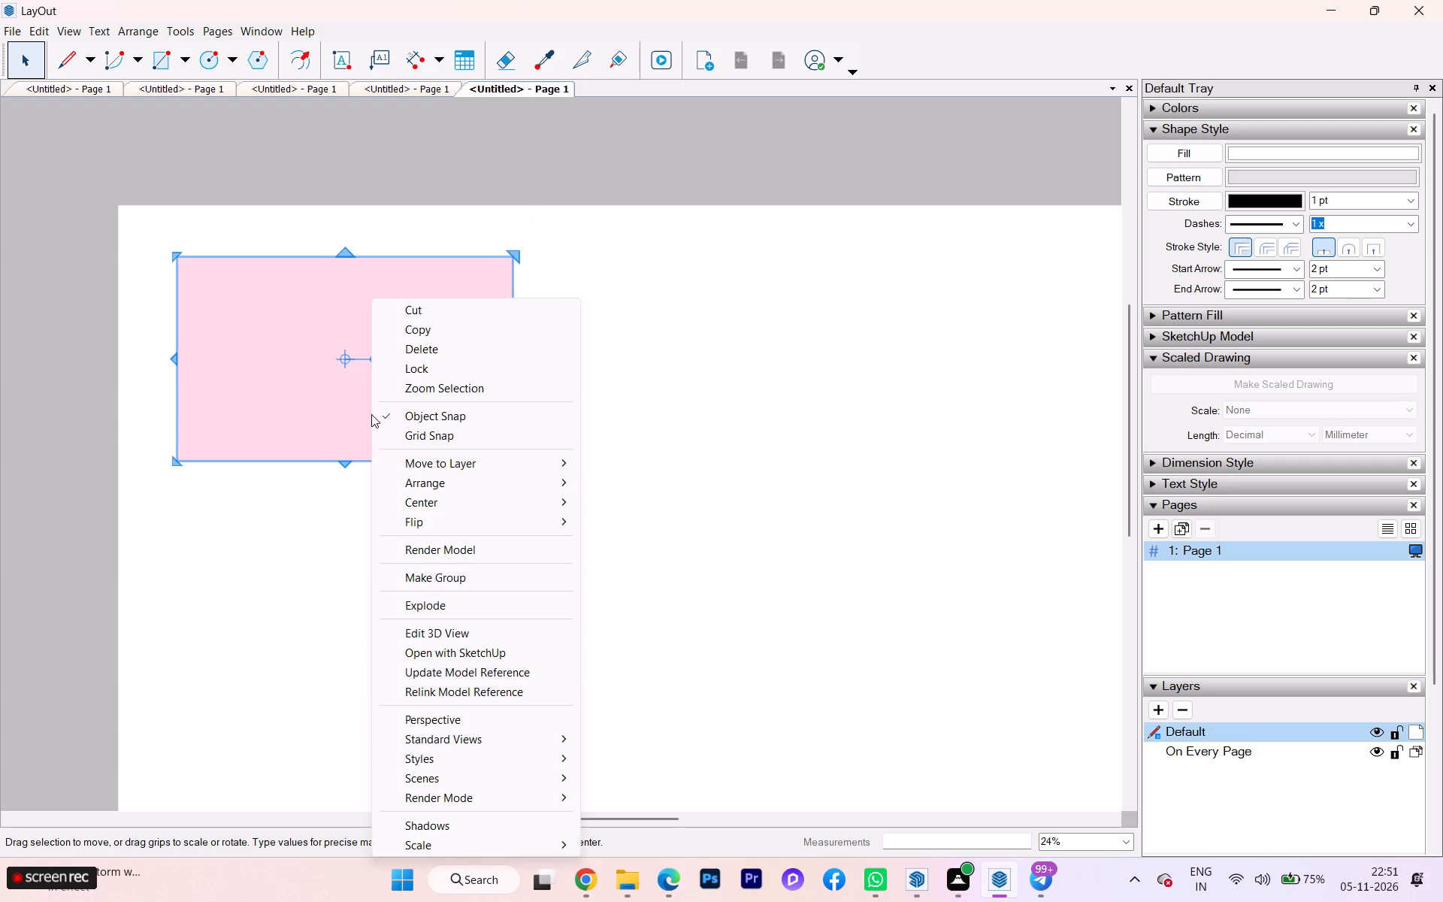
pyautogui.click(465, 846)
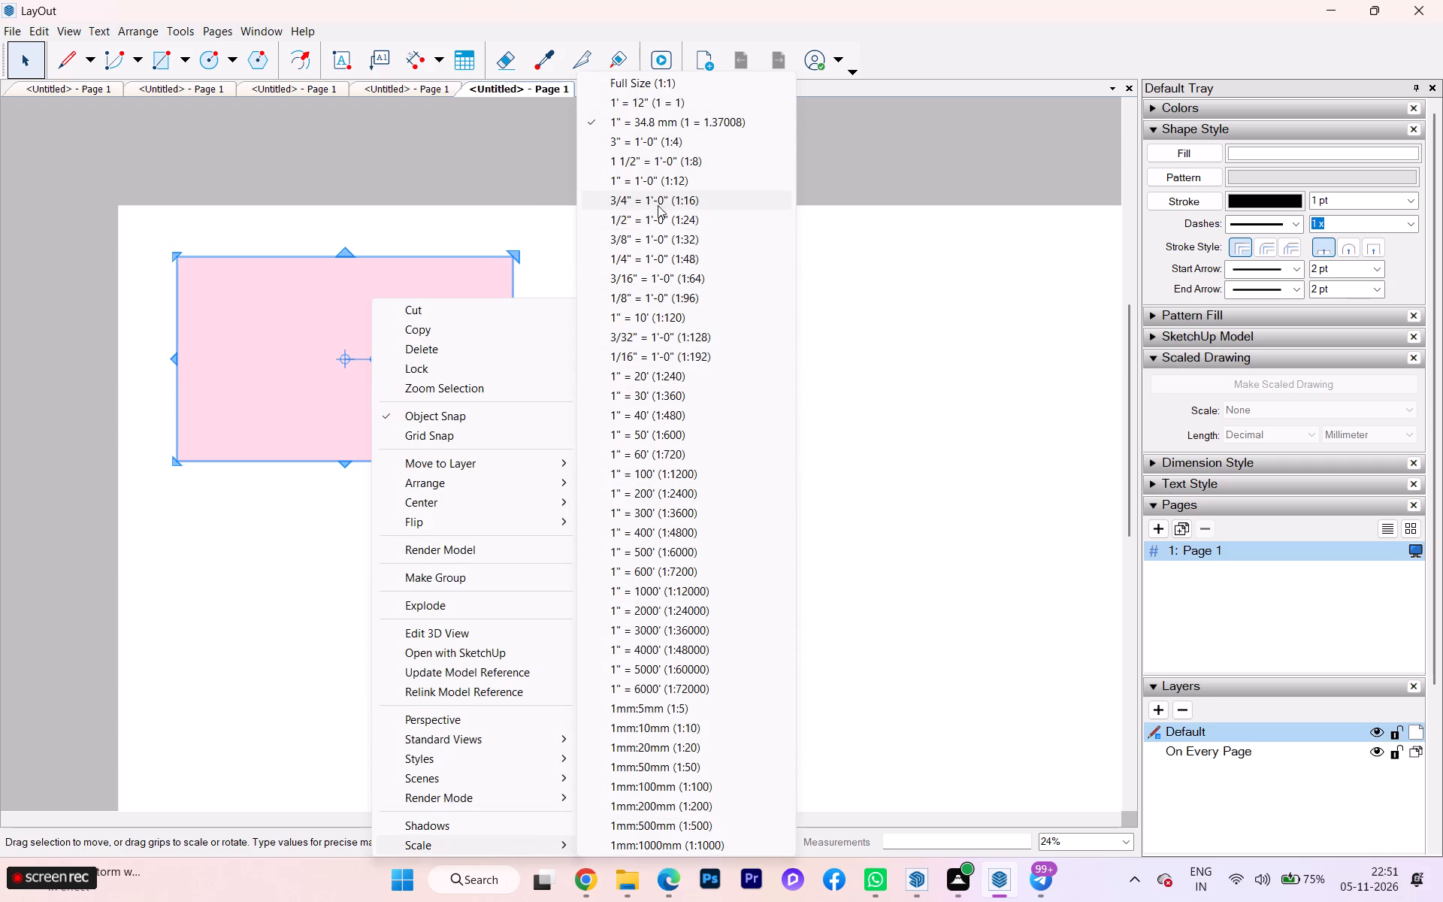
pyautogui.click(646, 213)
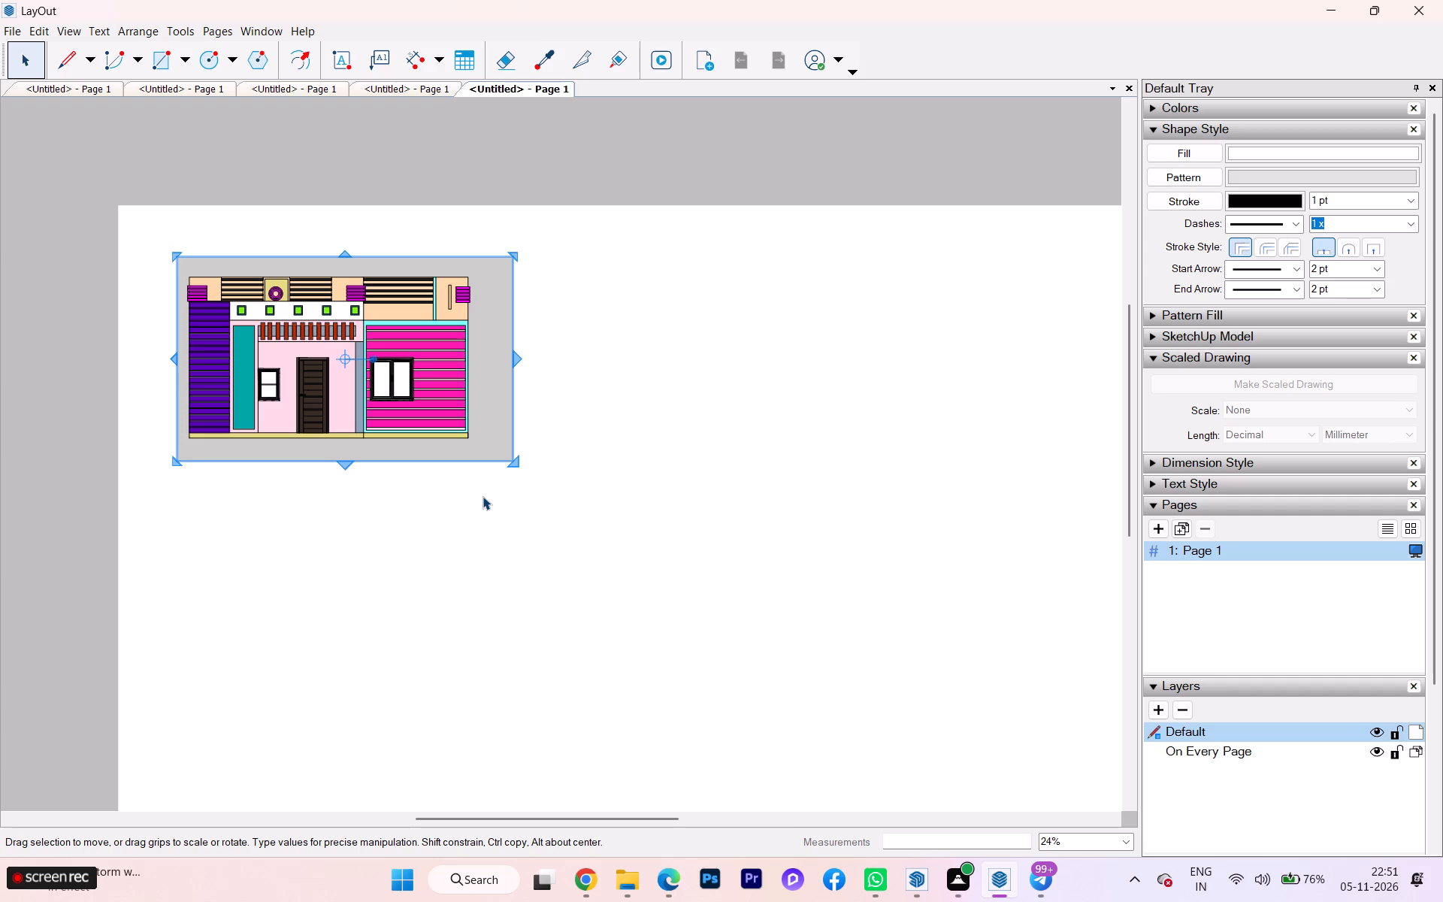
# Nudge the elevation viewport about 0.8 inch right and 0.4 inch down on the sheet, away from the page corner.
pyautogui.scroll(1, 468, 488)
pyautogui.scroll(-2, 468, 488)
pyautogui.scroll(4, 468, 488)
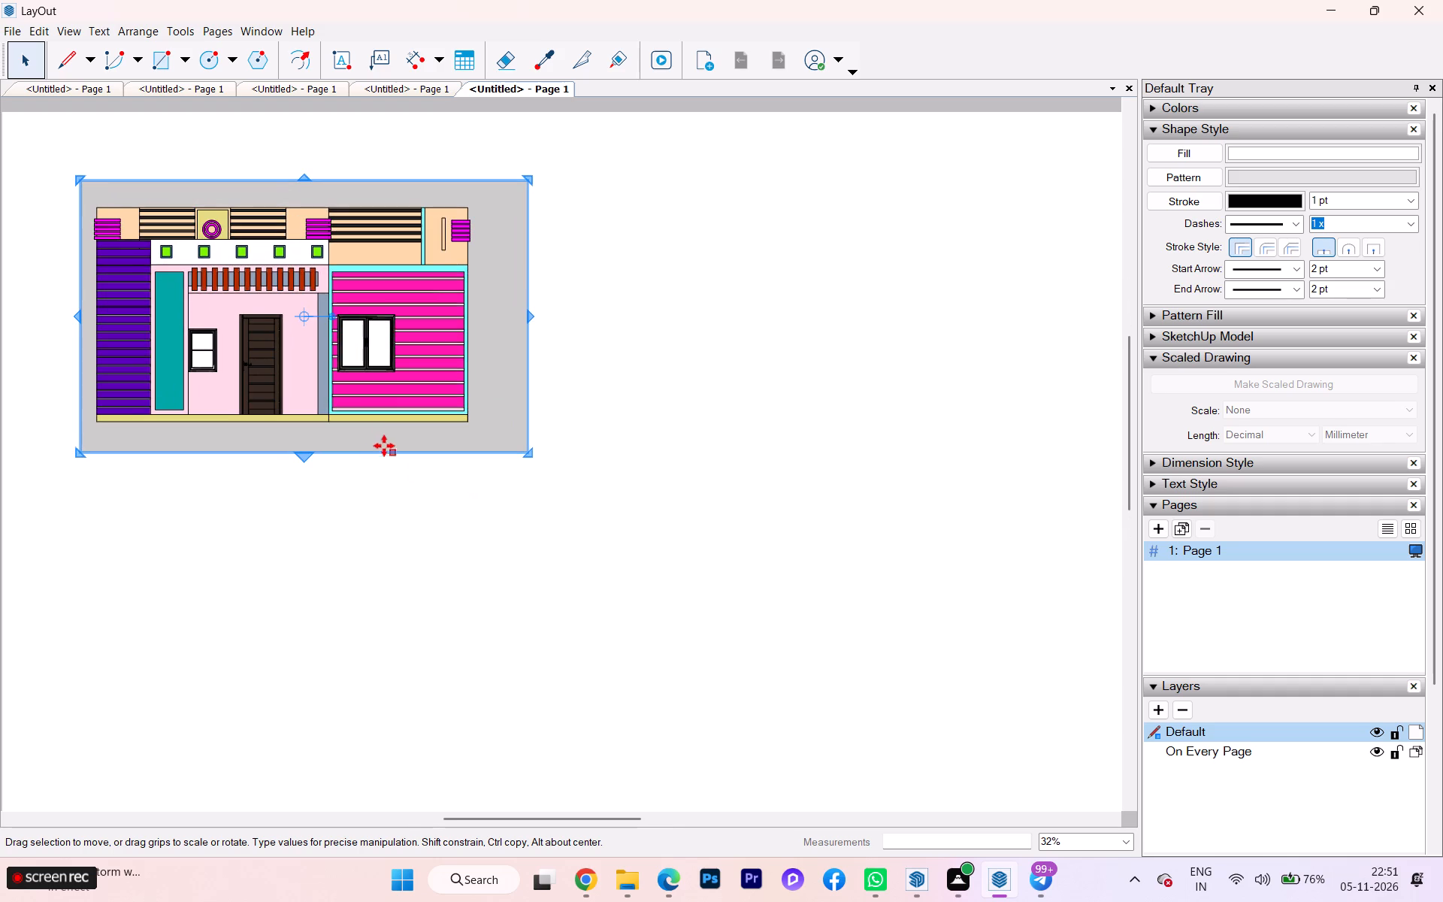
pyautogui.moveTo(349, 317); pyautogui.dragTo(370, 329)
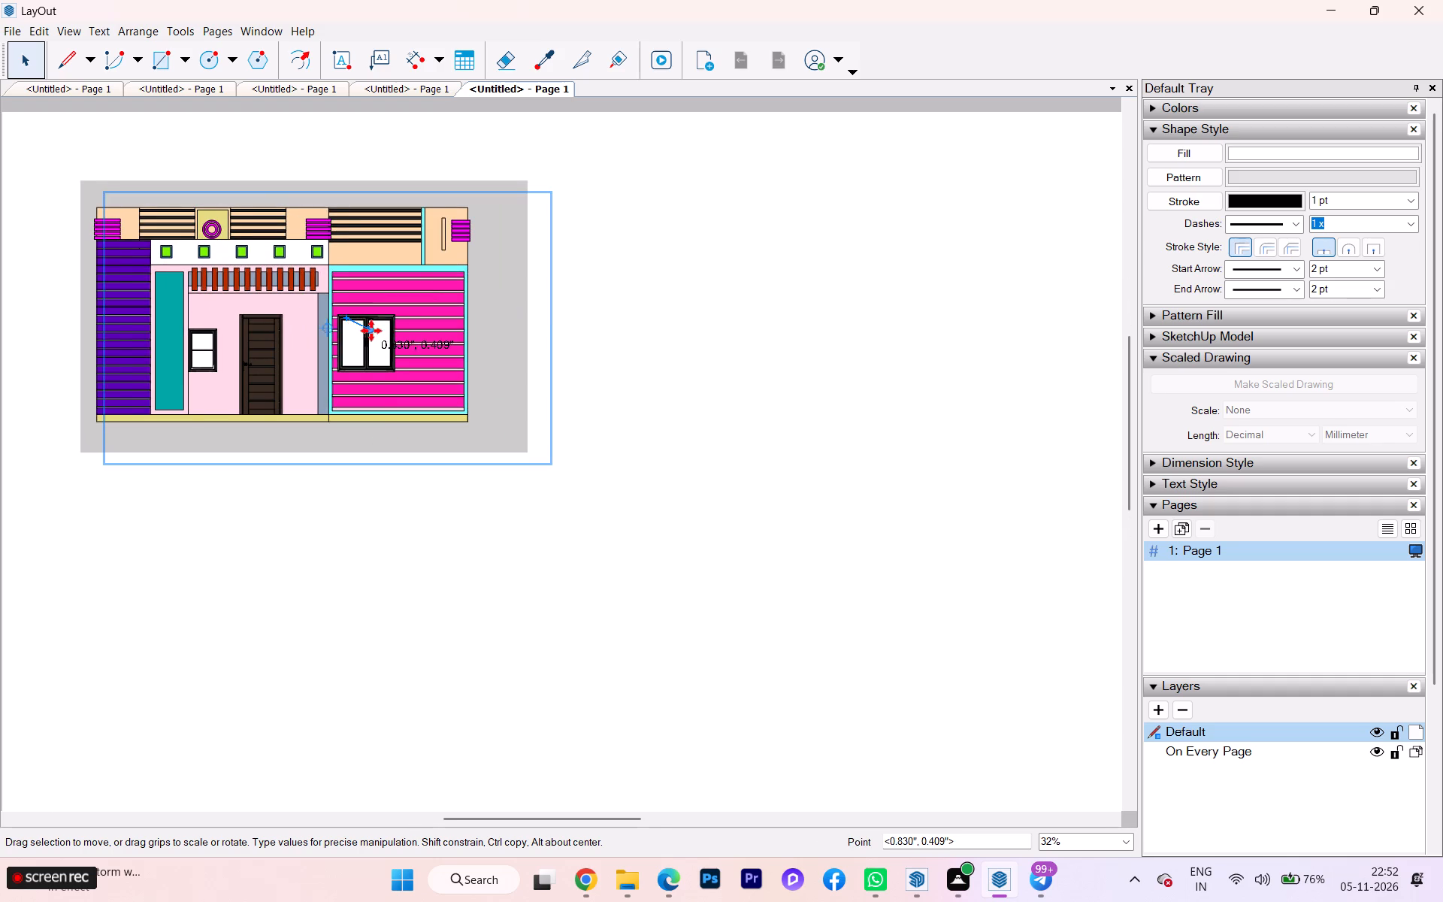
pyautogui.scroll(1, 549, 341)
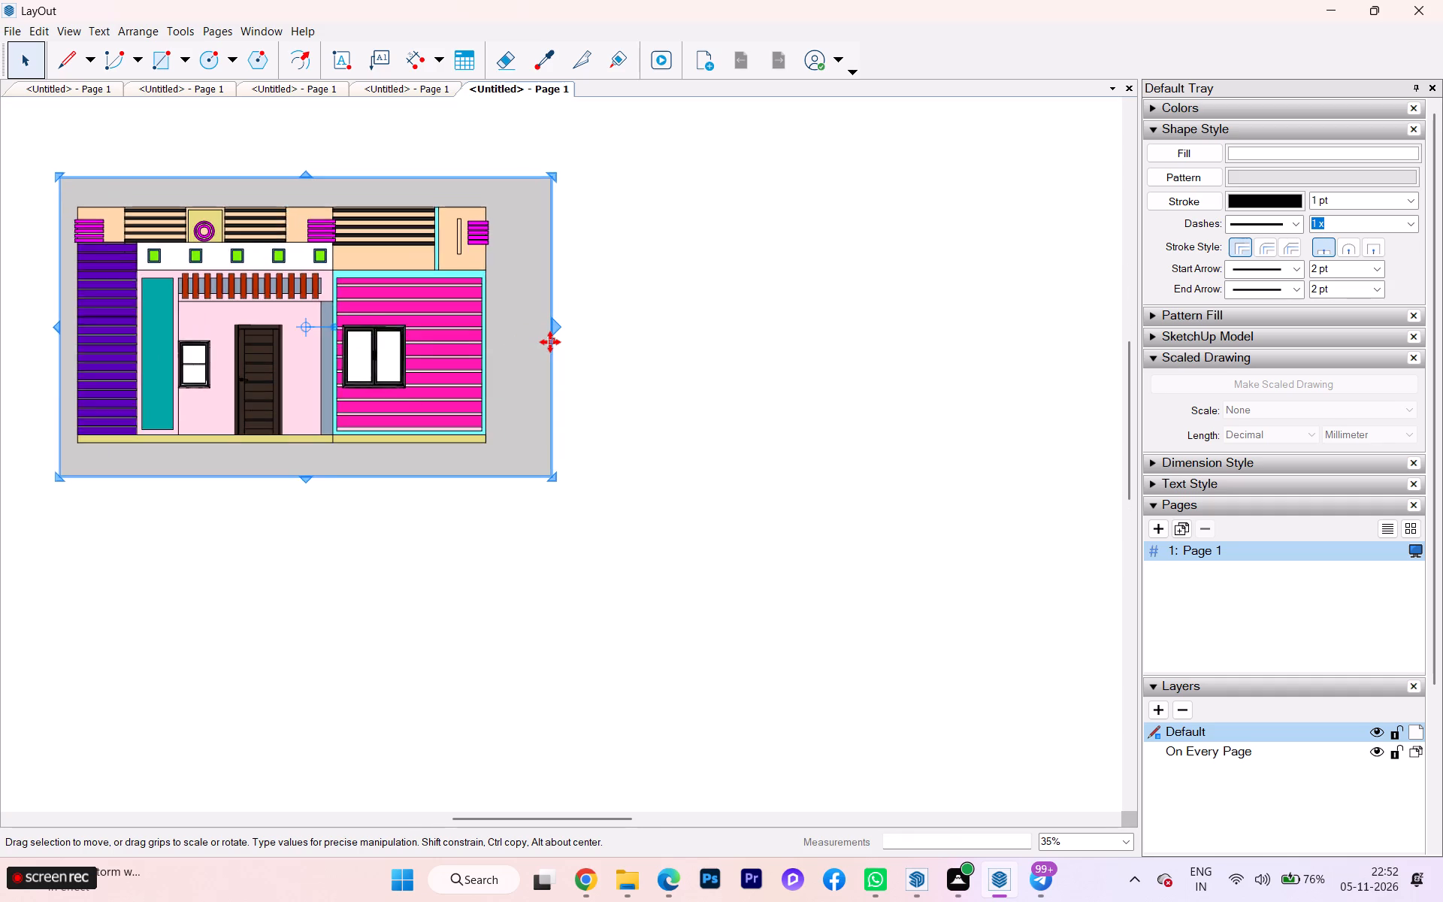
pyautogui.scroll(-3, 549, 341)
pyautogui.press('Escape')
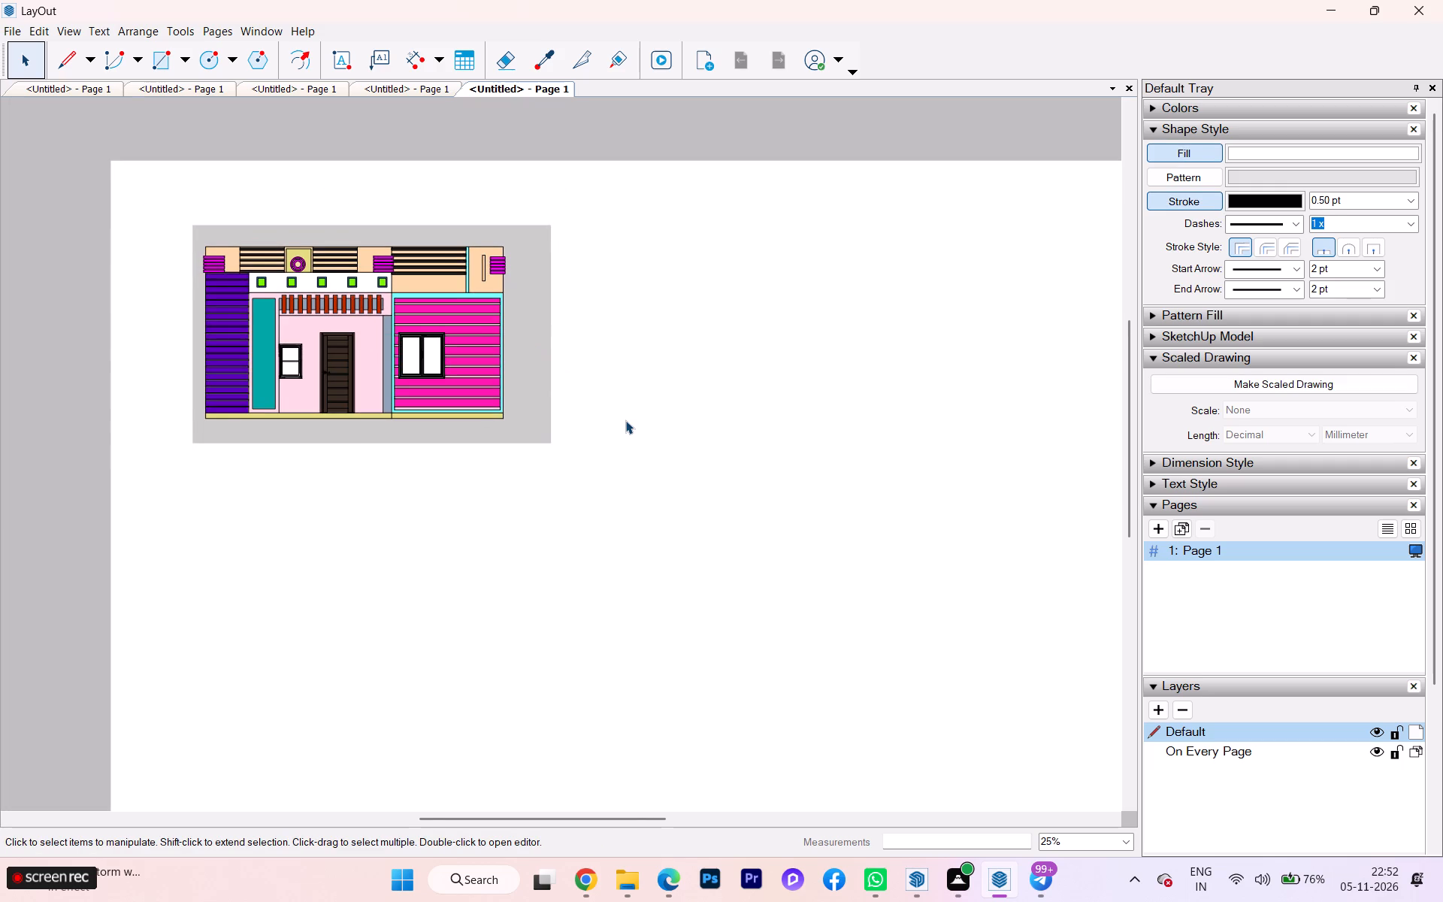
pyautogui.scroll(-3, 625, 423)
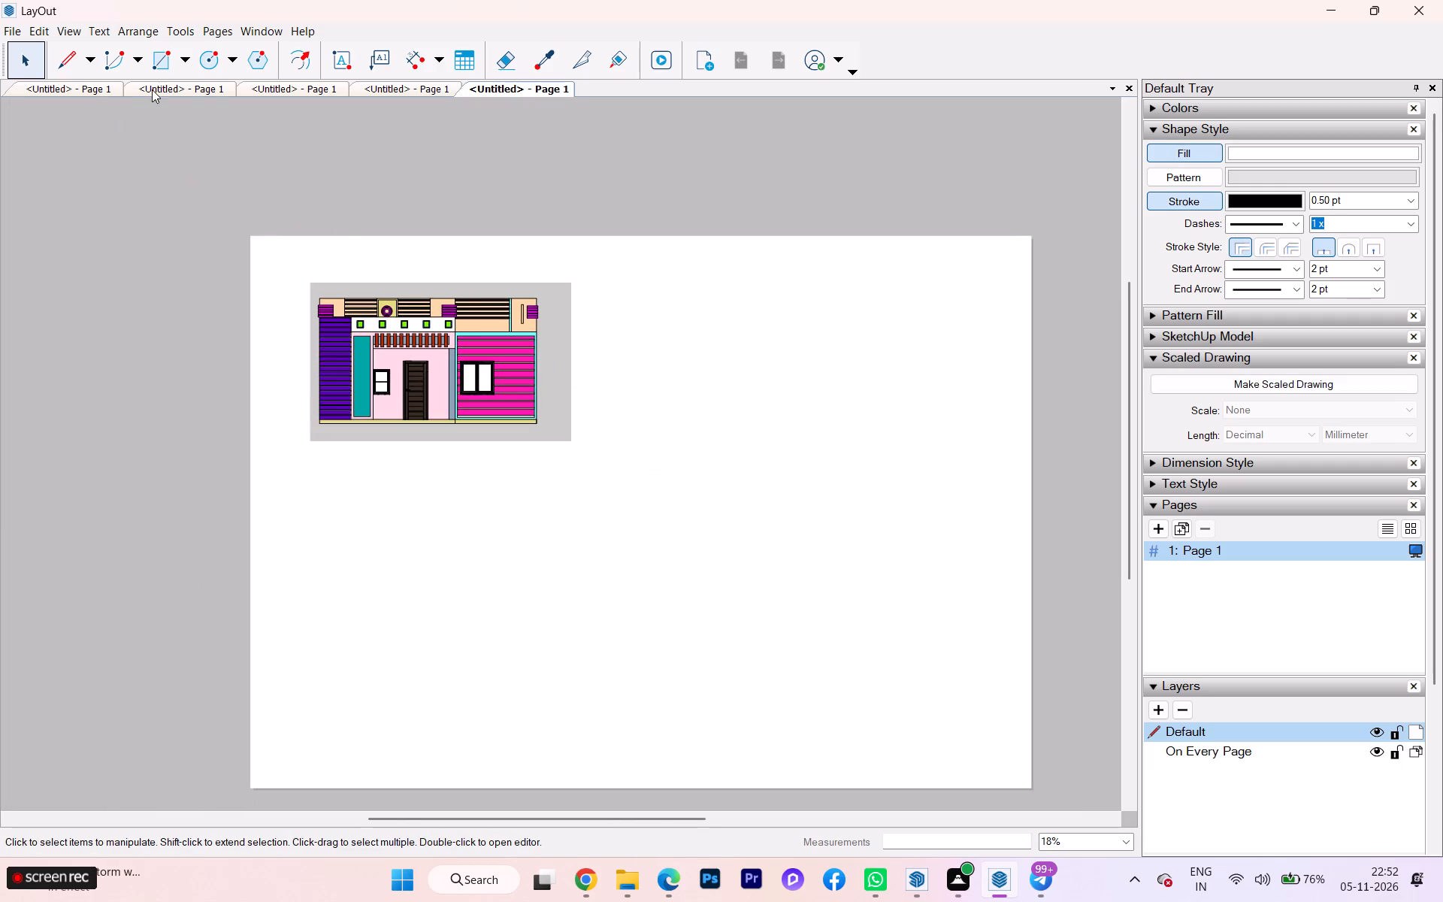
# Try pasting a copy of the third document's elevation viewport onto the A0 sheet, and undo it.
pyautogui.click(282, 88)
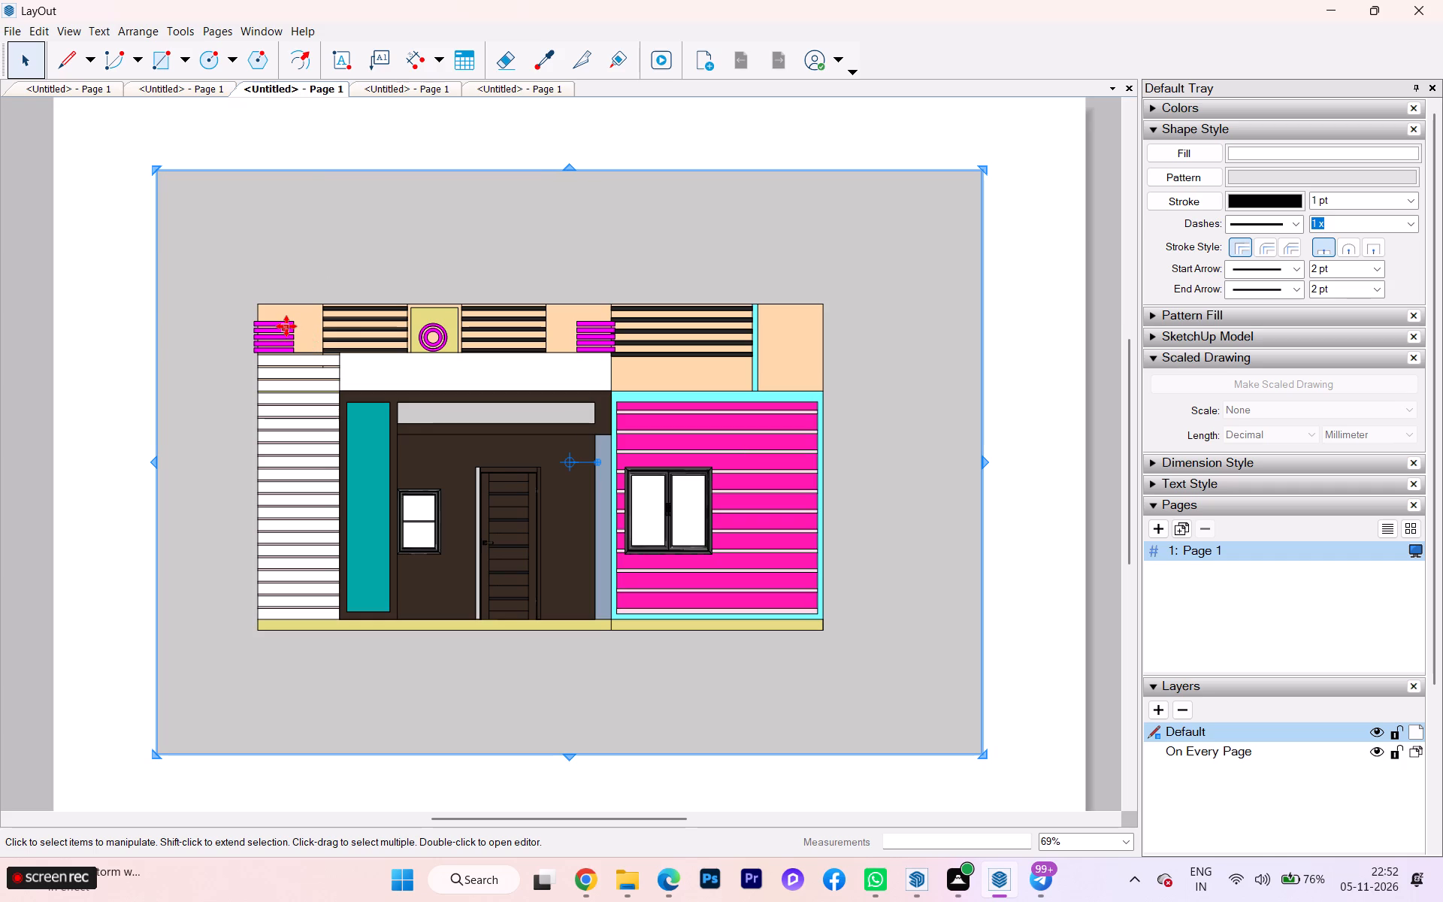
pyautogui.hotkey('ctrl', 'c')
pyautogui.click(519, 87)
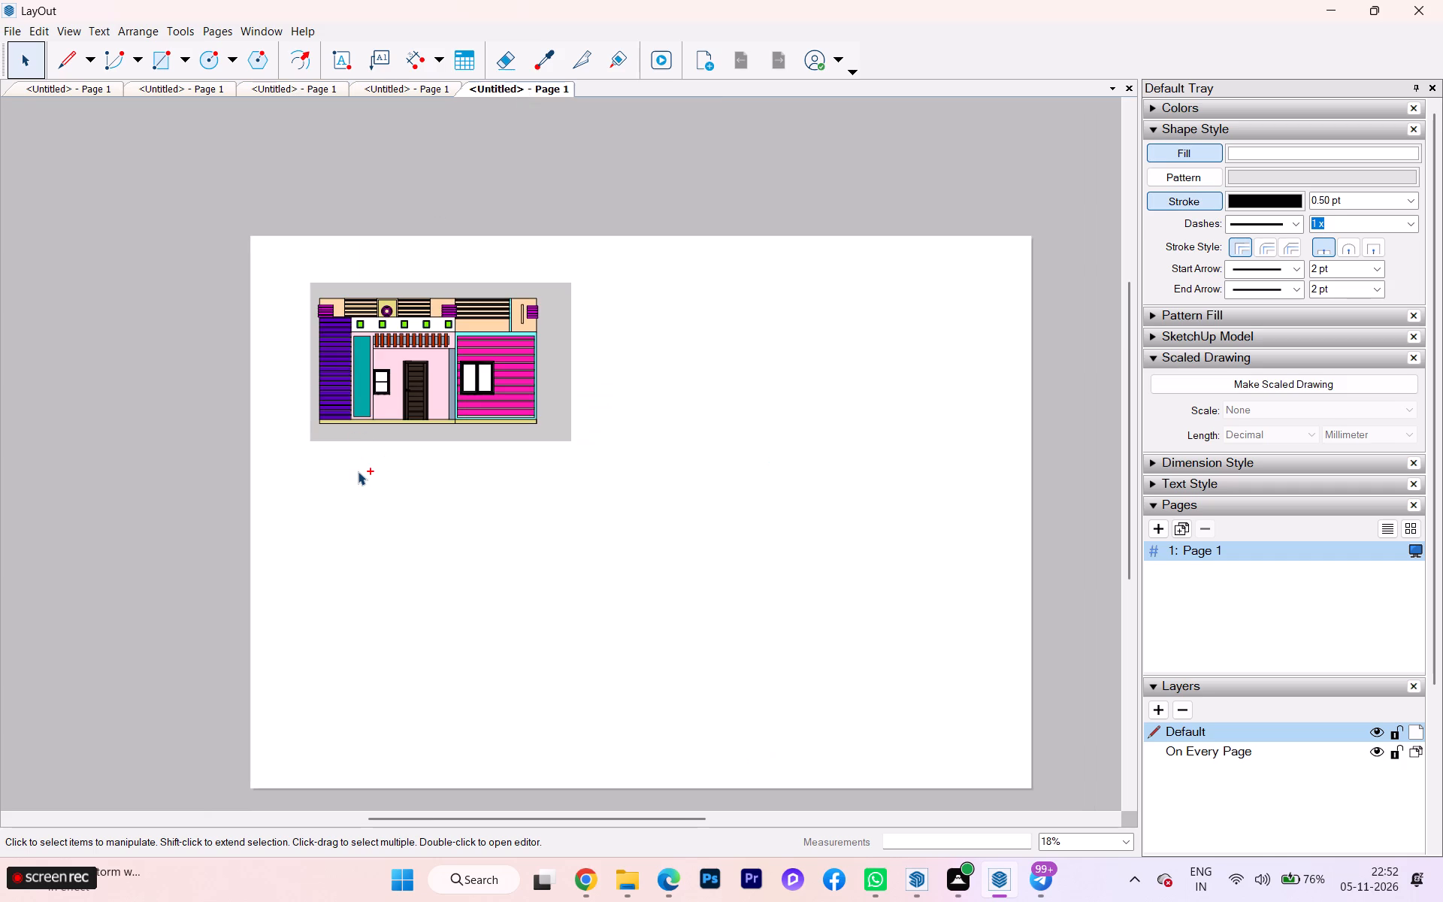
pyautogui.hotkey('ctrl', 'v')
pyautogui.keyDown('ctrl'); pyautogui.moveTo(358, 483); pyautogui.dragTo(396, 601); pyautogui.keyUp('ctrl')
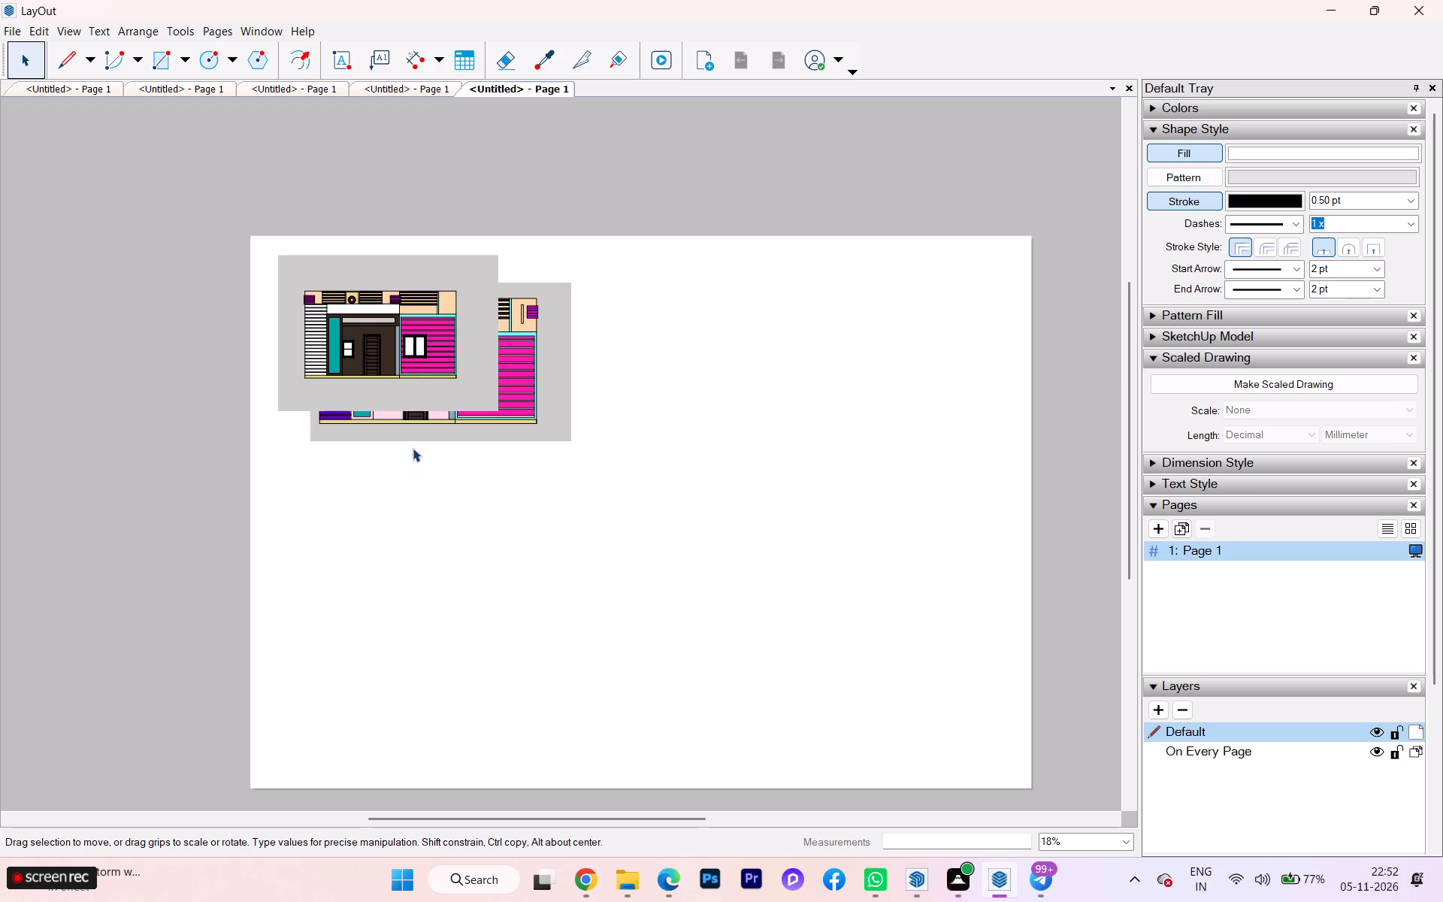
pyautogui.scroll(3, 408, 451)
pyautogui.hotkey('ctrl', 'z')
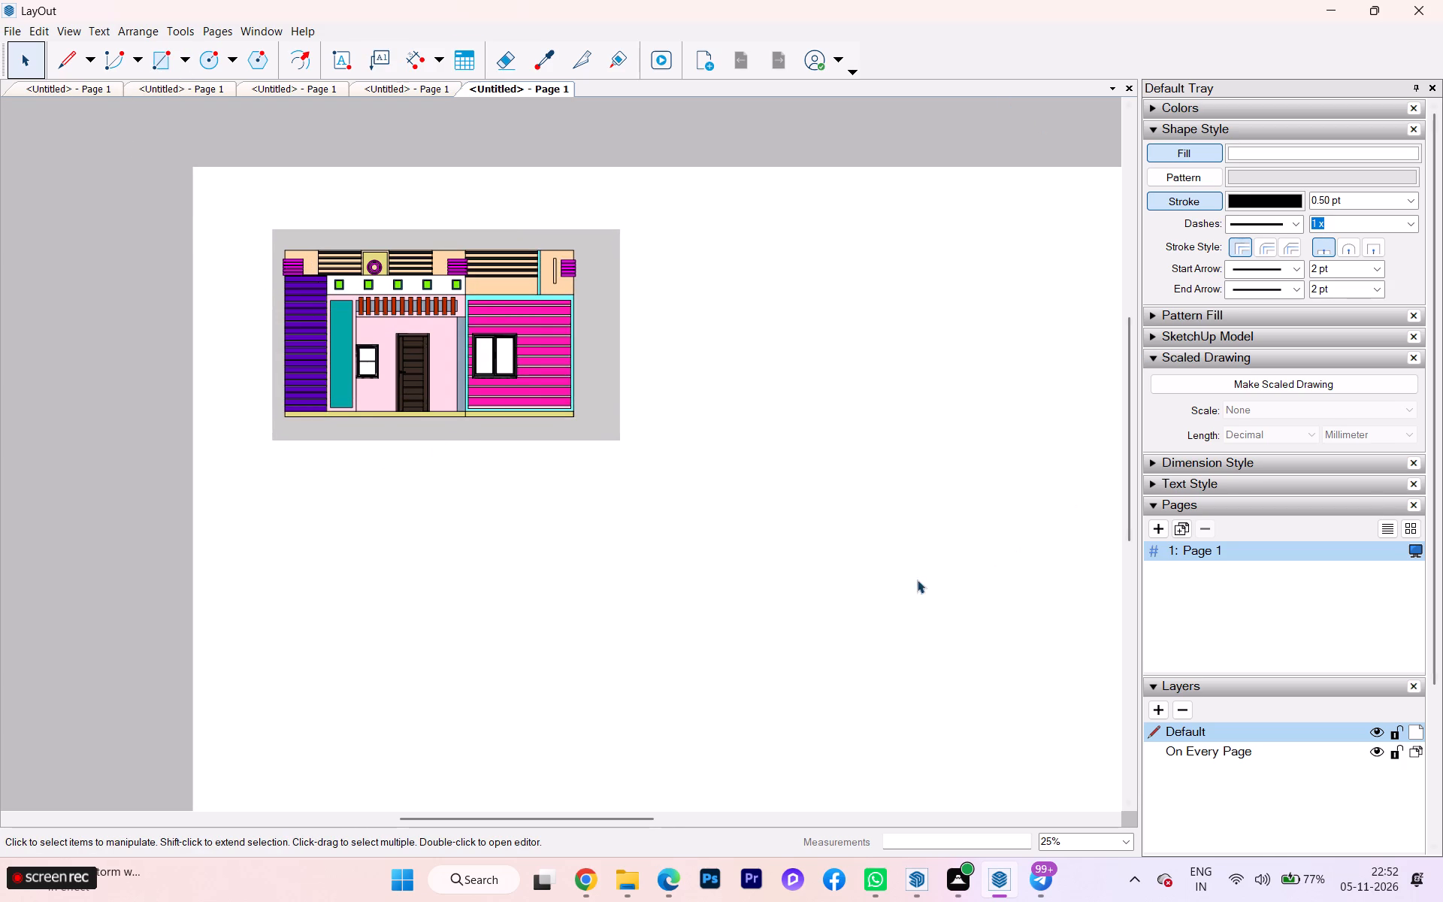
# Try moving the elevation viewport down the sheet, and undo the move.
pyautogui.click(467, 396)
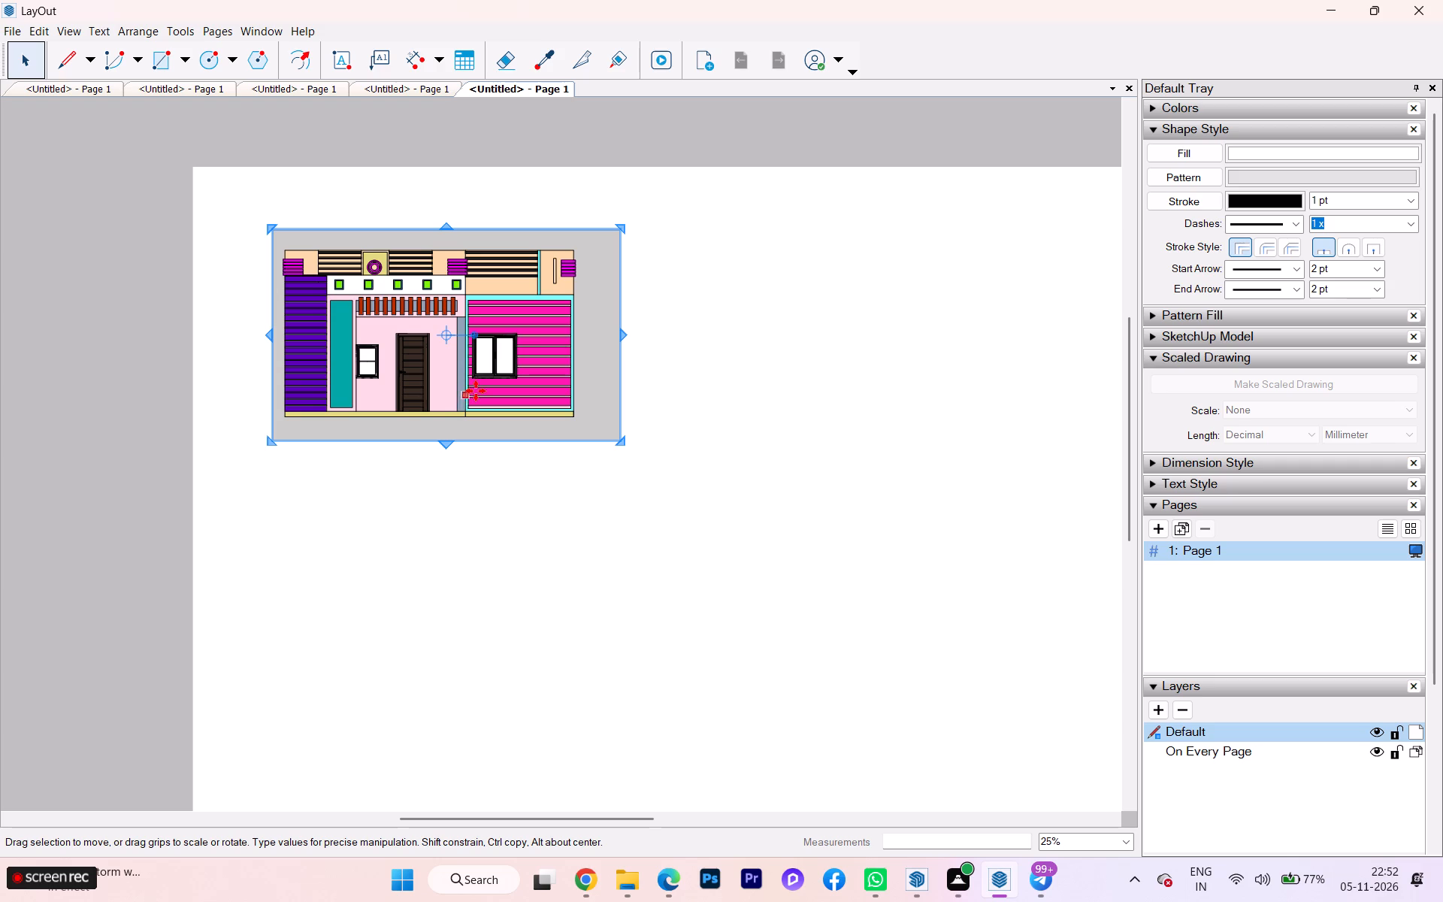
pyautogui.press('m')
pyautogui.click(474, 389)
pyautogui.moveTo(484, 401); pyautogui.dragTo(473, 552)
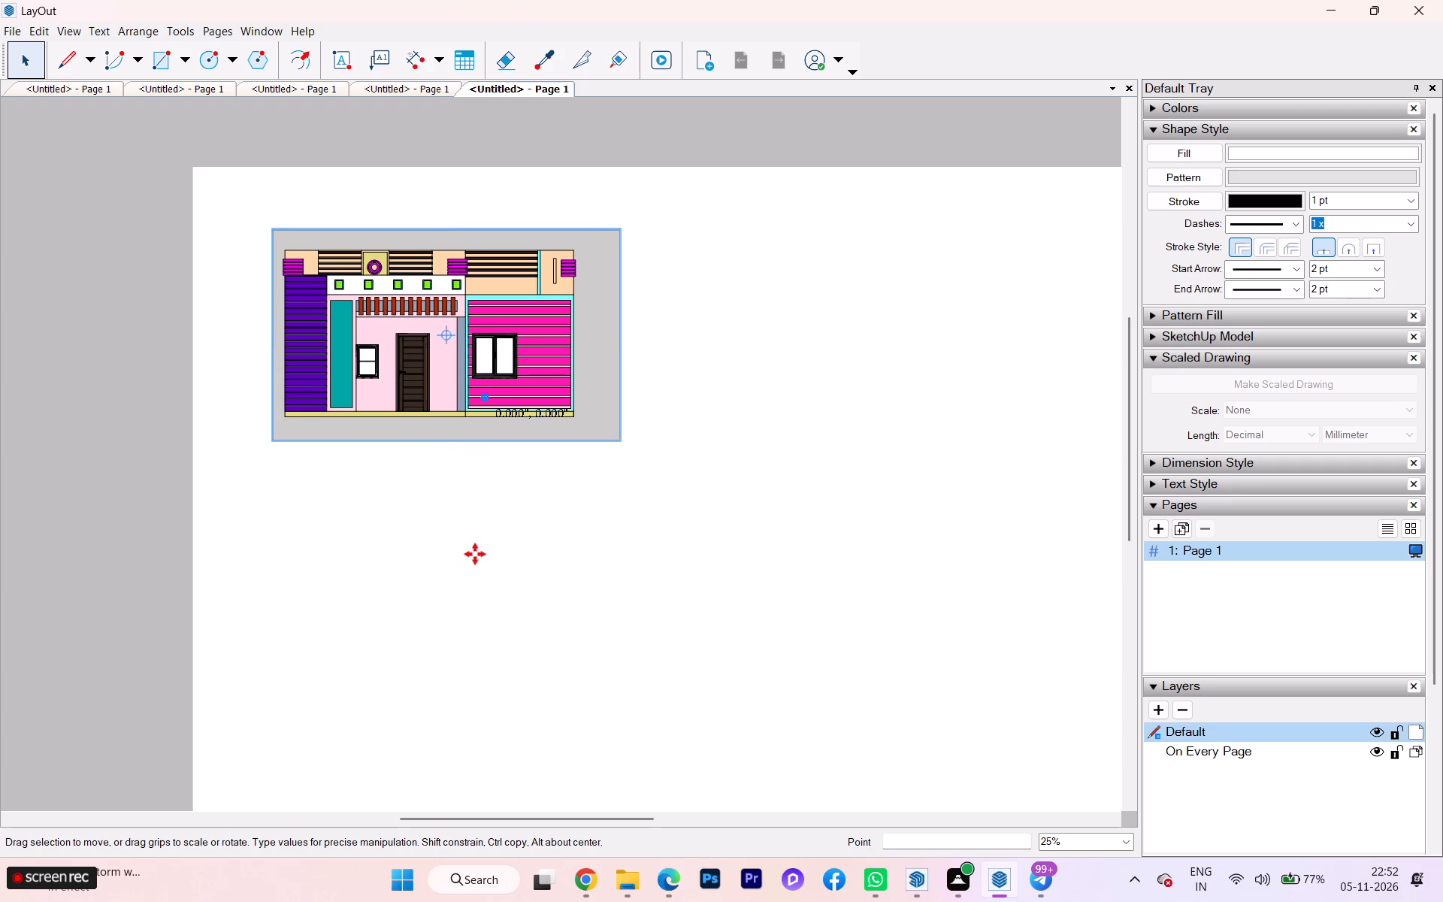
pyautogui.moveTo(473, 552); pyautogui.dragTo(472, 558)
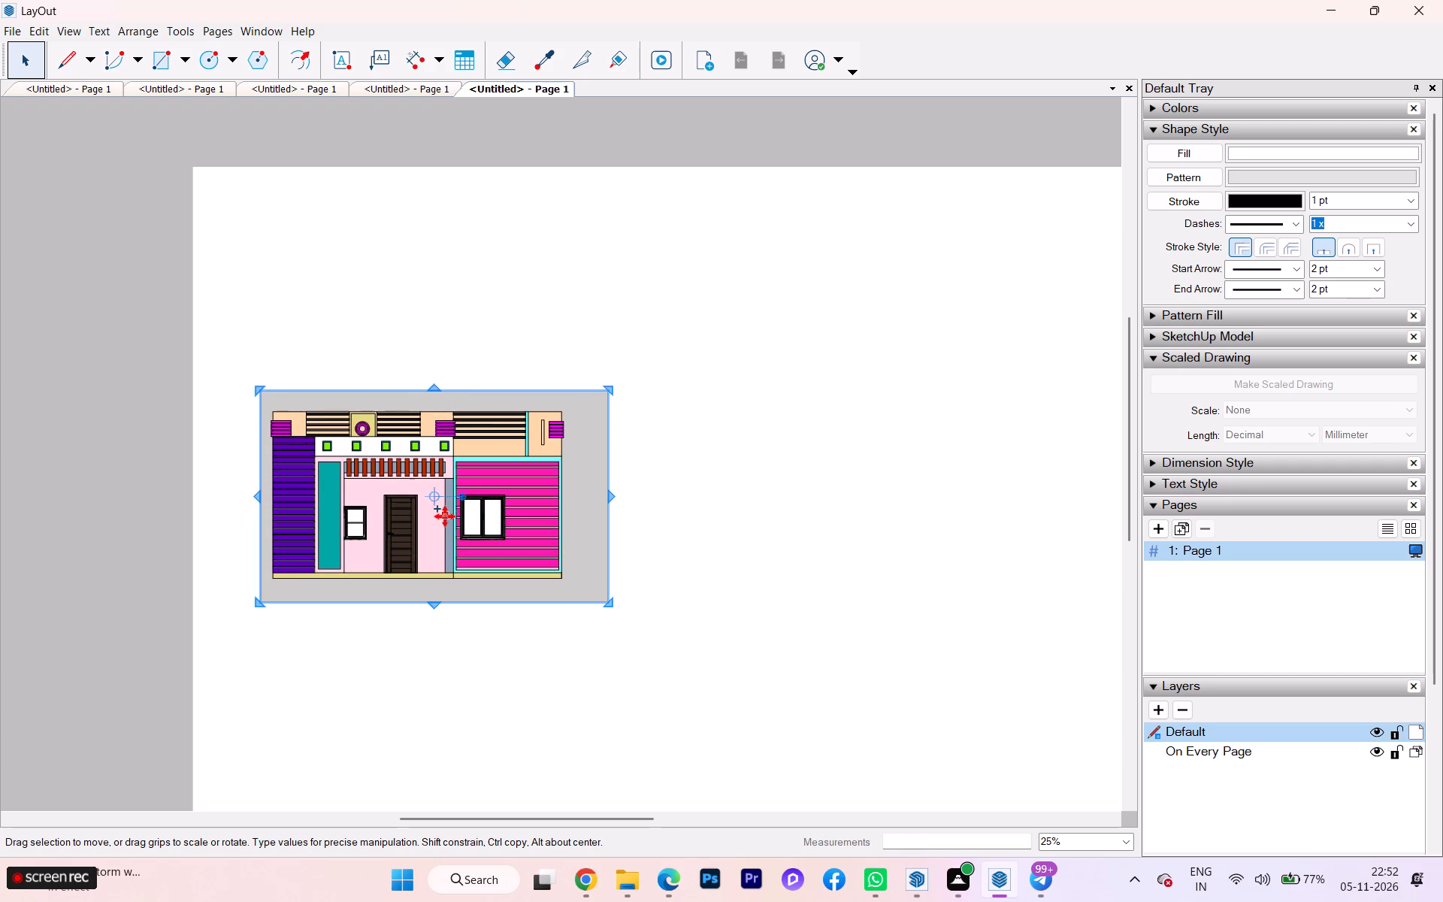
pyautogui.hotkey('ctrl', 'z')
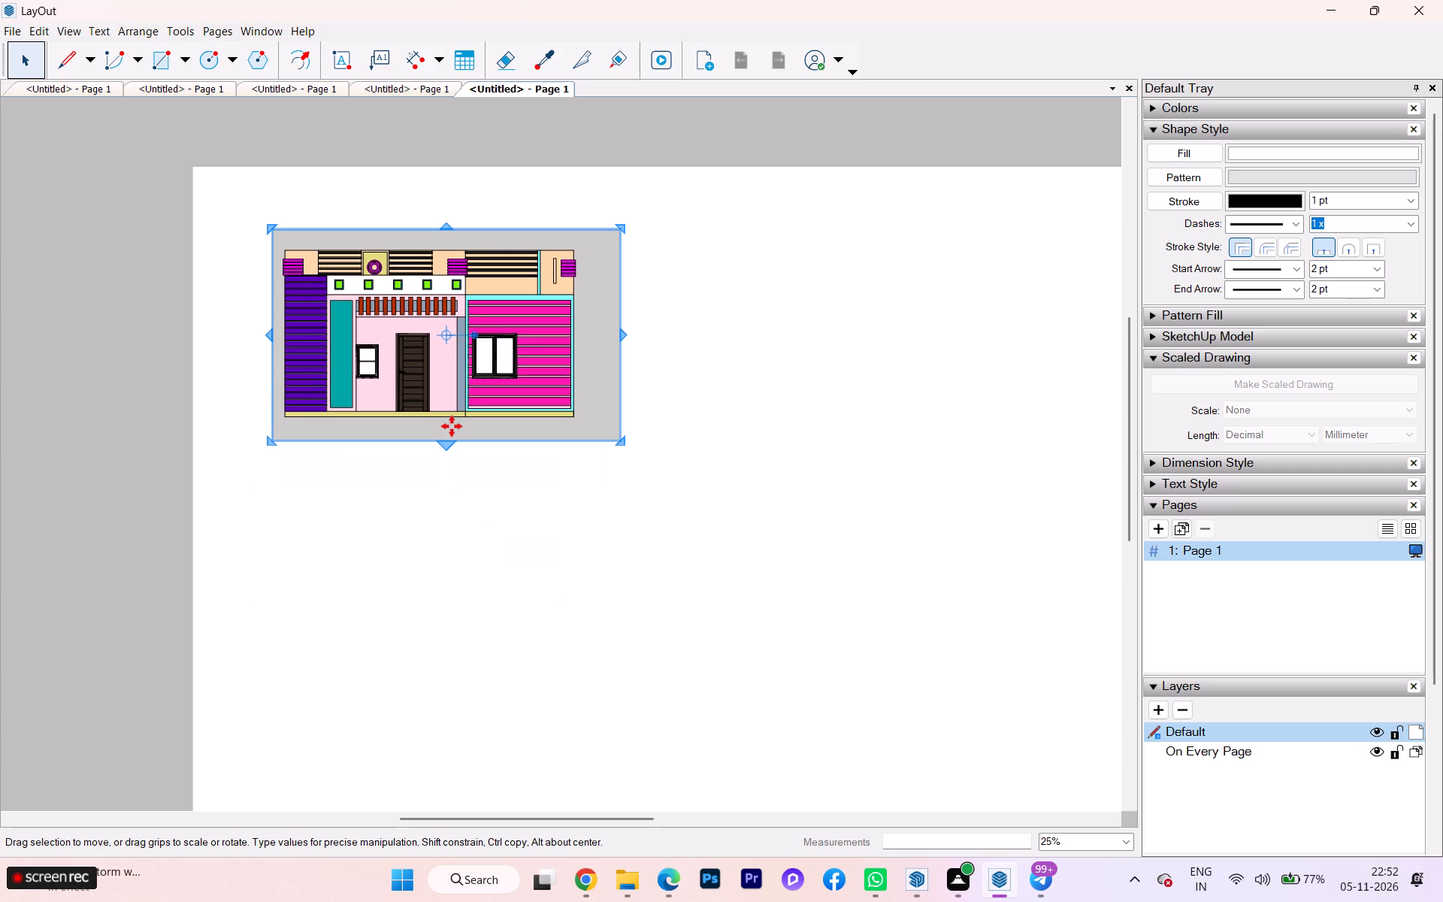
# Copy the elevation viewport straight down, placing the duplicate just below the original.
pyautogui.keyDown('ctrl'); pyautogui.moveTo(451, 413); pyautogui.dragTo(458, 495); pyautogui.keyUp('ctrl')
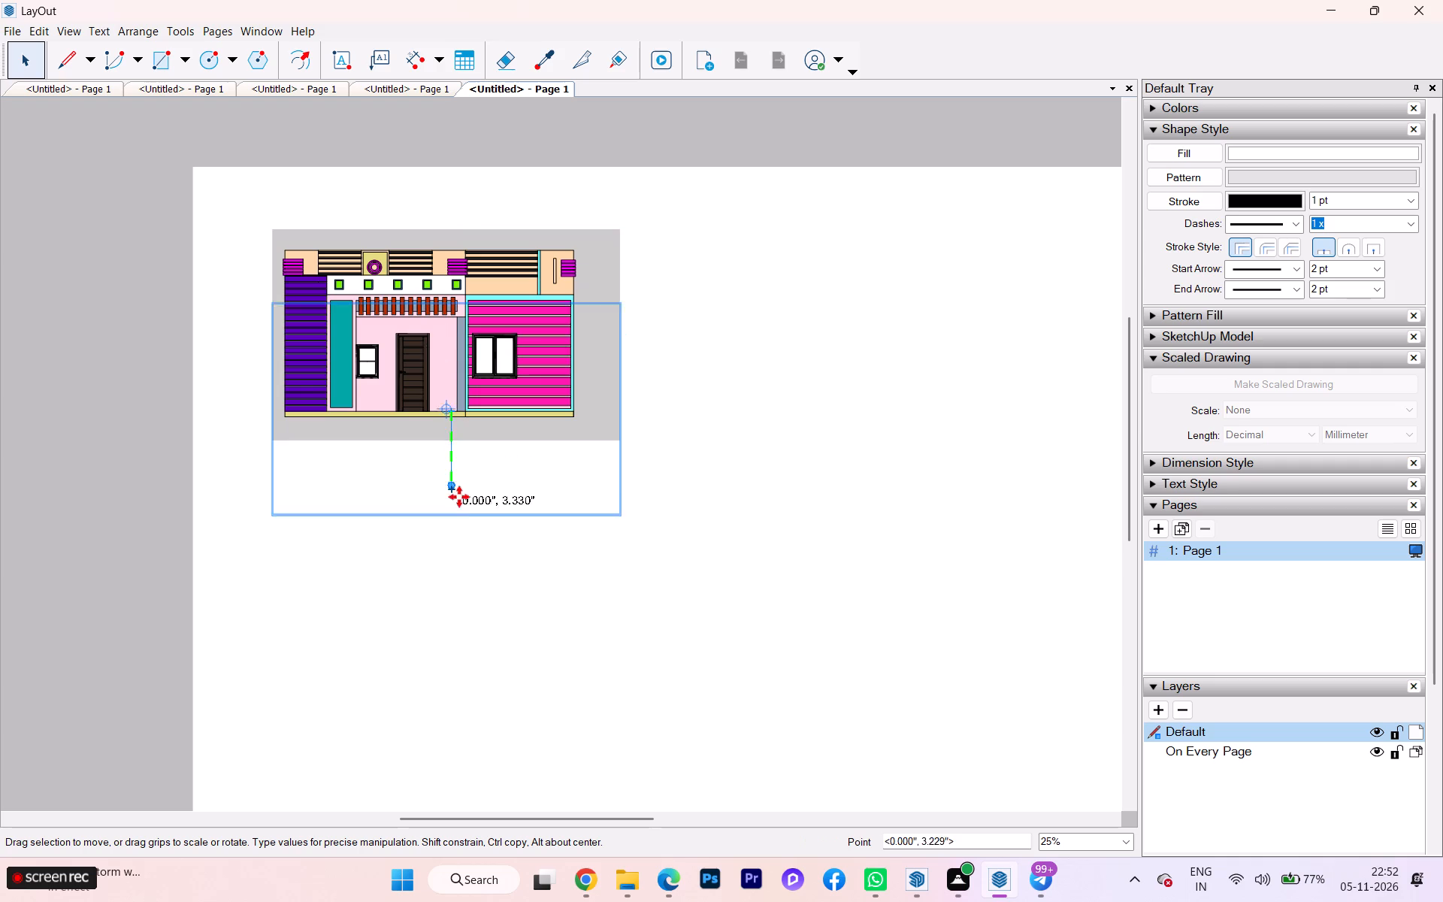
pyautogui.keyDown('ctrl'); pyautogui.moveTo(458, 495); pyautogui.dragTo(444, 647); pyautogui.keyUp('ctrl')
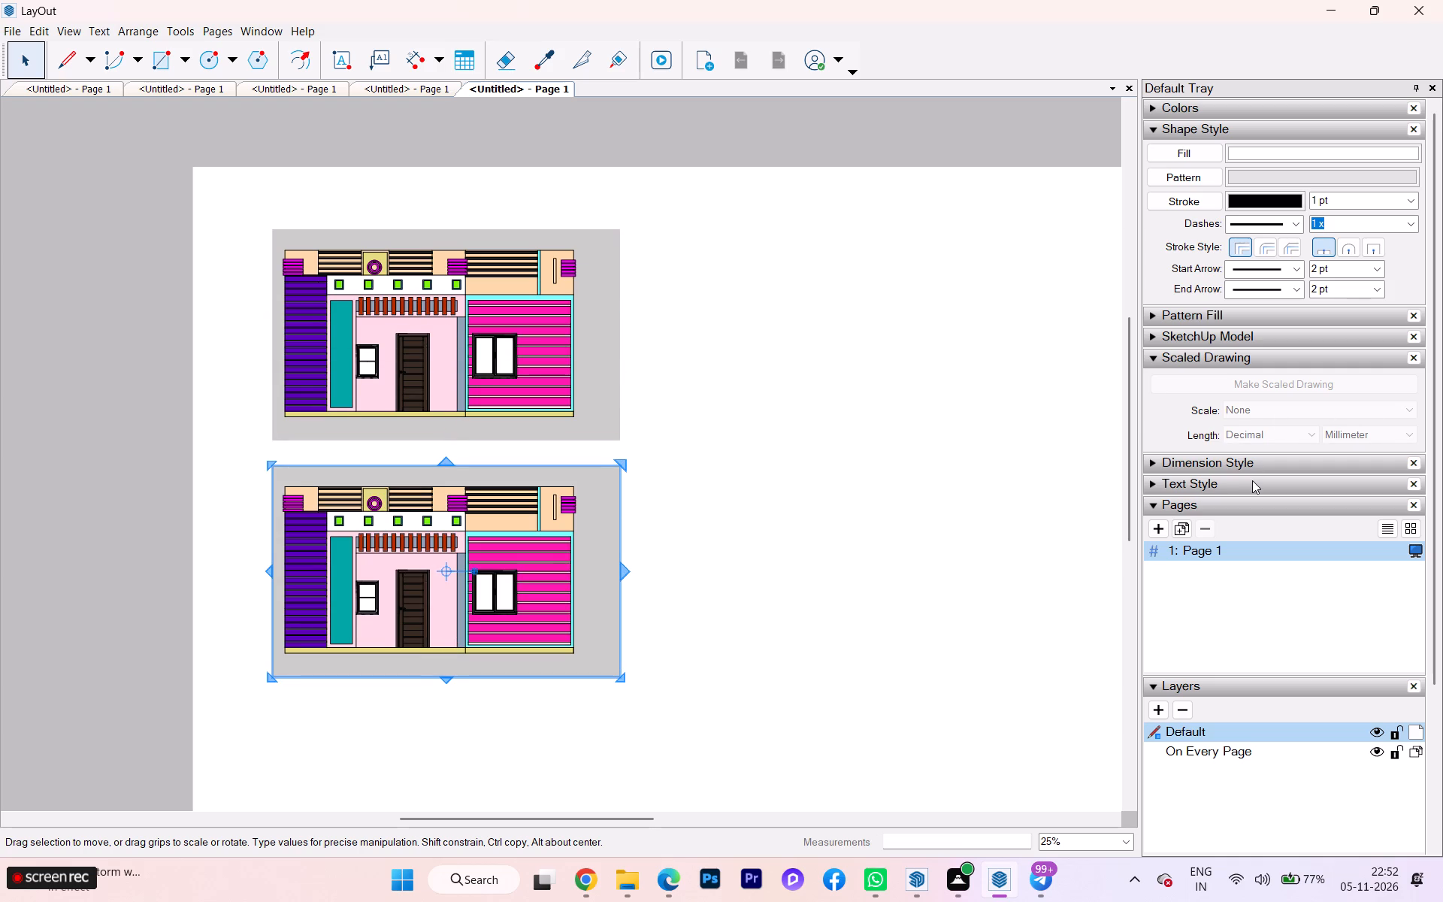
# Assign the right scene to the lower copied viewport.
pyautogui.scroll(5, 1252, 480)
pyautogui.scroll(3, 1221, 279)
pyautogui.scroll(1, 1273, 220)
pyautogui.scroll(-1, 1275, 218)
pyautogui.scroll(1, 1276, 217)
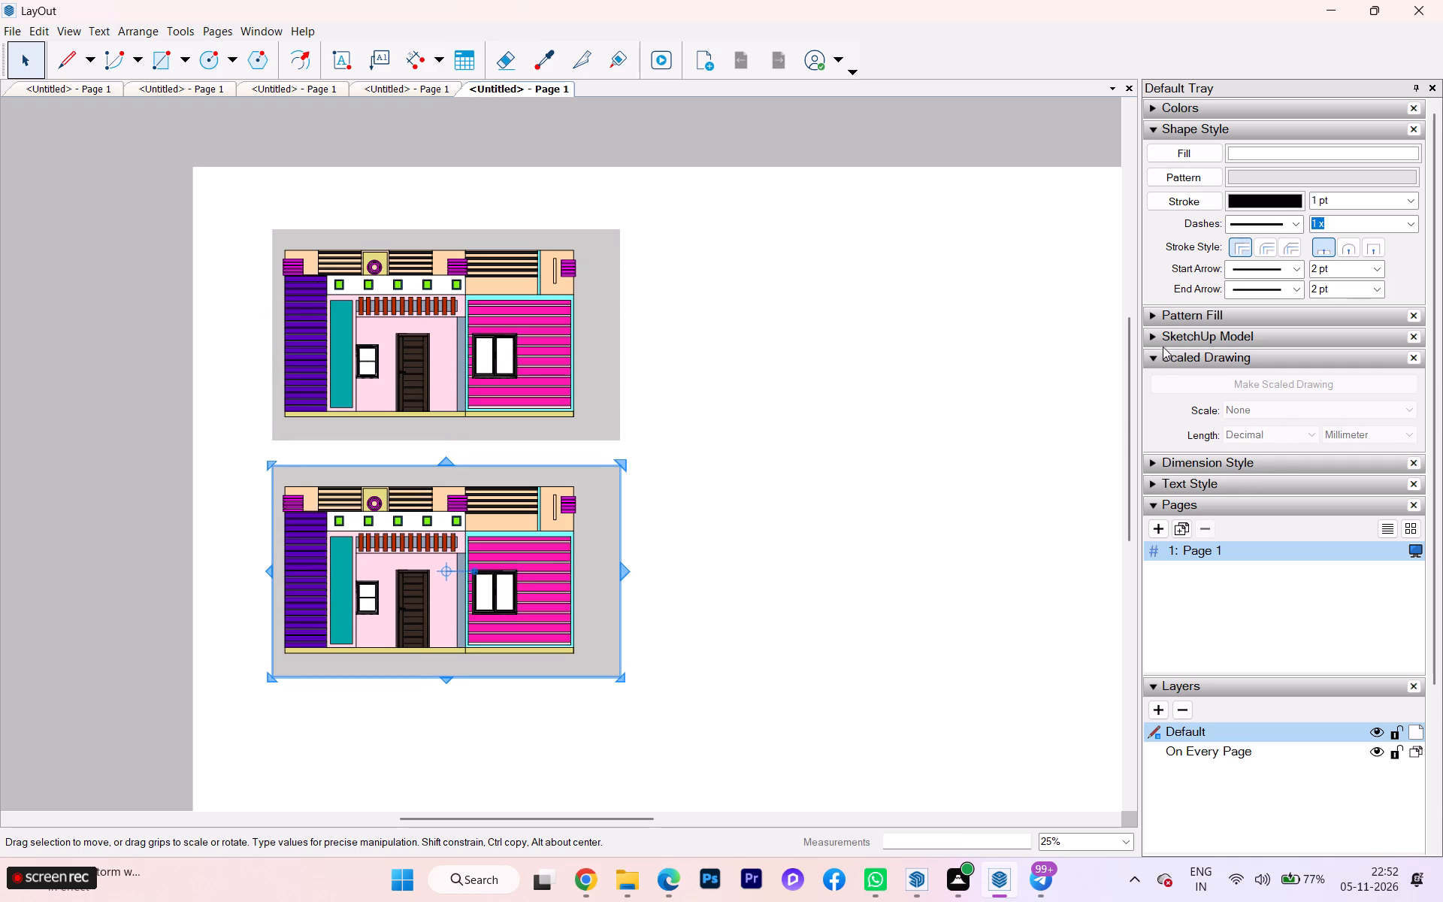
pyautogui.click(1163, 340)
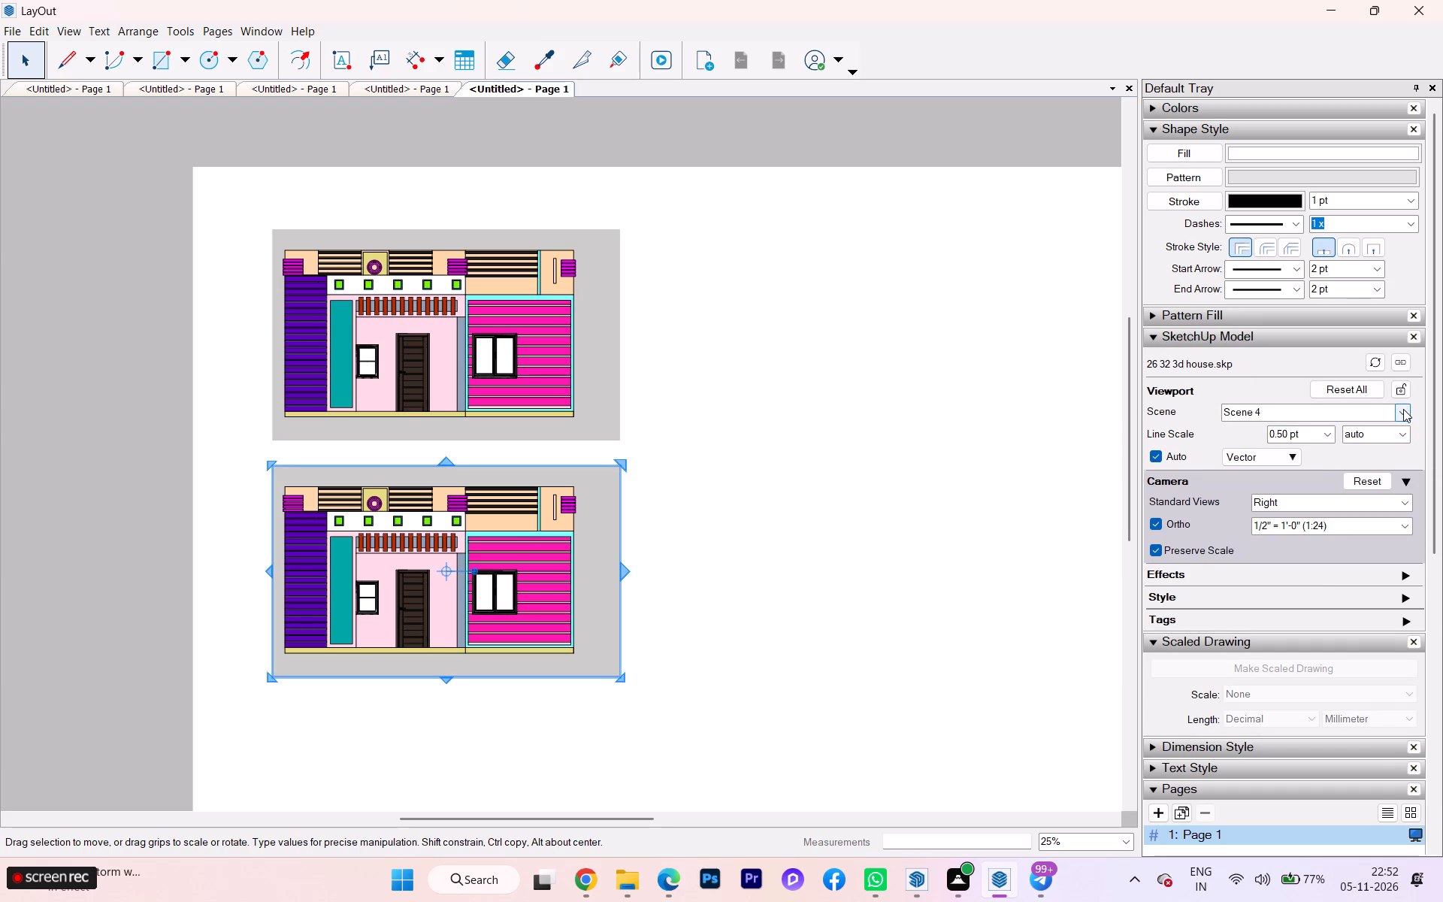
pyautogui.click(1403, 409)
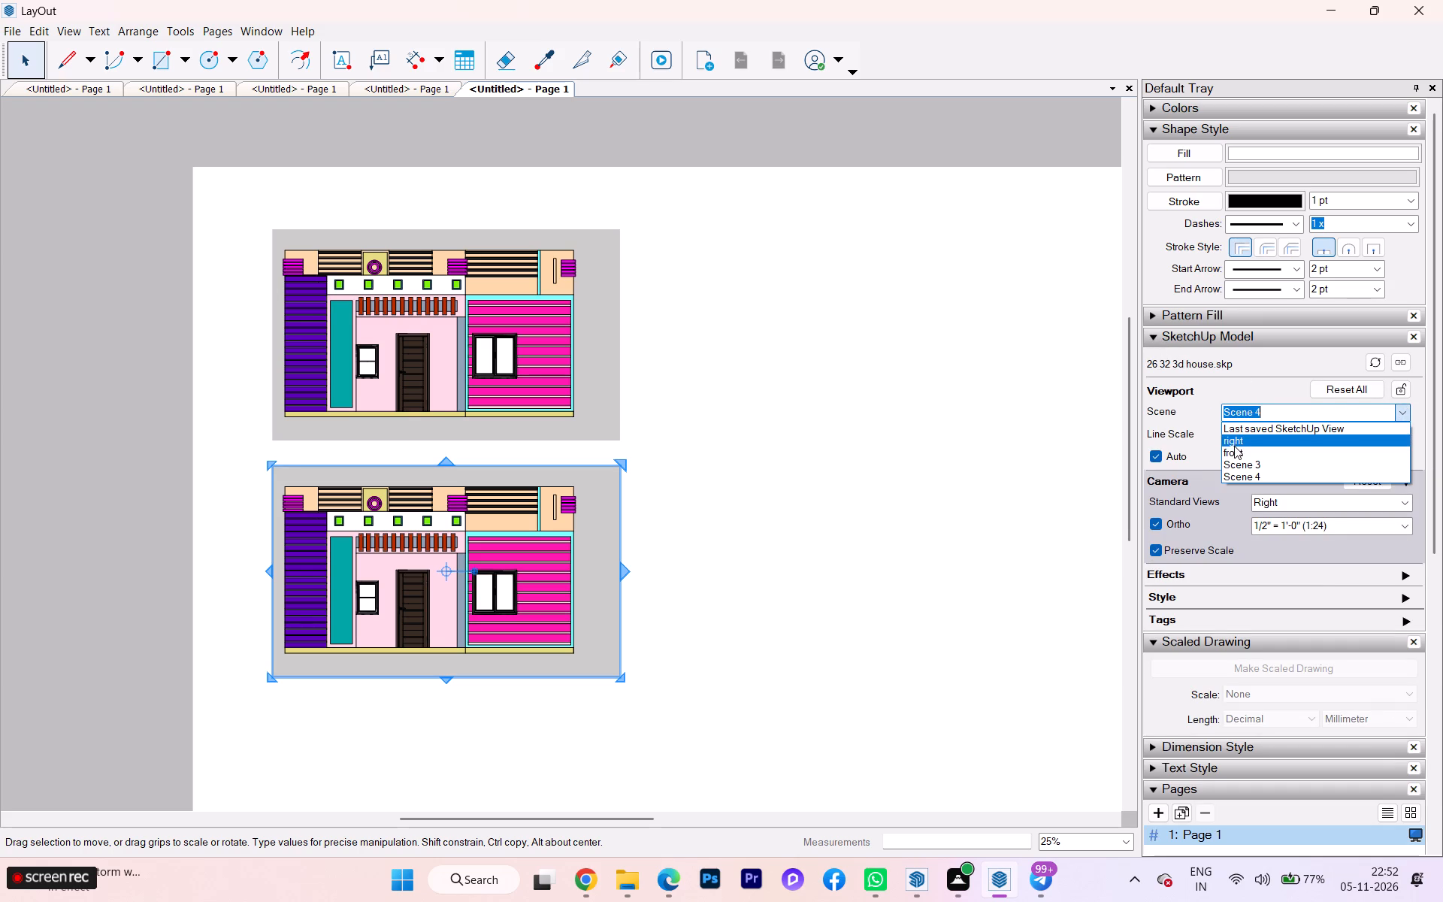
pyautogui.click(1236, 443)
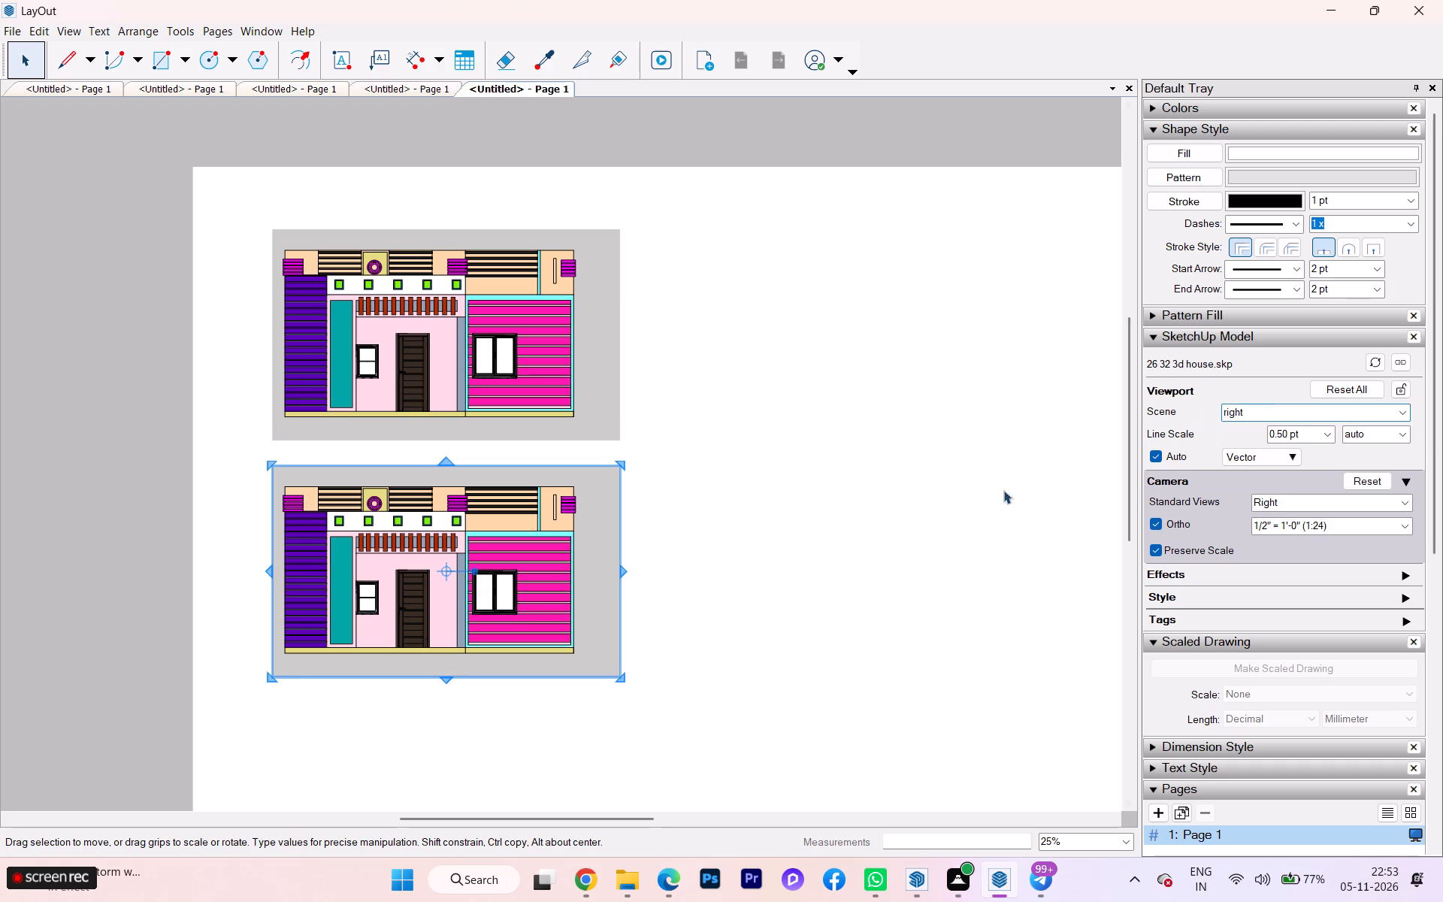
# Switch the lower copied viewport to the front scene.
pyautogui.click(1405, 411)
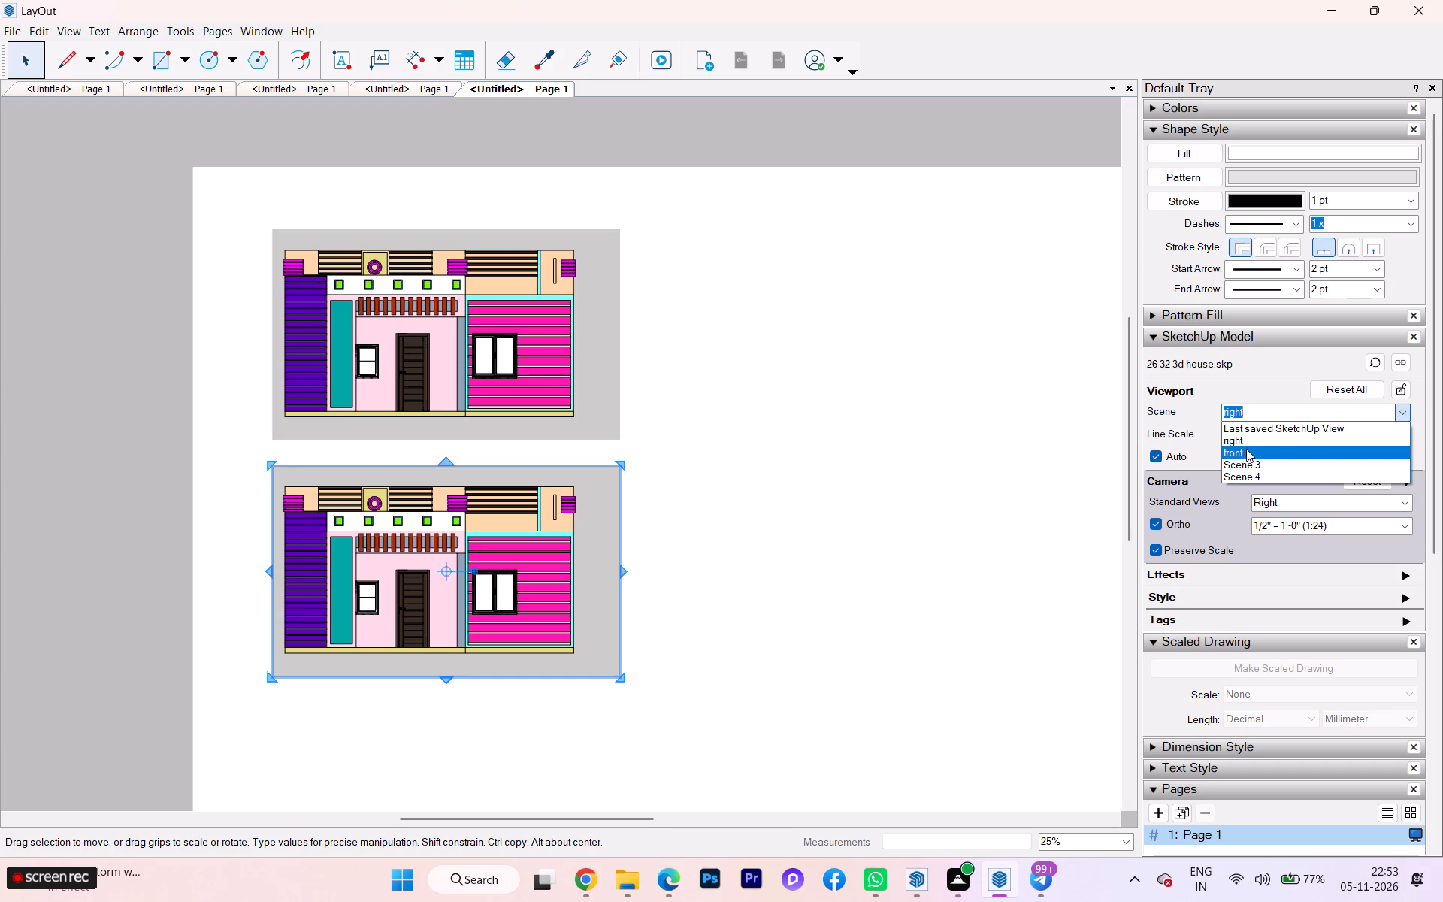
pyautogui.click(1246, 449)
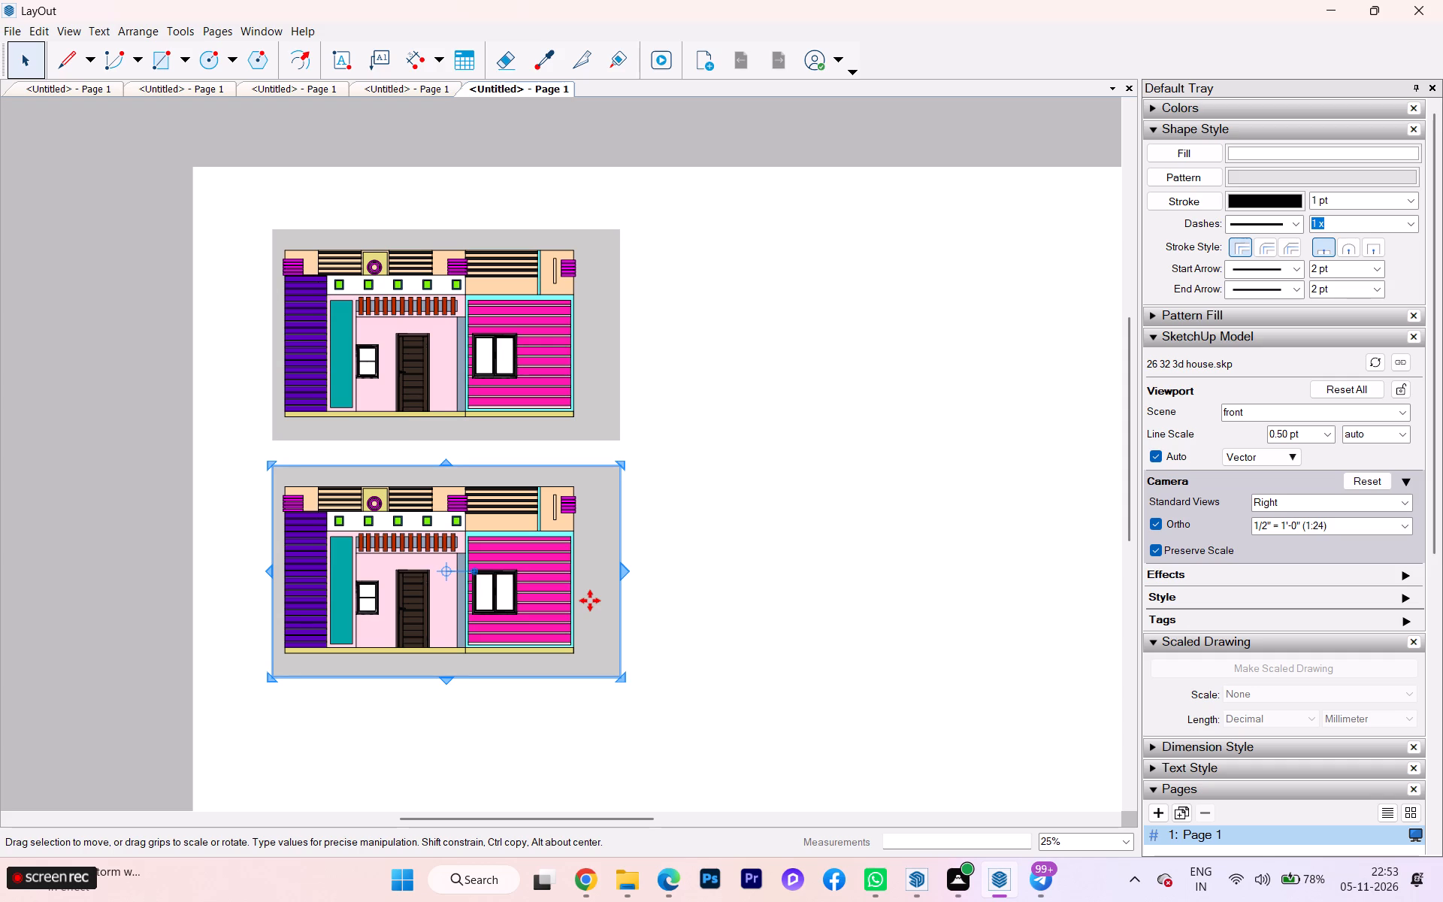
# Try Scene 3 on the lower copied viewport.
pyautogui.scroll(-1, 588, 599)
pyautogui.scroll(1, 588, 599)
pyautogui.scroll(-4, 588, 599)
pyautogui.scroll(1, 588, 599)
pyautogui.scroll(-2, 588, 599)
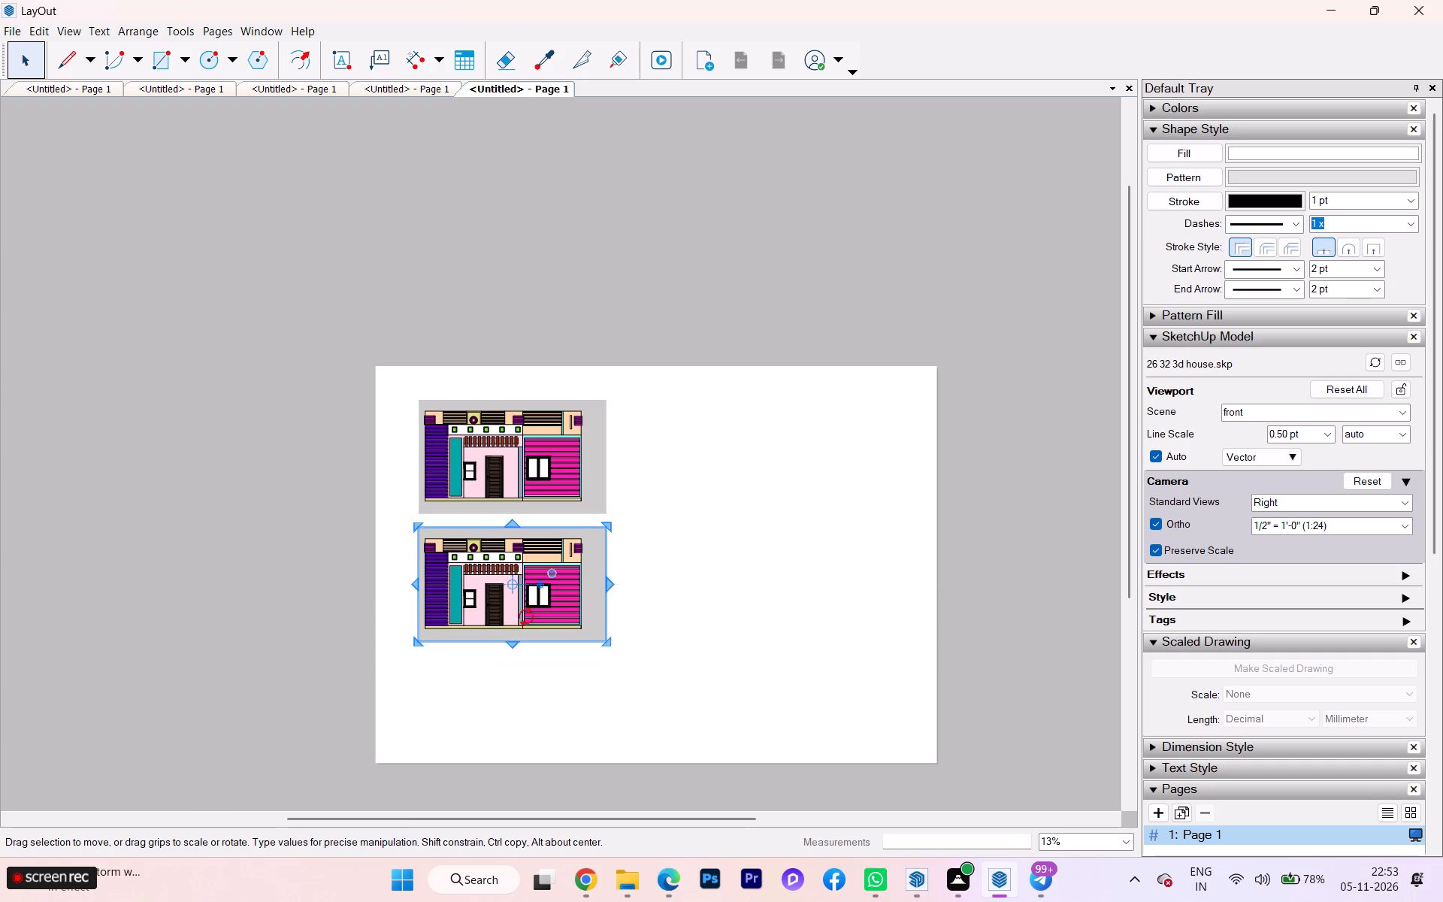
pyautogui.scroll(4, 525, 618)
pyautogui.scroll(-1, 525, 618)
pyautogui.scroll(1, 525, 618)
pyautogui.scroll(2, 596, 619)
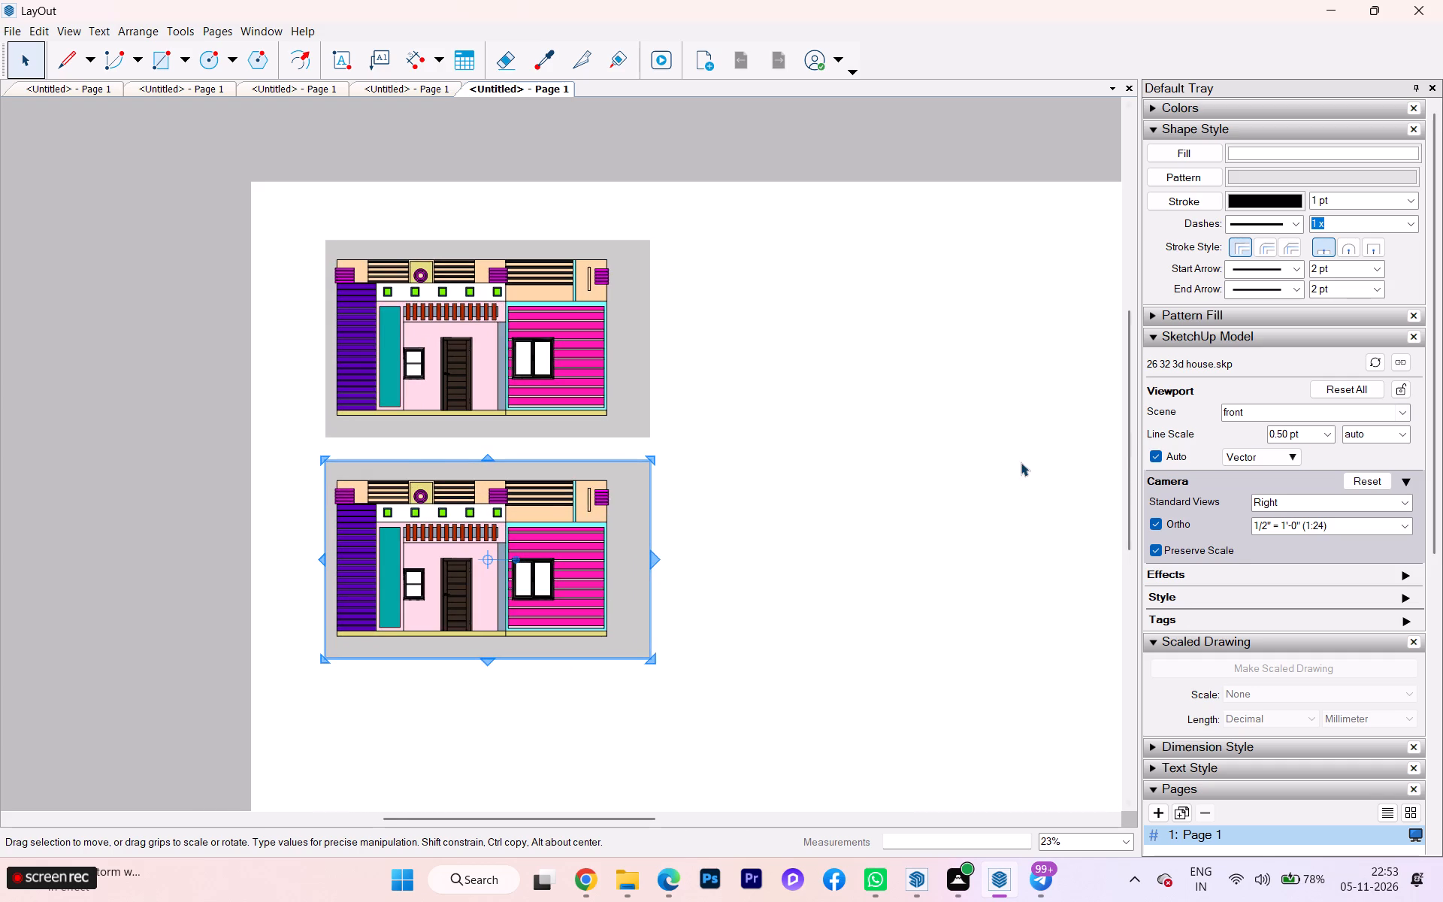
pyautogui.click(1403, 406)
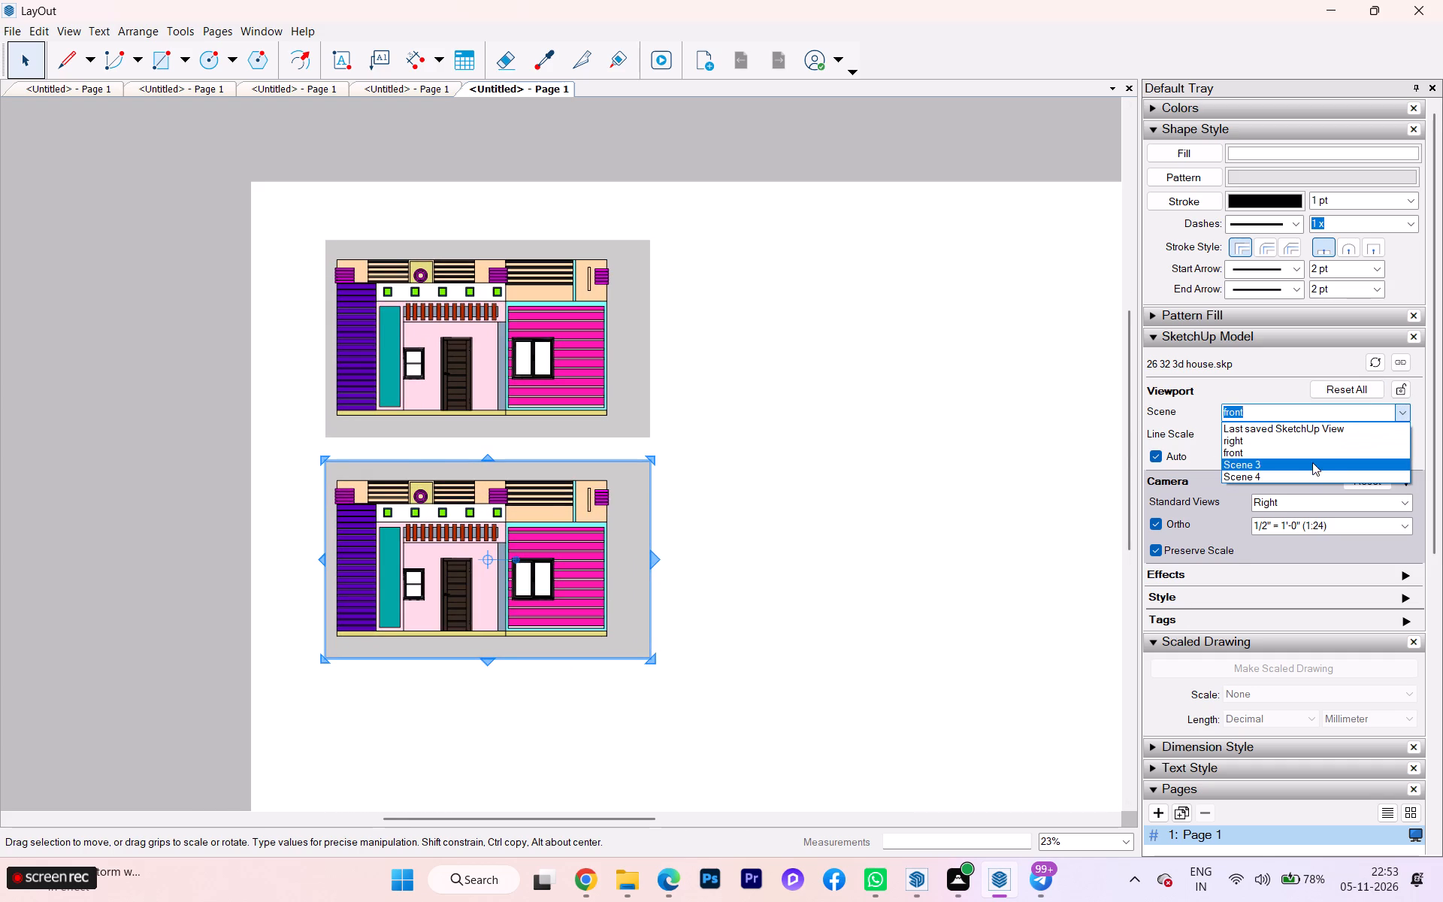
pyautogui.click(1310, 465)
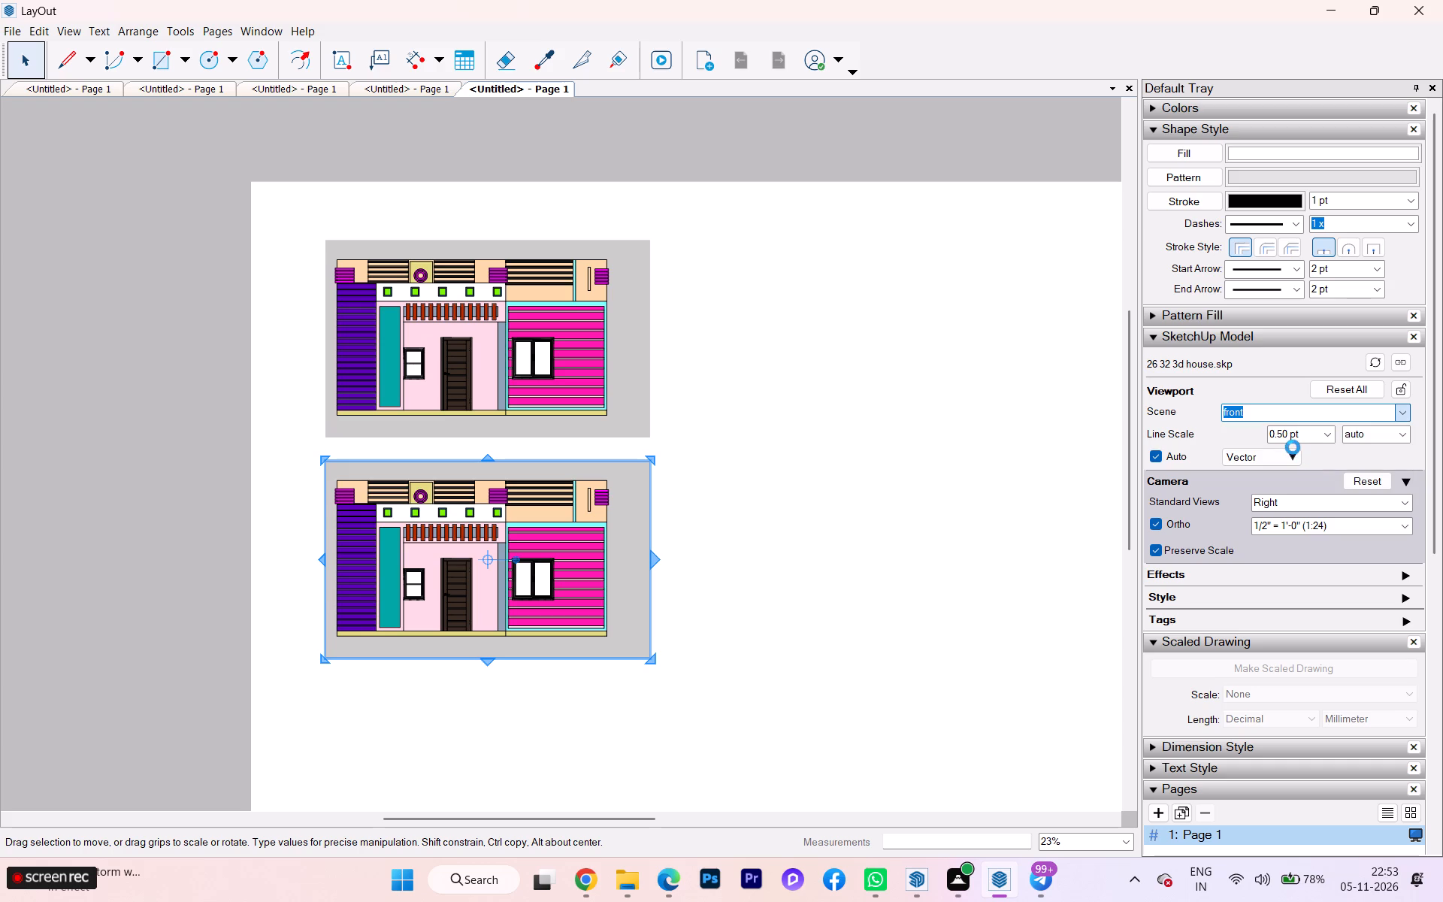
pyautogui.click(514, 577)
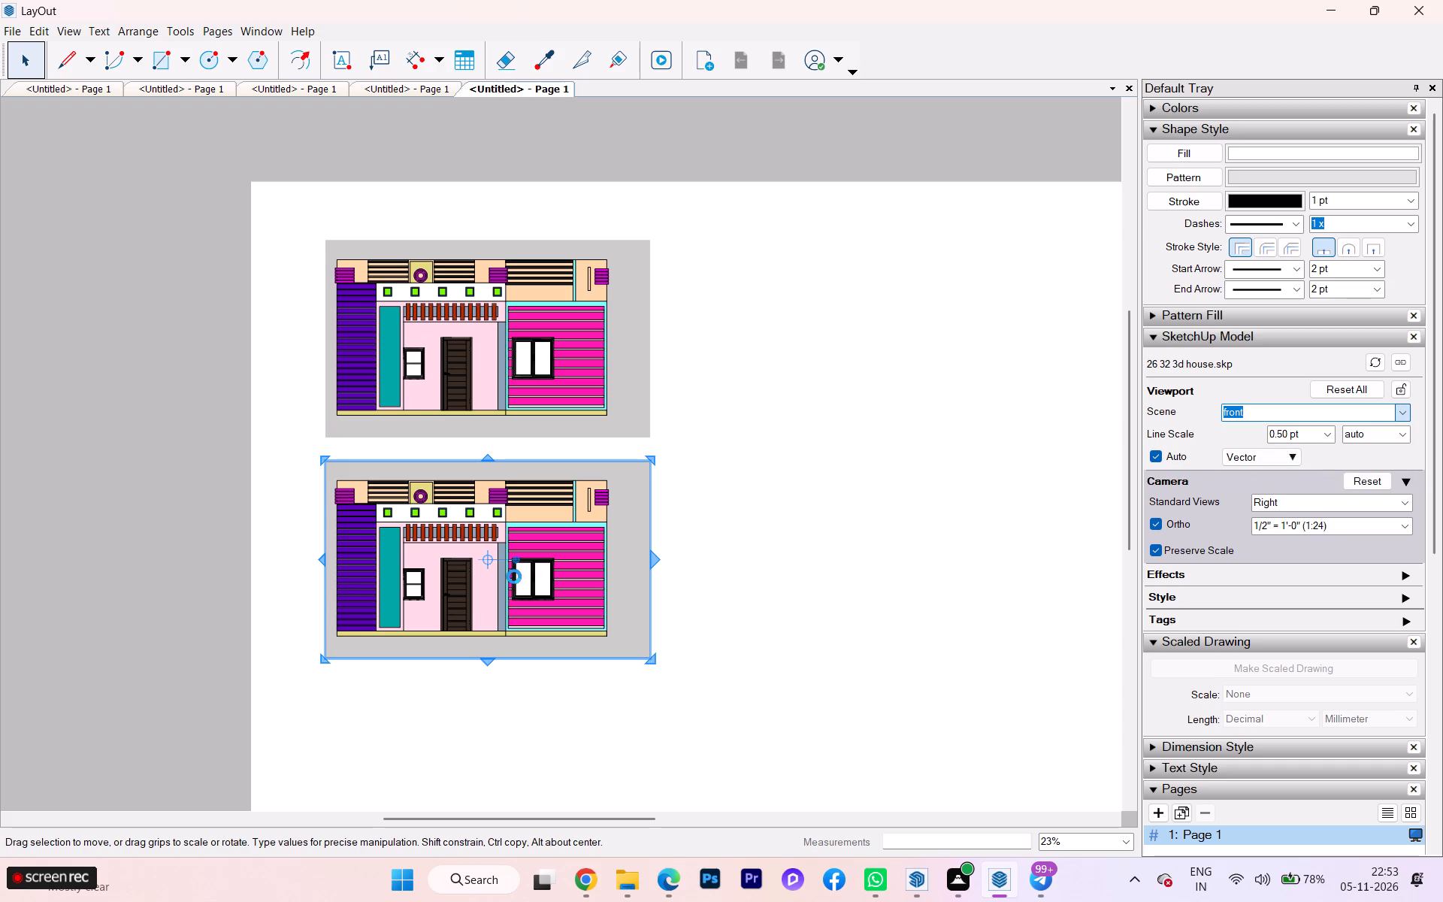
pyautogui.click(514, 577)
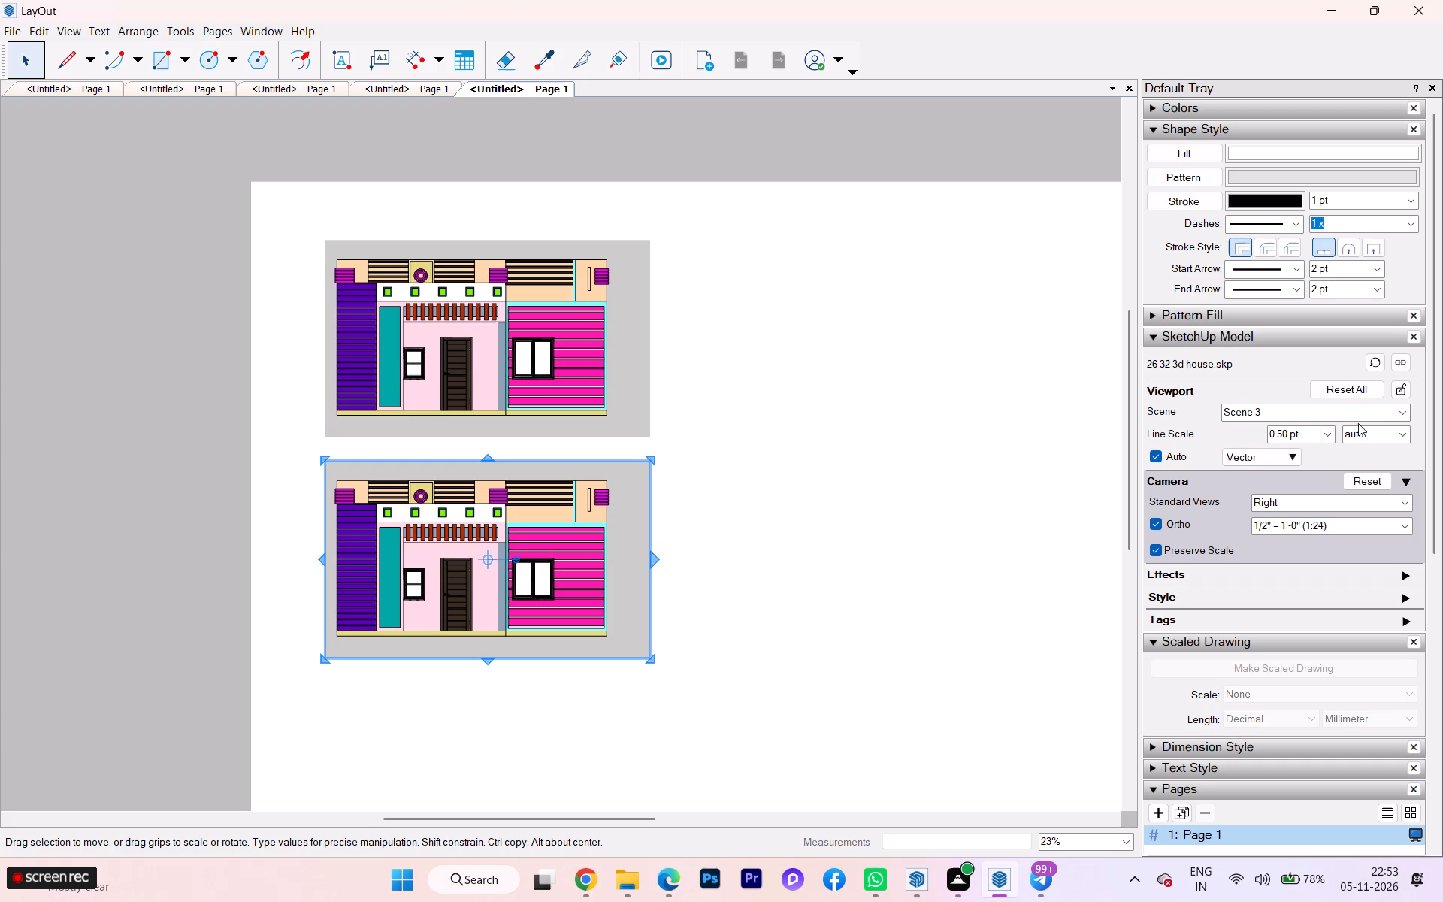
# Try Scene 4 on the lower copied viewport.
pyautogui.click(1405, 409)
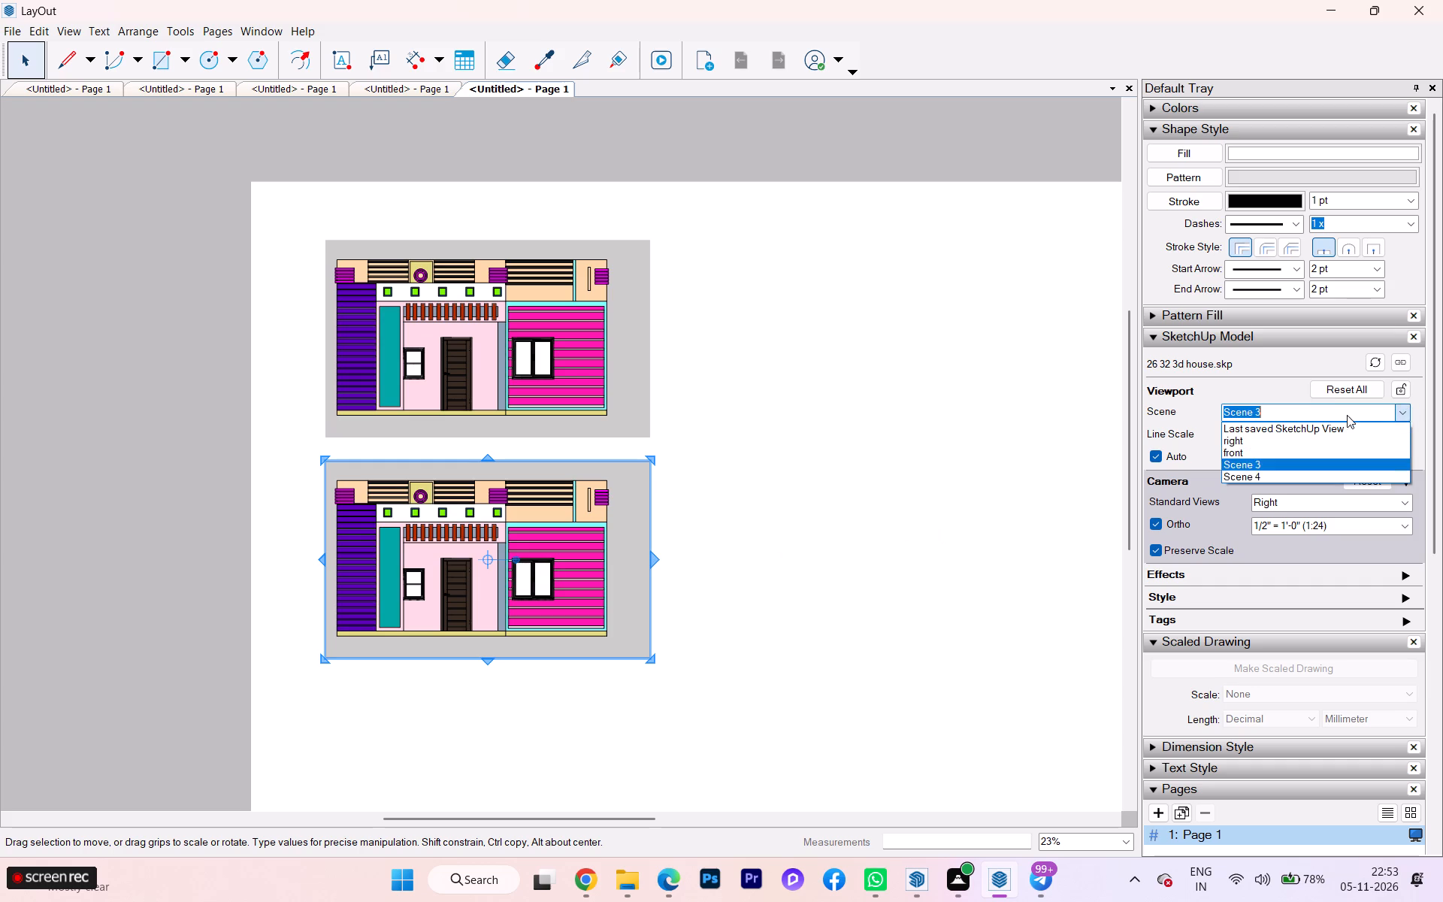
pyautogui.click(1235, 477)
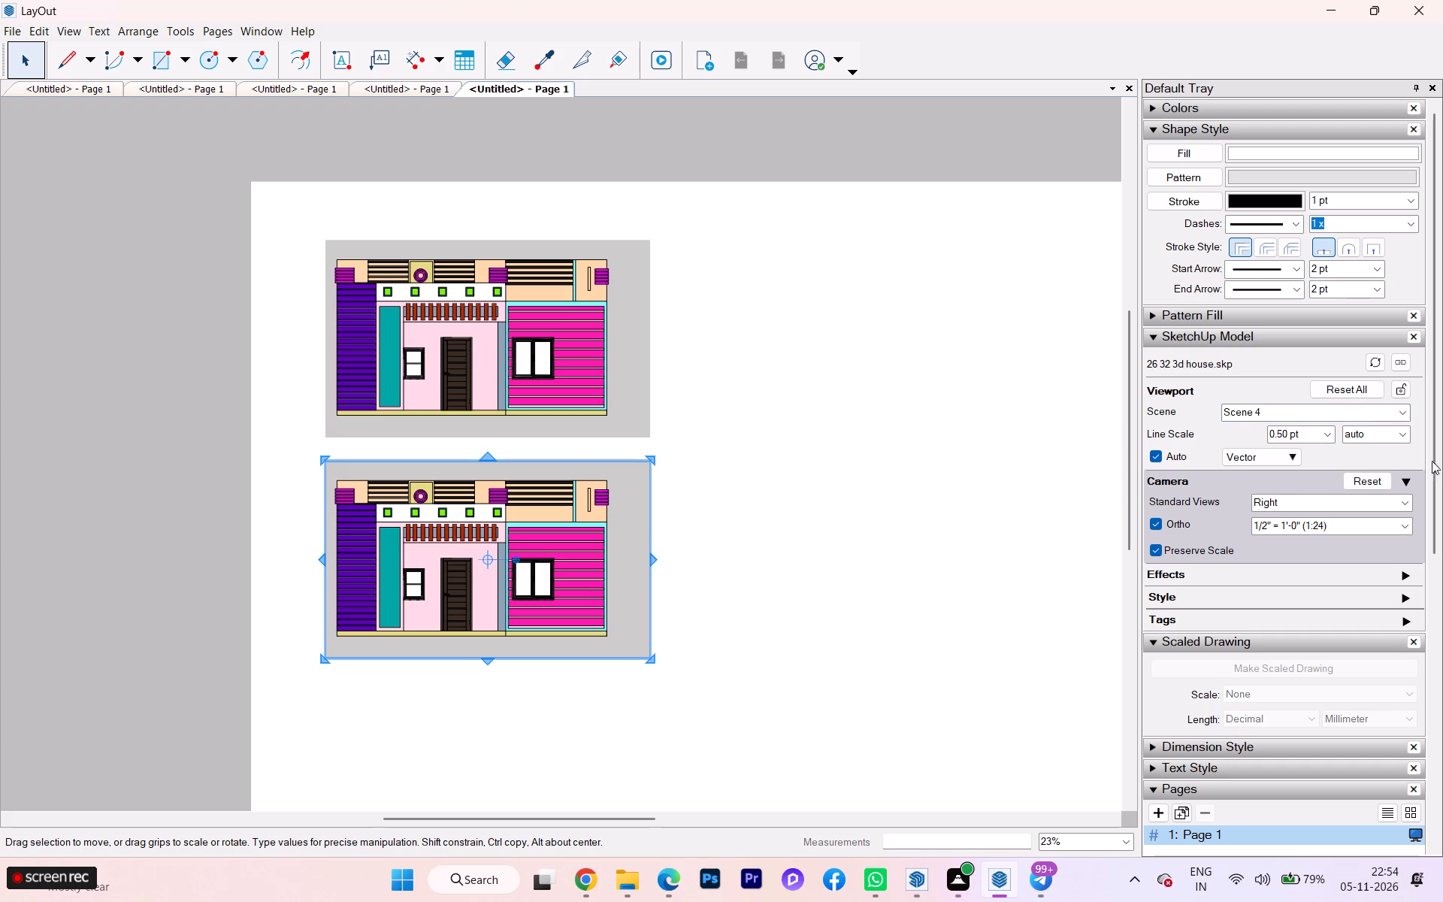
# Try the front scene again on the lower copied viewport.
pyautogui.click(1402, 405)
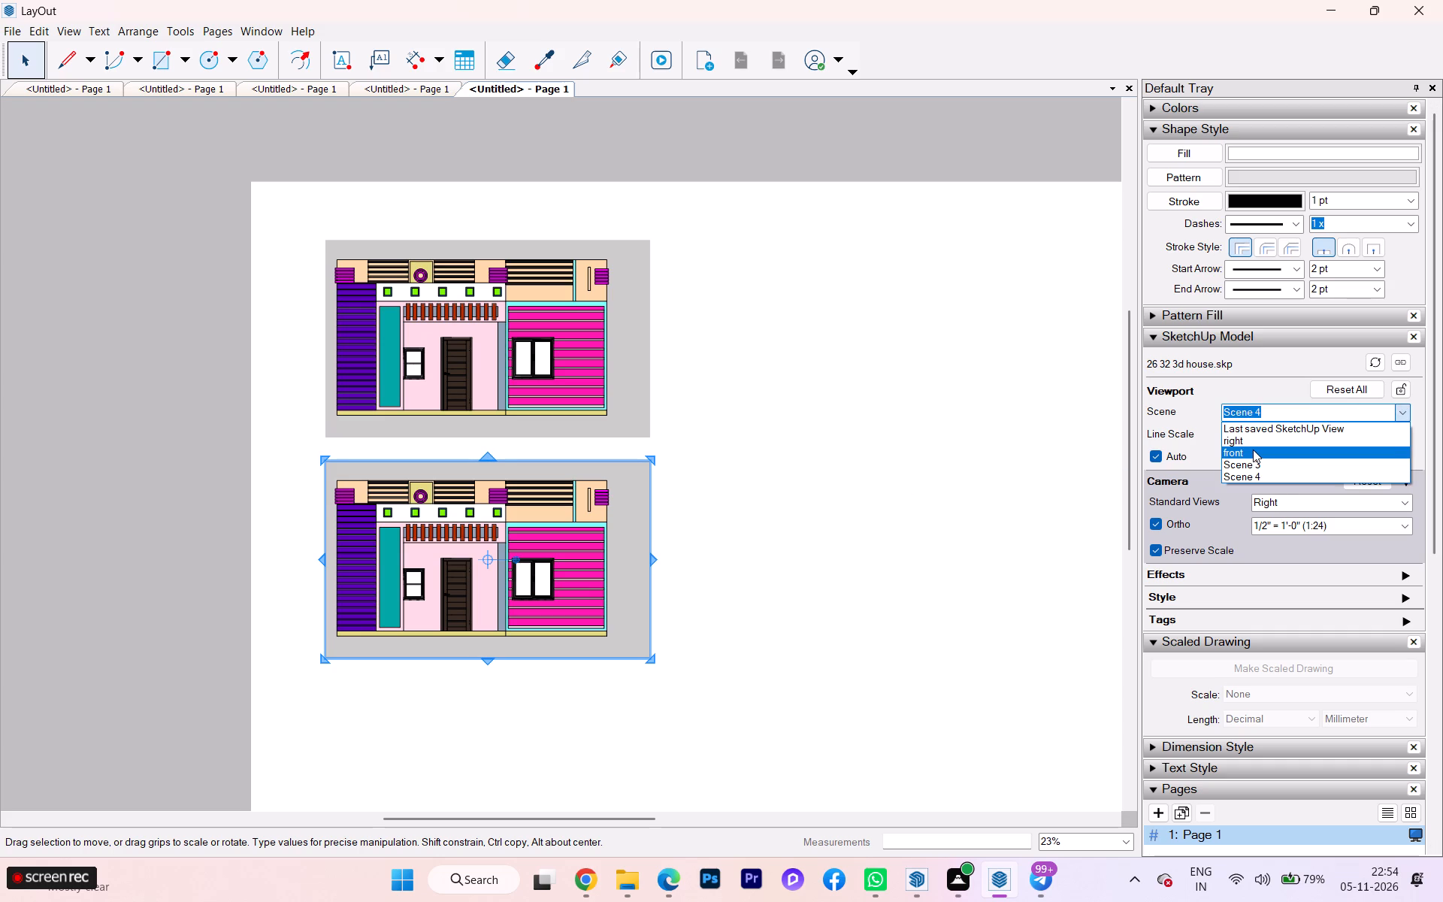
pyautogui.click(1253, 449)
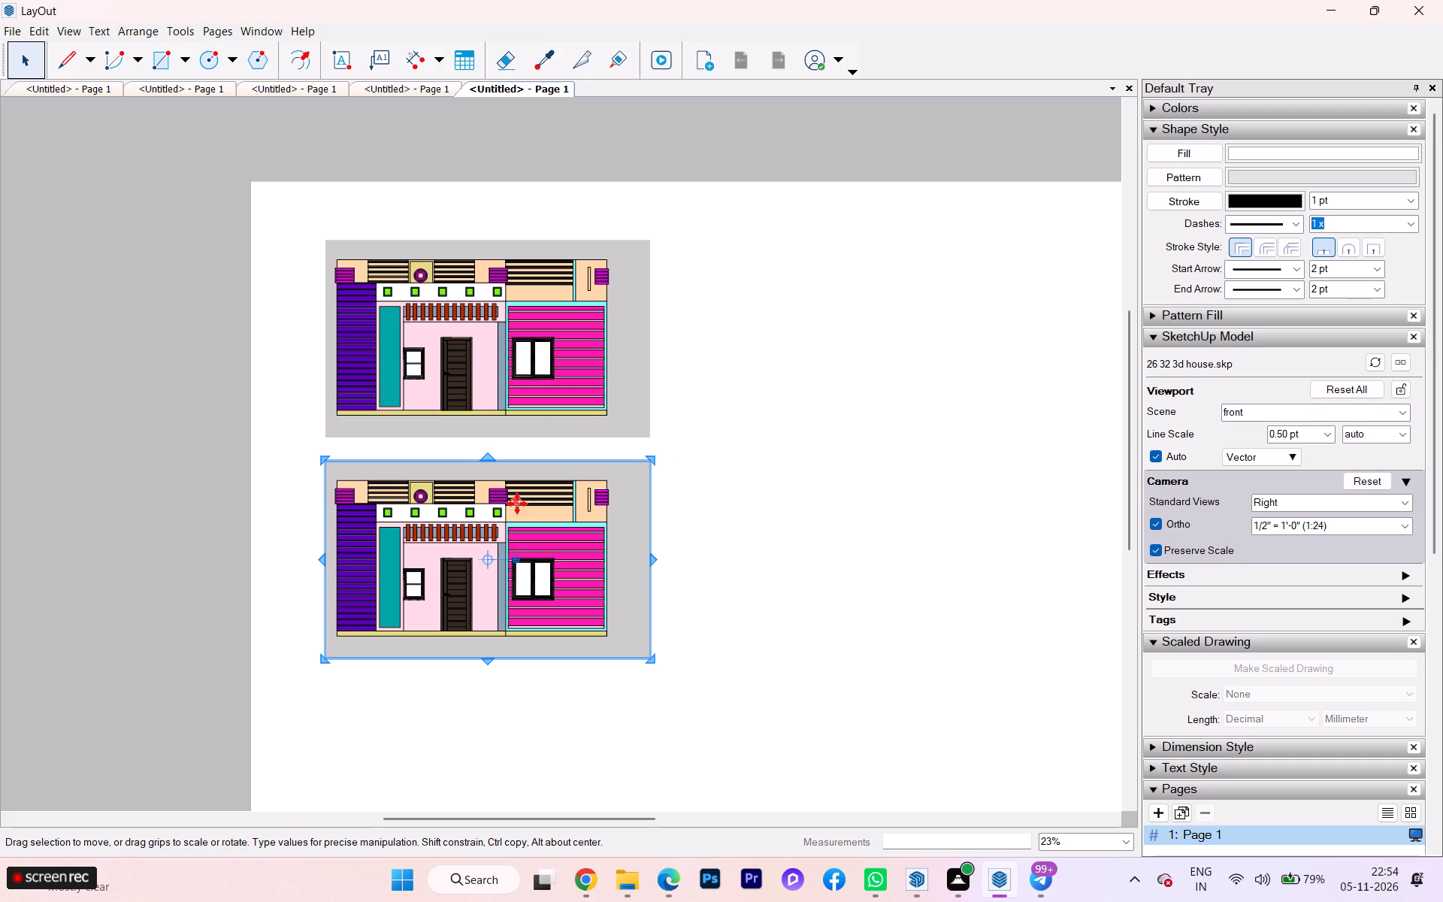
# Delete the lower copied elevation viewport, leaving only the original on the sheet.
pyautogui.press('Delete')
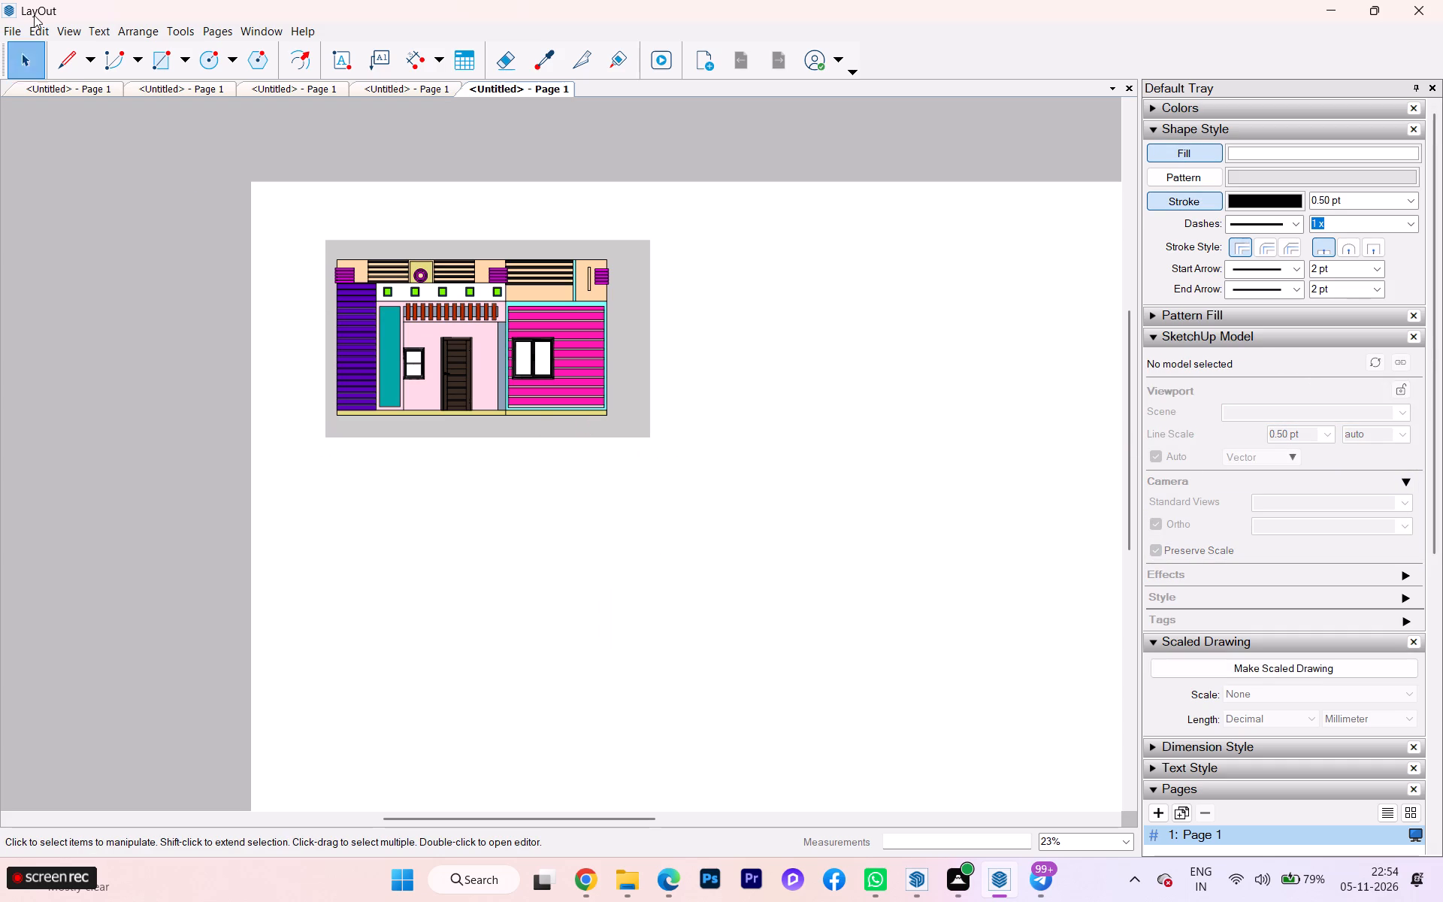
# Insert the model 26 32 3d house.skp from the skp projectss folder onto the sheet.
pyautogui.click(16, 30)
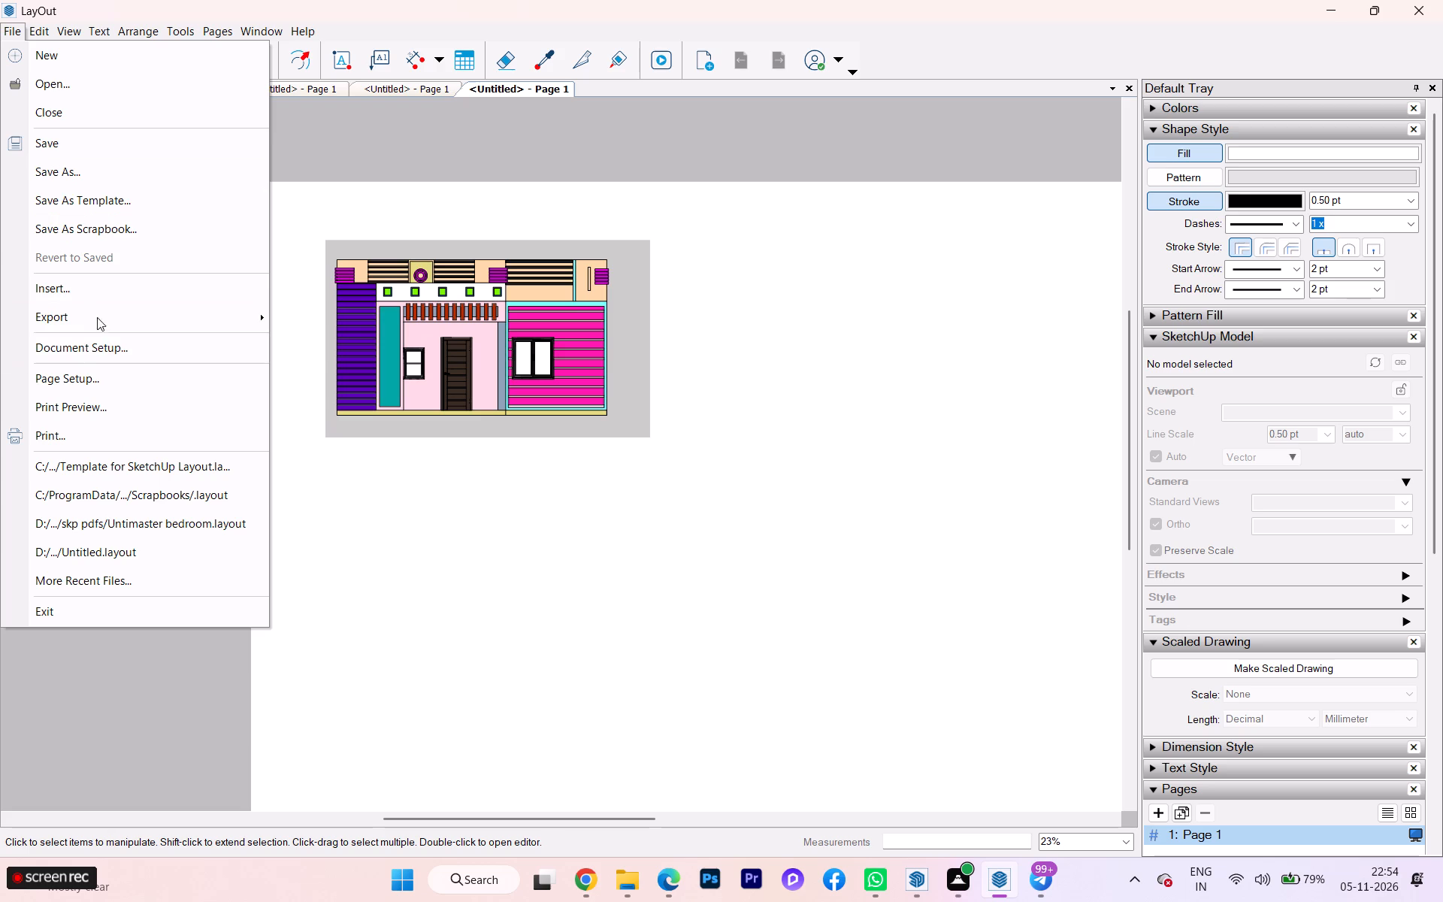
pyautogui.click(96, 289)
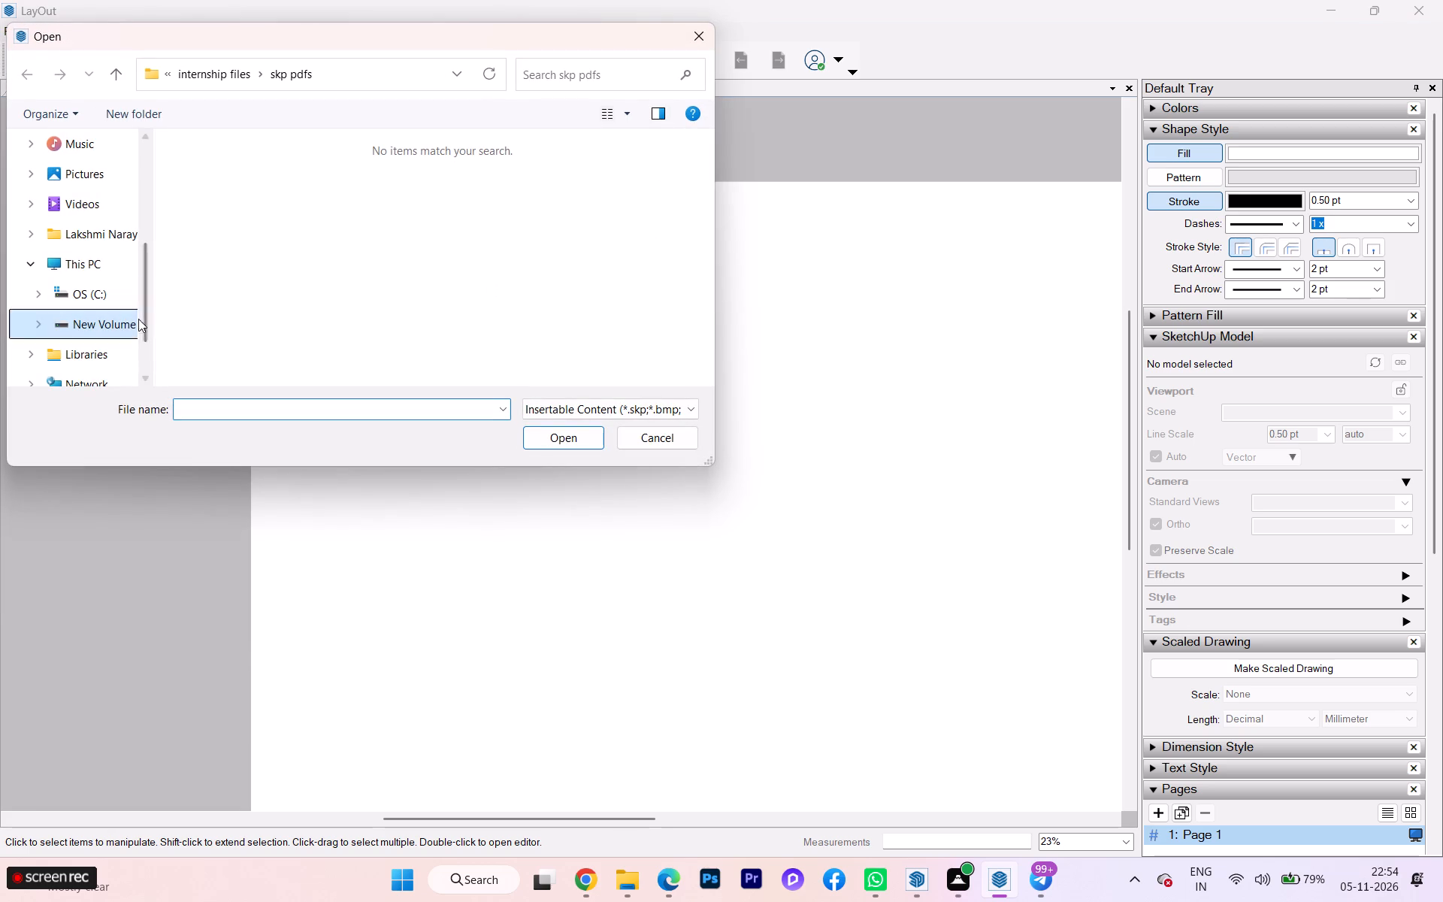
pyautogui.click(213, 77)
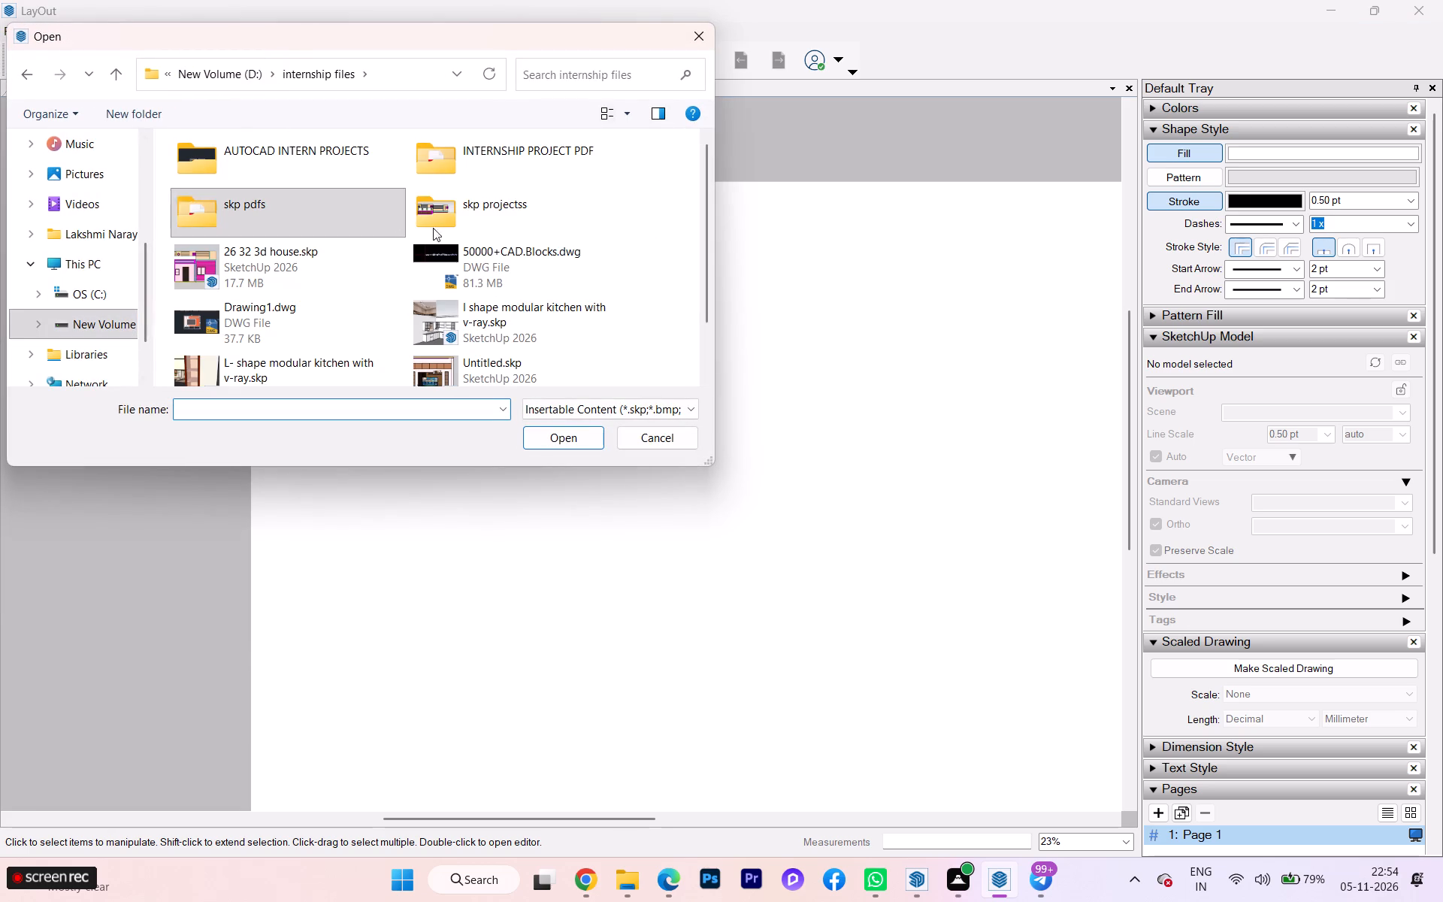
pyautogui.doubleClick(485, 219)
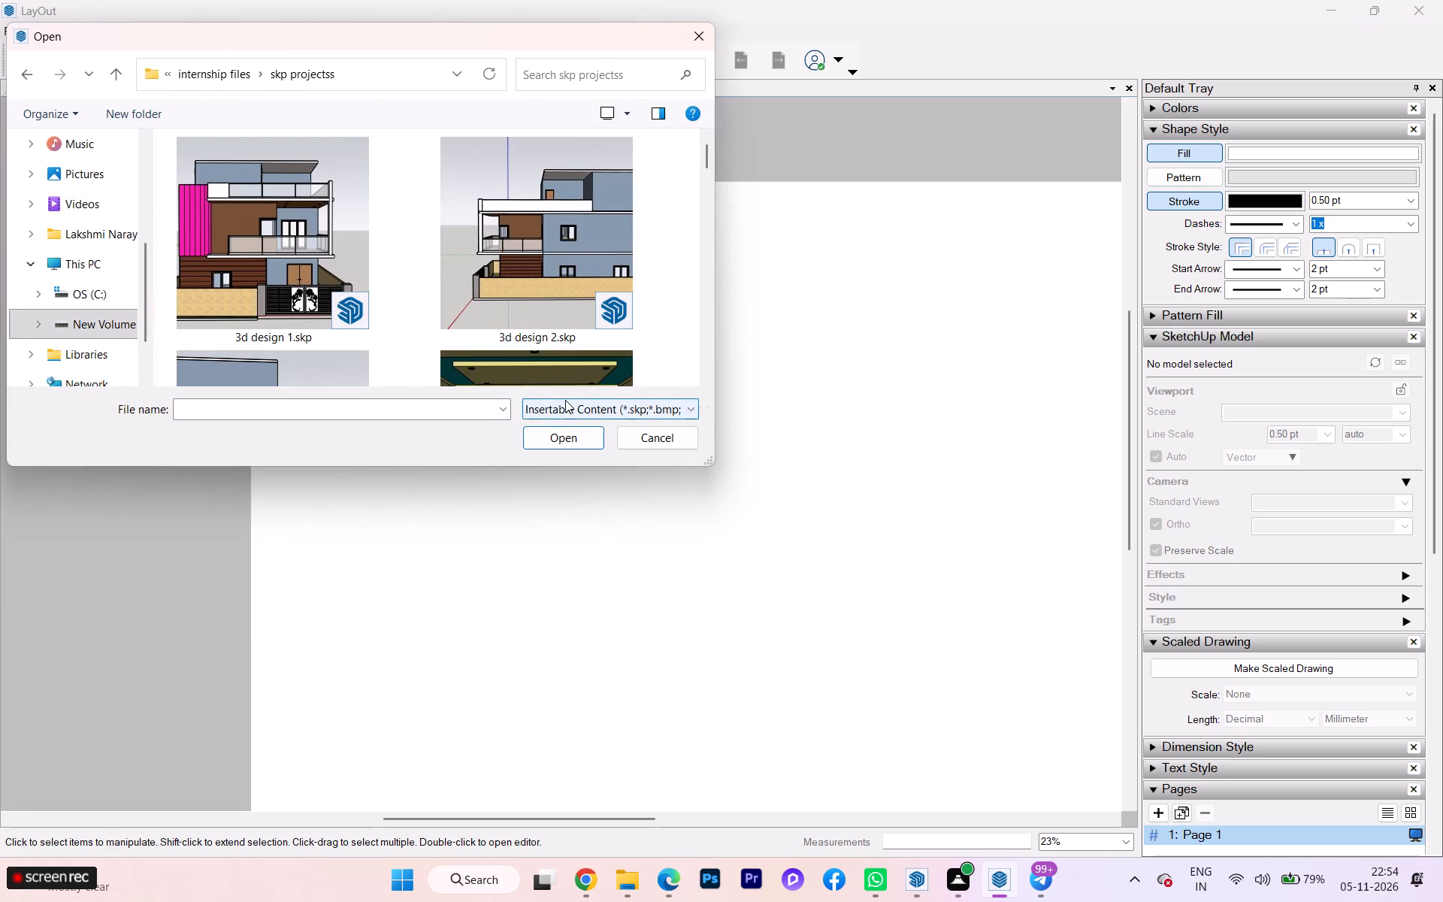
pyautogui.scroll(-1, 311, 289)
pyautogui.scroll(1, 311, 289)
pyautogui.scroll(-1, 311, 289)
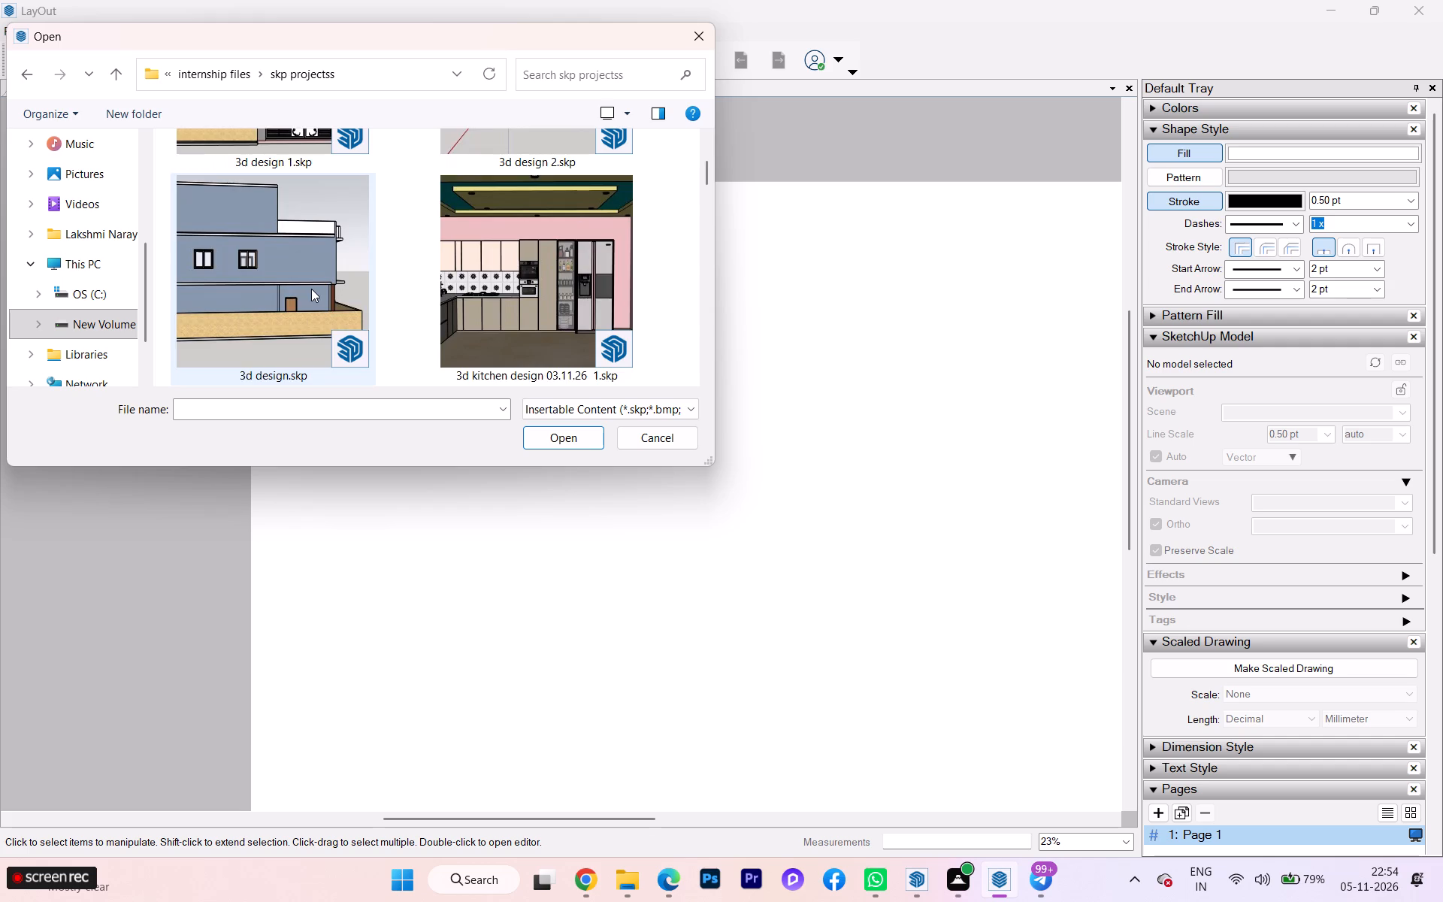
pyautogui.scroll(-7, 311, 289)
pyautogui.scroll(2, 311, 289)
pyautogui.scroll(-3, 310, 289)
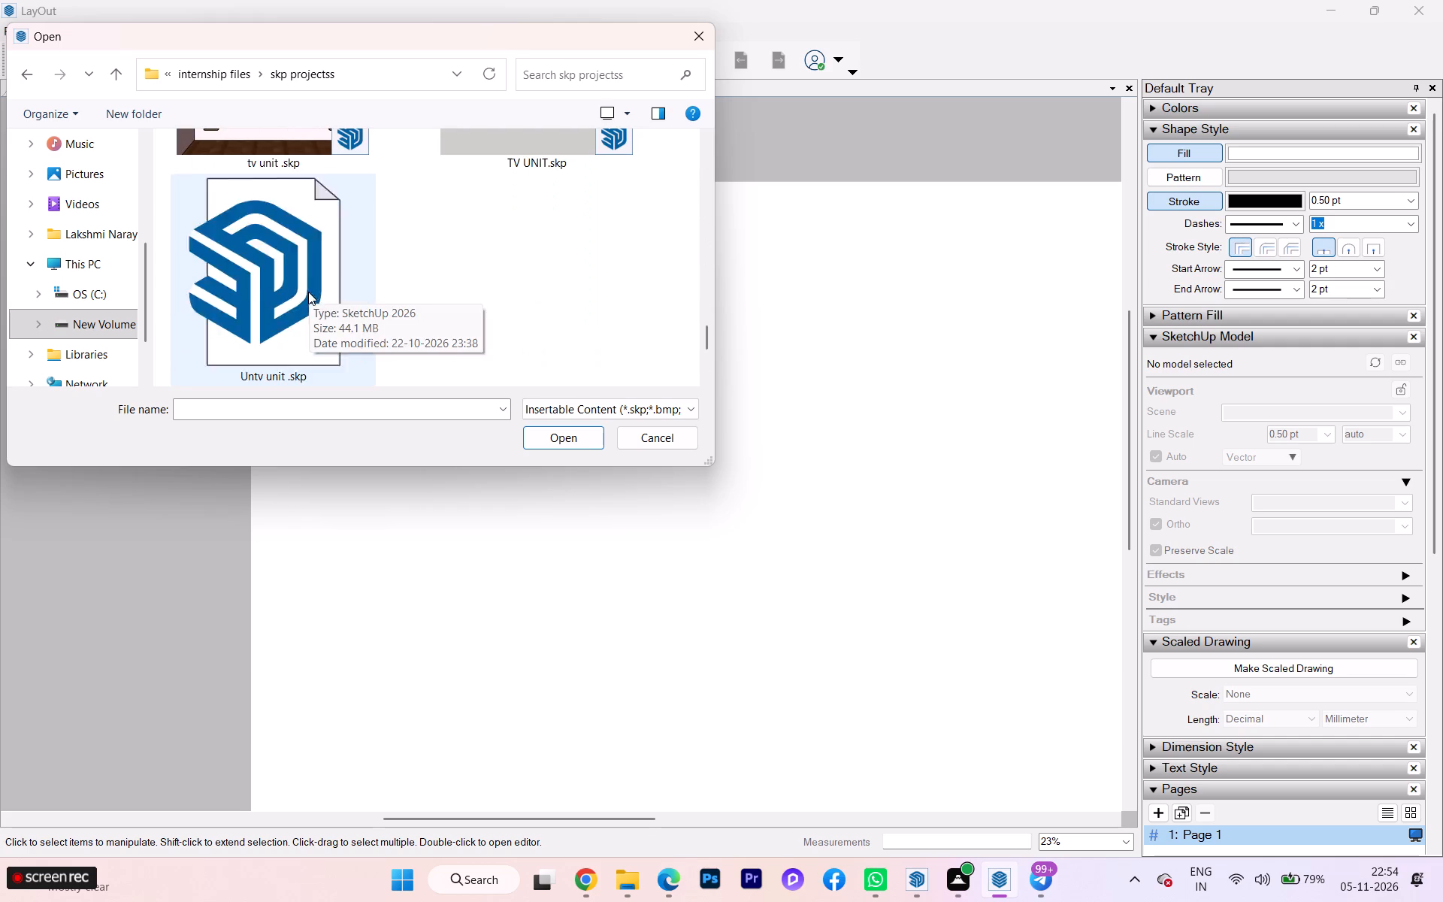
pyautogui.scroll(-1, 308, 286)
pyautogui.scroll(7, 311, 277)
pyautogui.scroll(-2, 314, 277)
pyautogui.scroll(4, 314, 277)
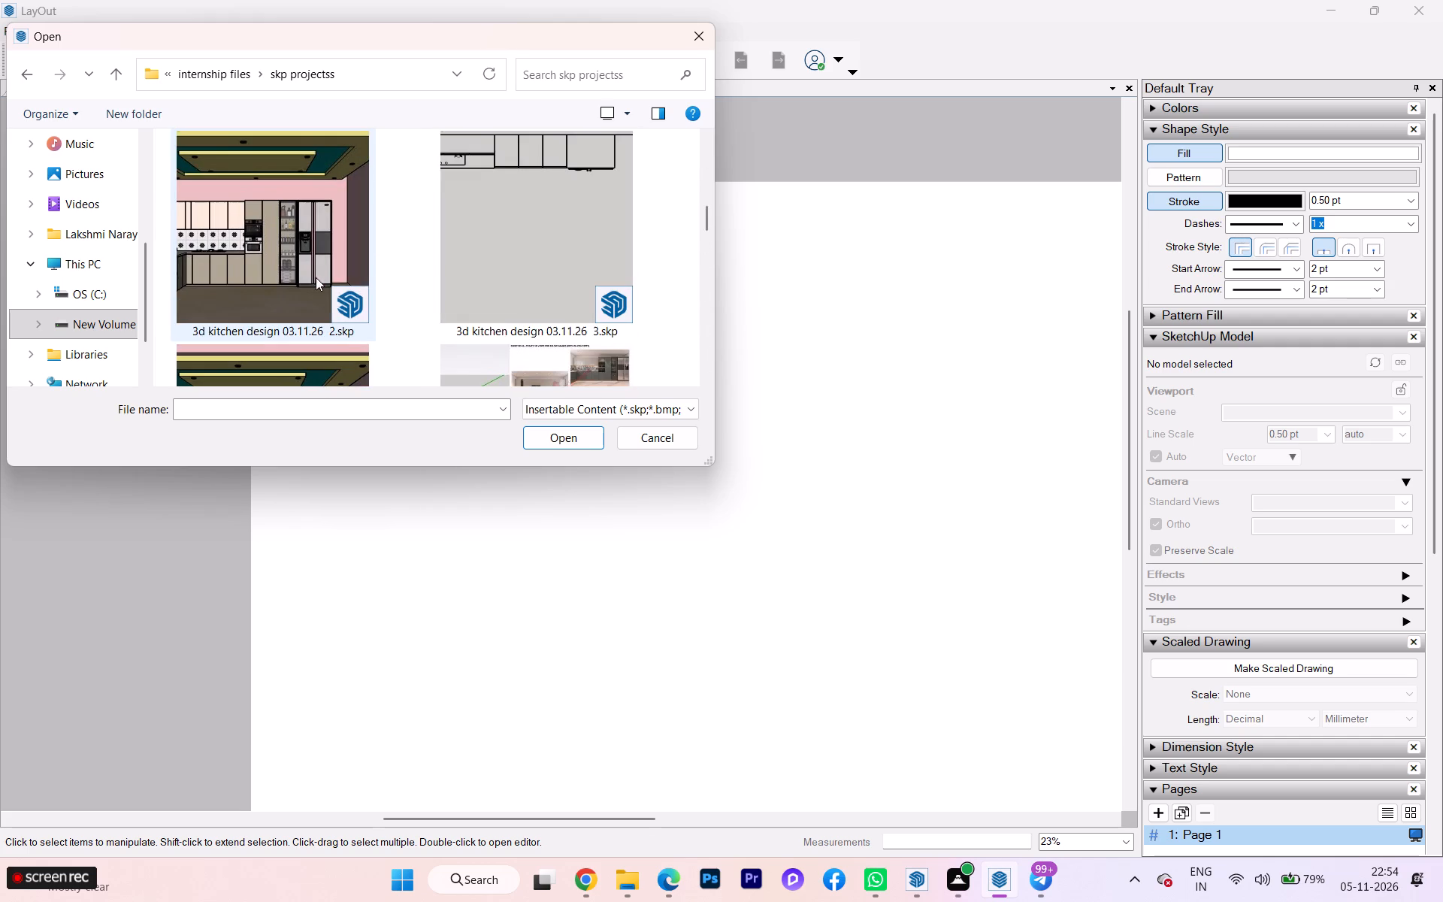
pyautogui.scroll(-1, 319, 280)
pyautogui.scroll(2, 318, 285)
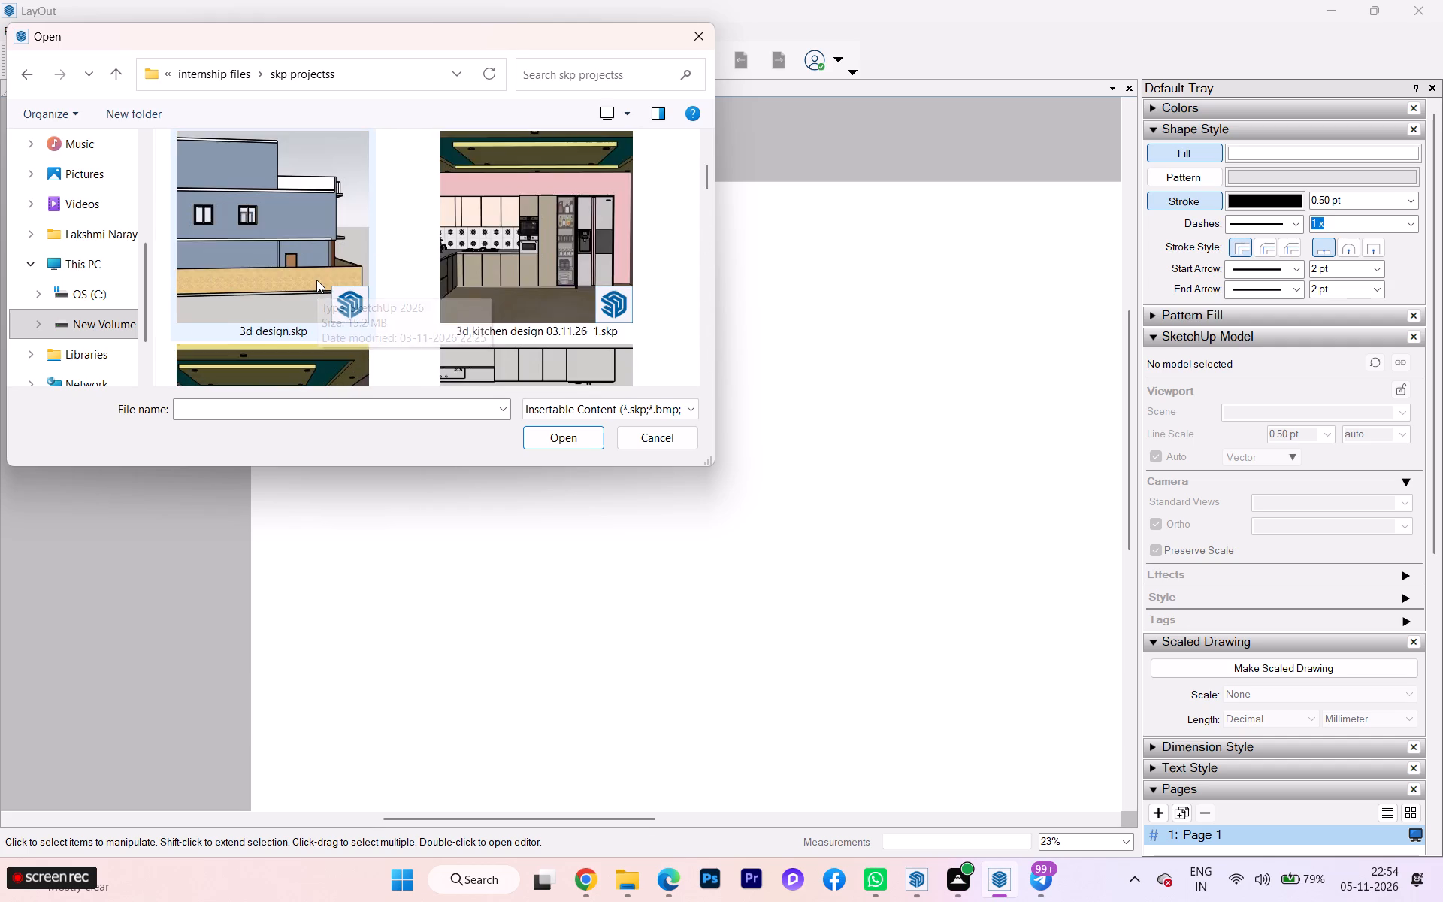
pyautogui.scroll(6, 316, 280)
pyautogui.scroll(-2, 316, 279)
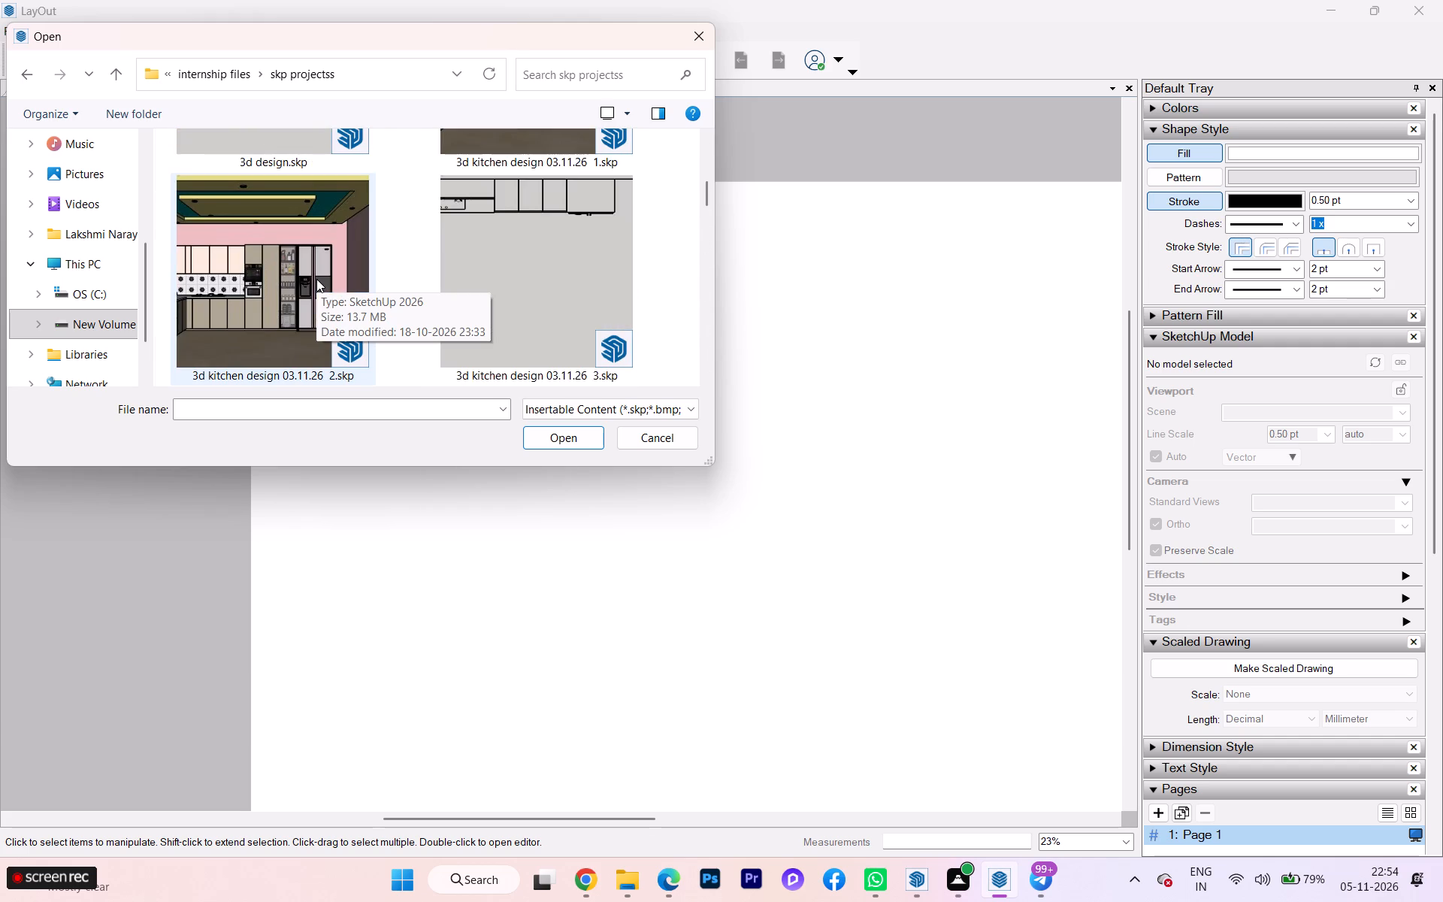
pyautogui.scroll(-2, 316, 279)
pyautogui.click(324, 332)
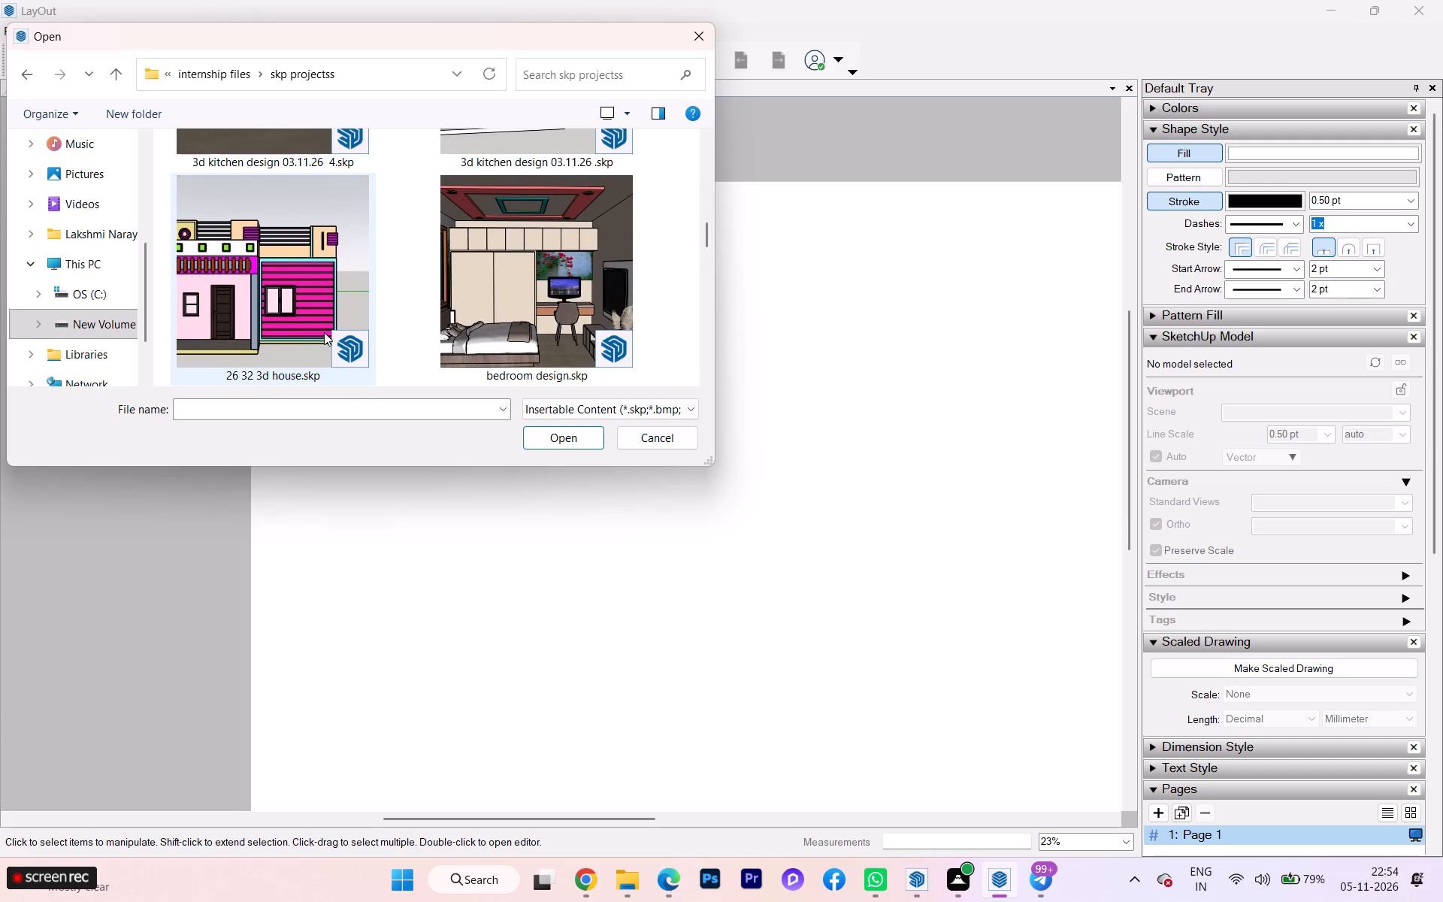
pyautogui.click(548, 431)
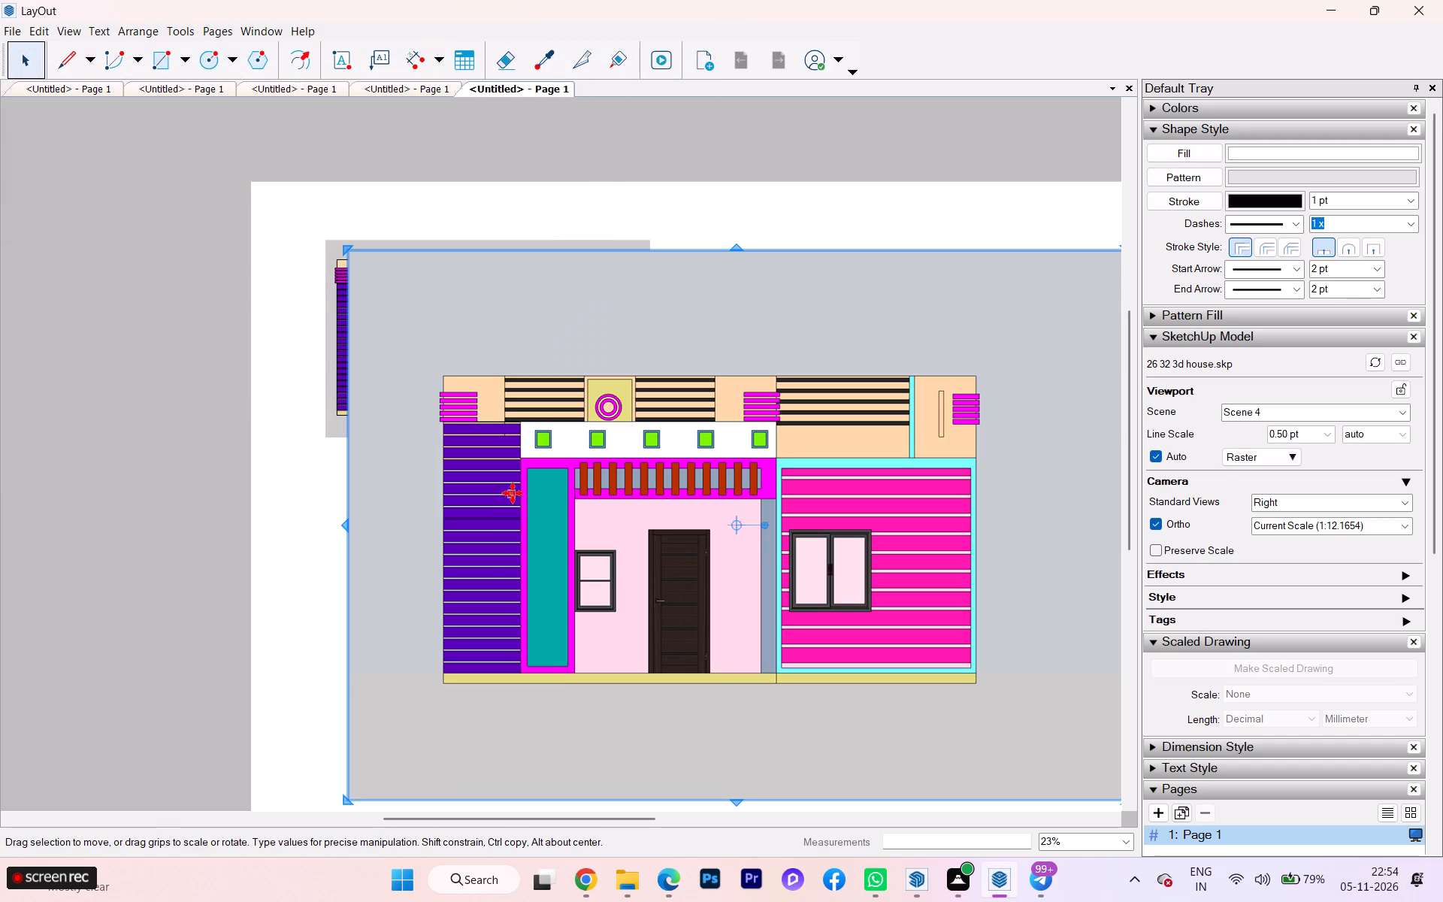
# Reposition the newly inserted house viewport, shrink it to about 1:14.9 scale, and narrow its frame's width.
pyautogui.scroll(-4, 474, 514)
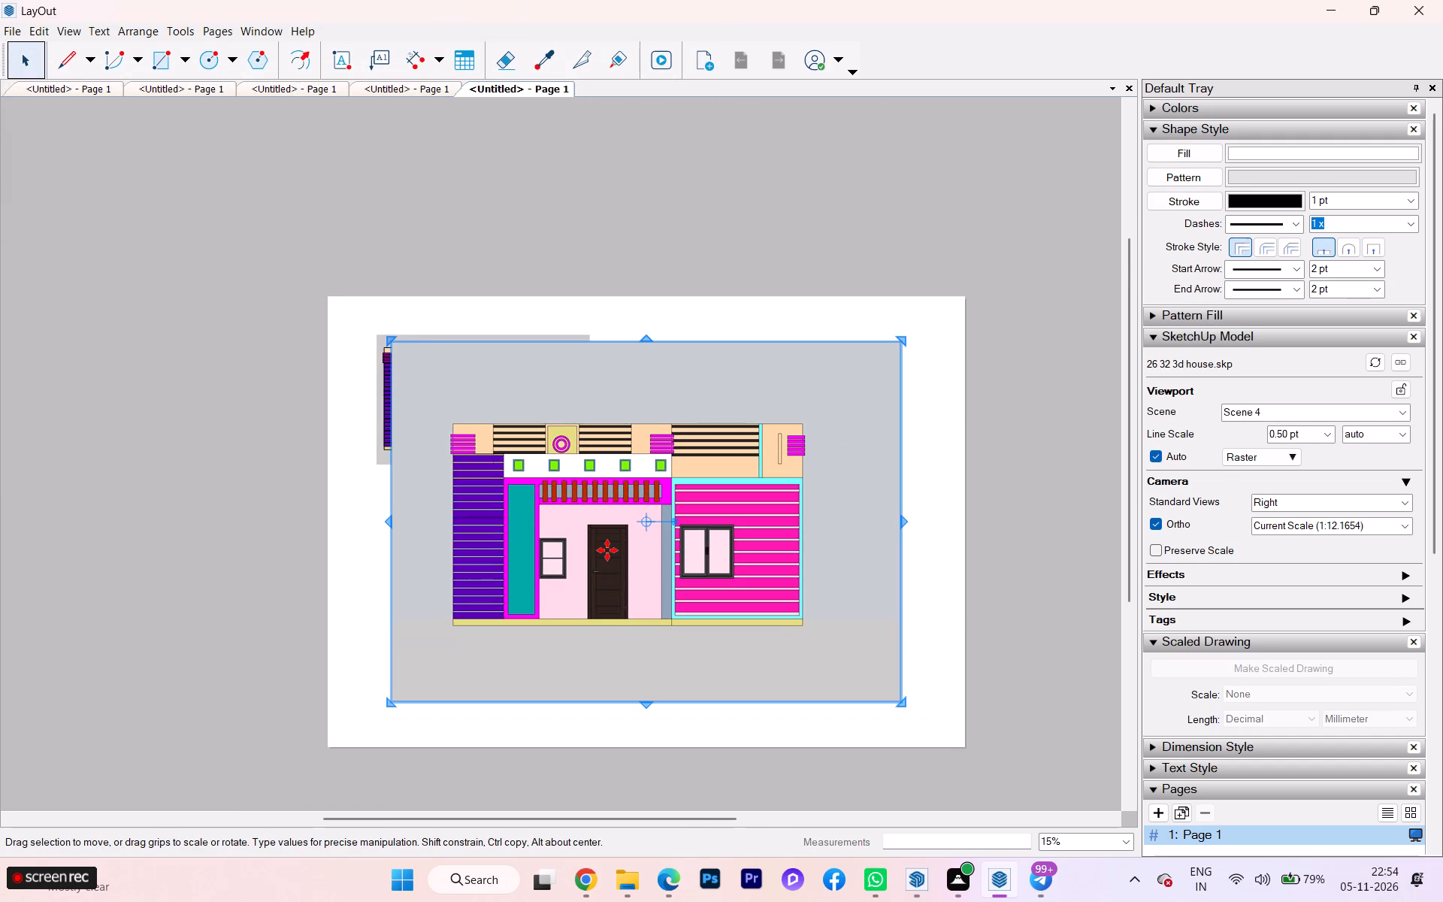
pyautogui.moveTo(591, 546); pyautogui.dragTo(575, 576)
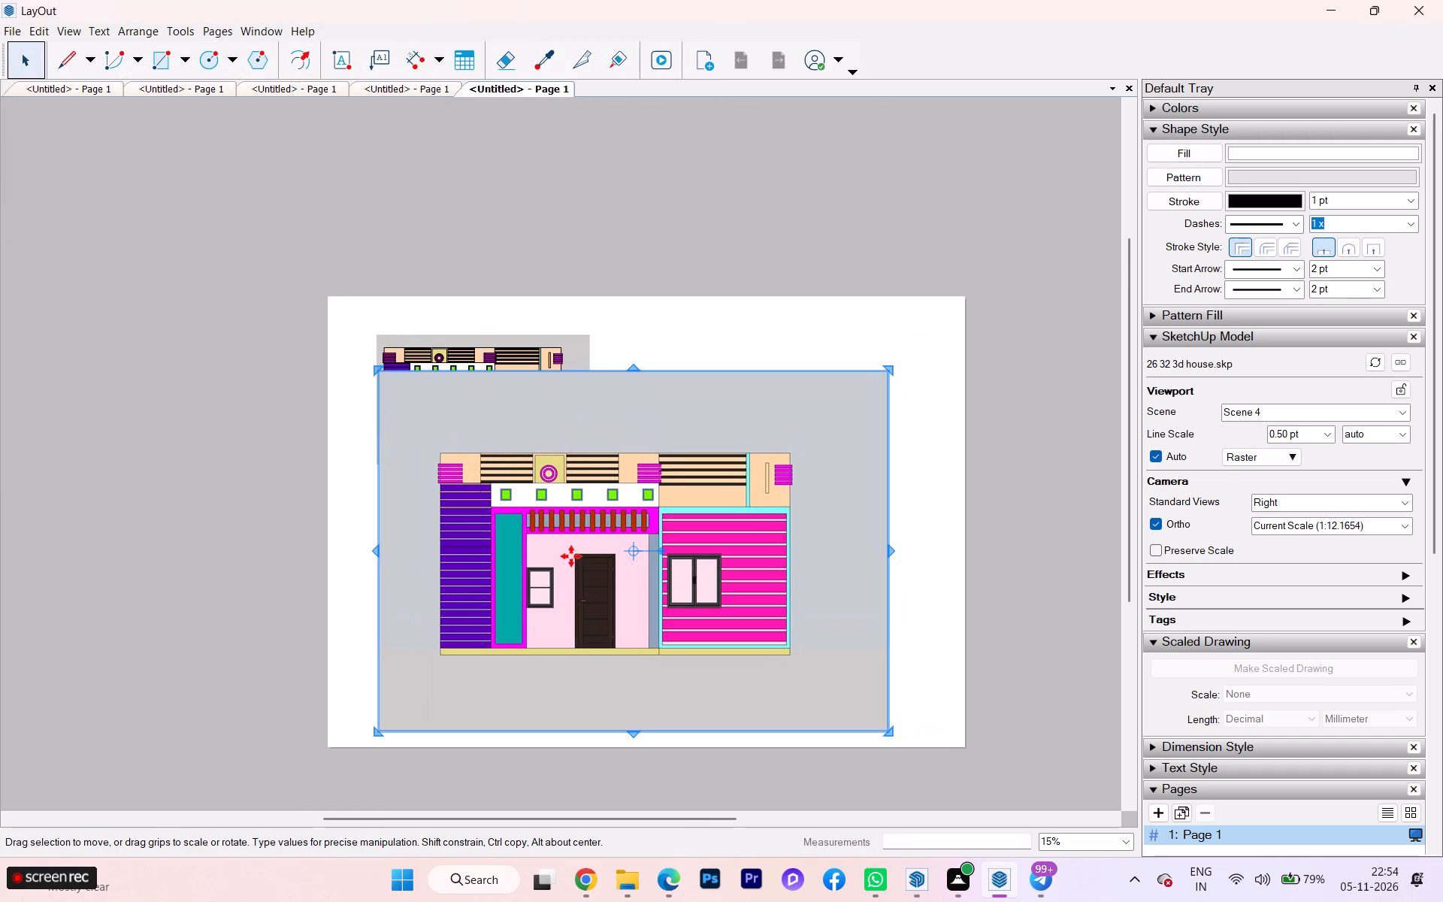
pyautogui.scroll(1, 575, 540)
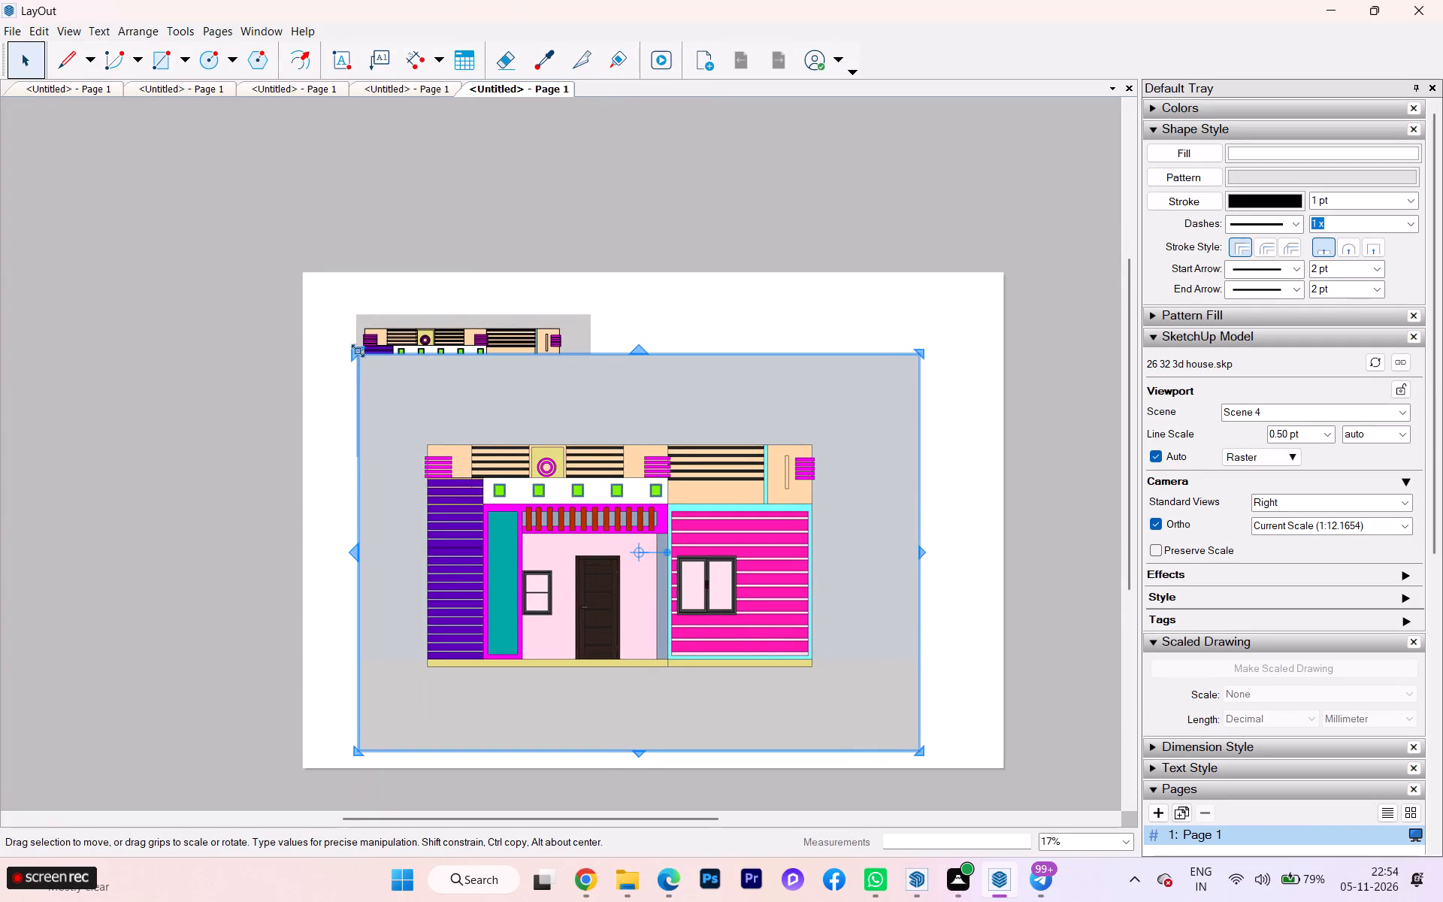
pyautogui.moveTo(356, 350); pyautogui.dragTo(400, 426)
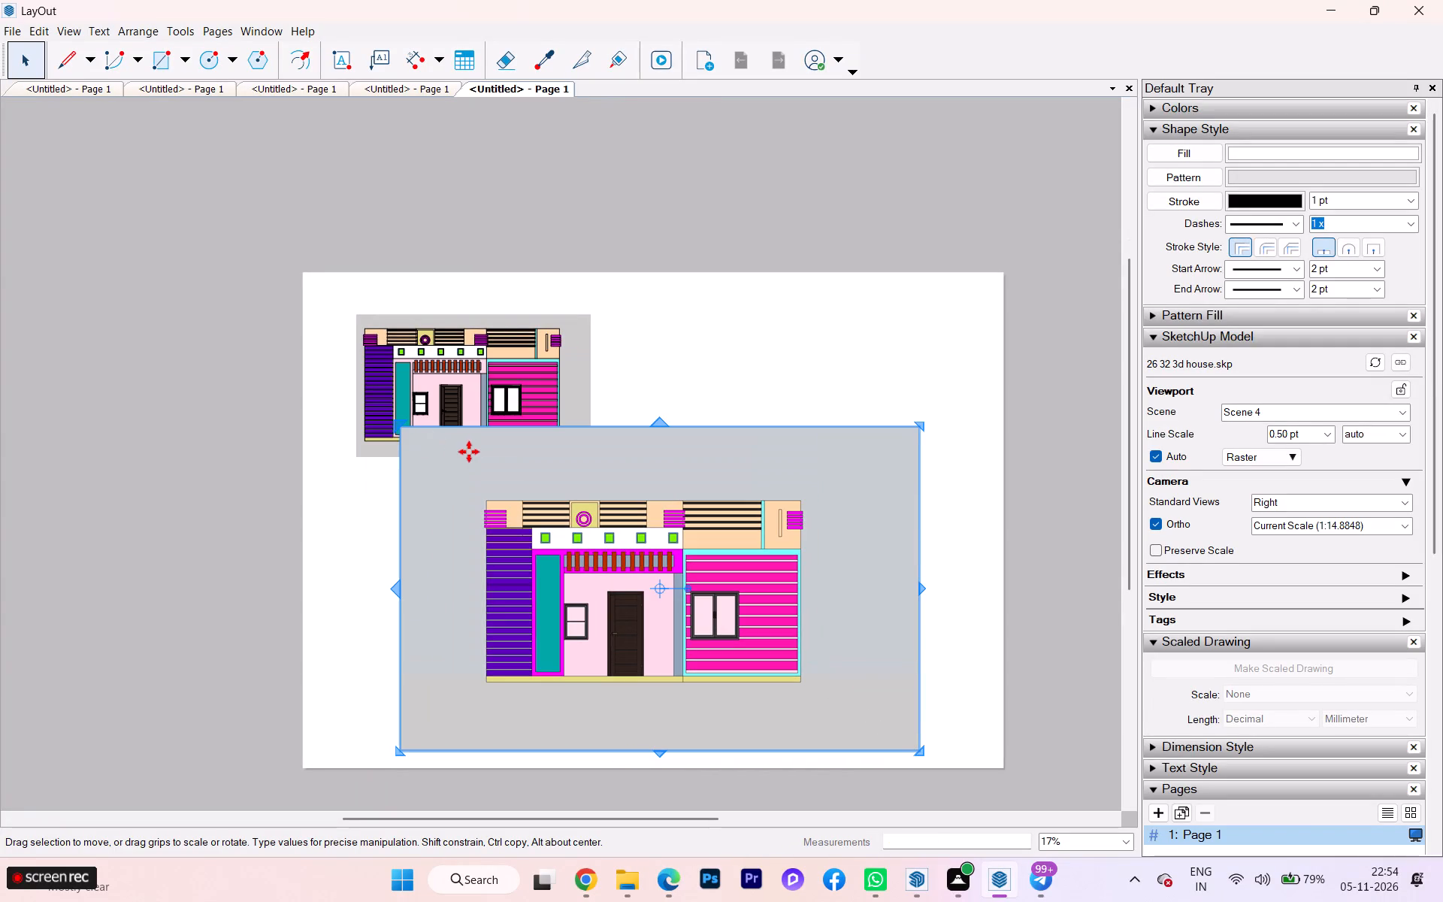
pyautogui.click(909, 583)
pyautogui.moveTo(921, 584); pyautogui.dragTo(807, 575)
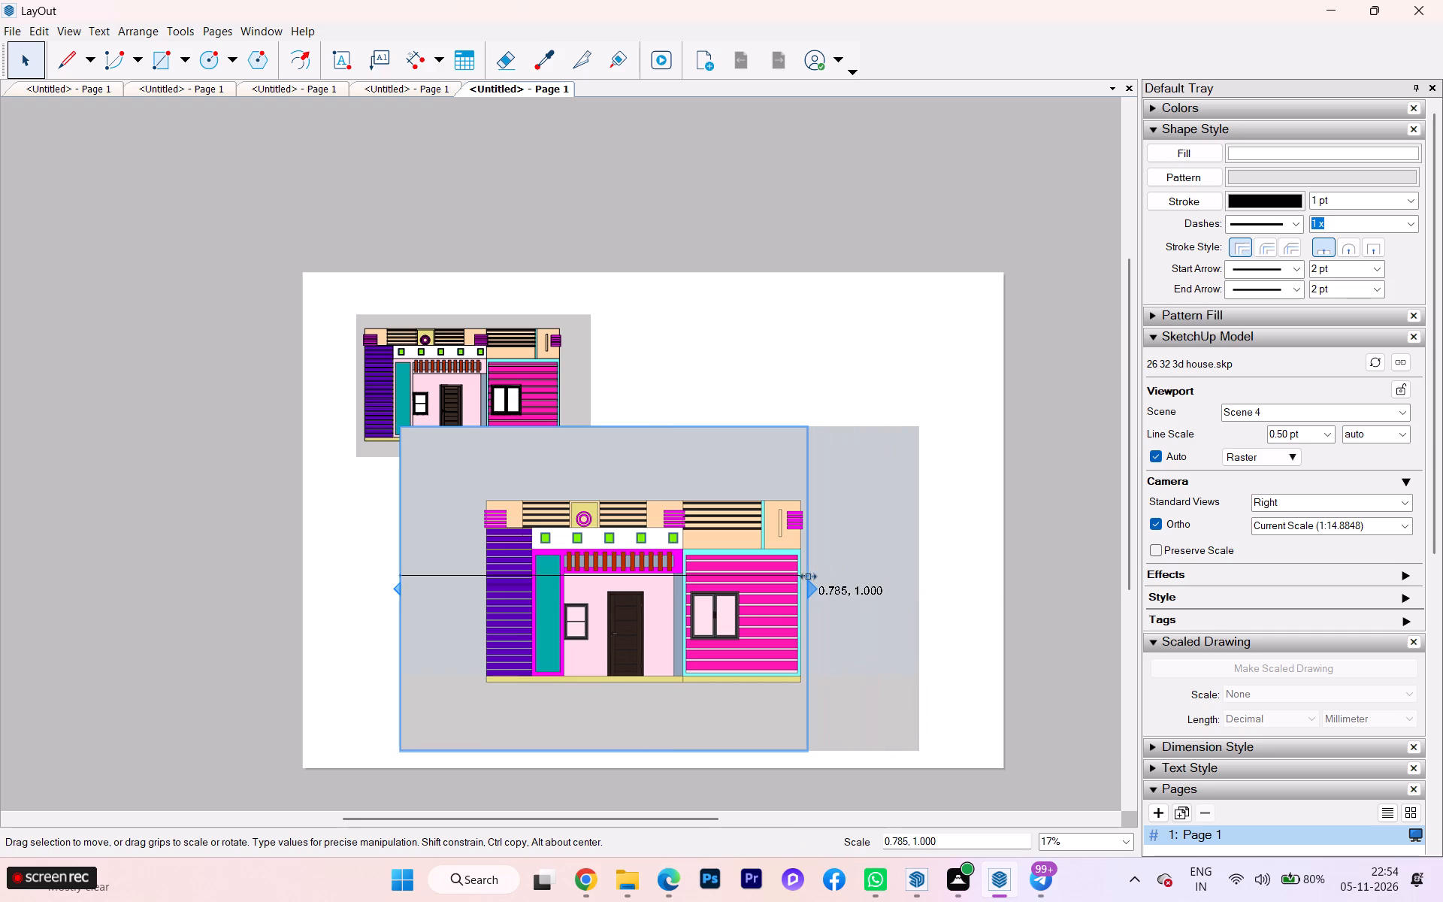
pyautogui.moveTo(807, 575); pyautogui.dragTo(815, 574)
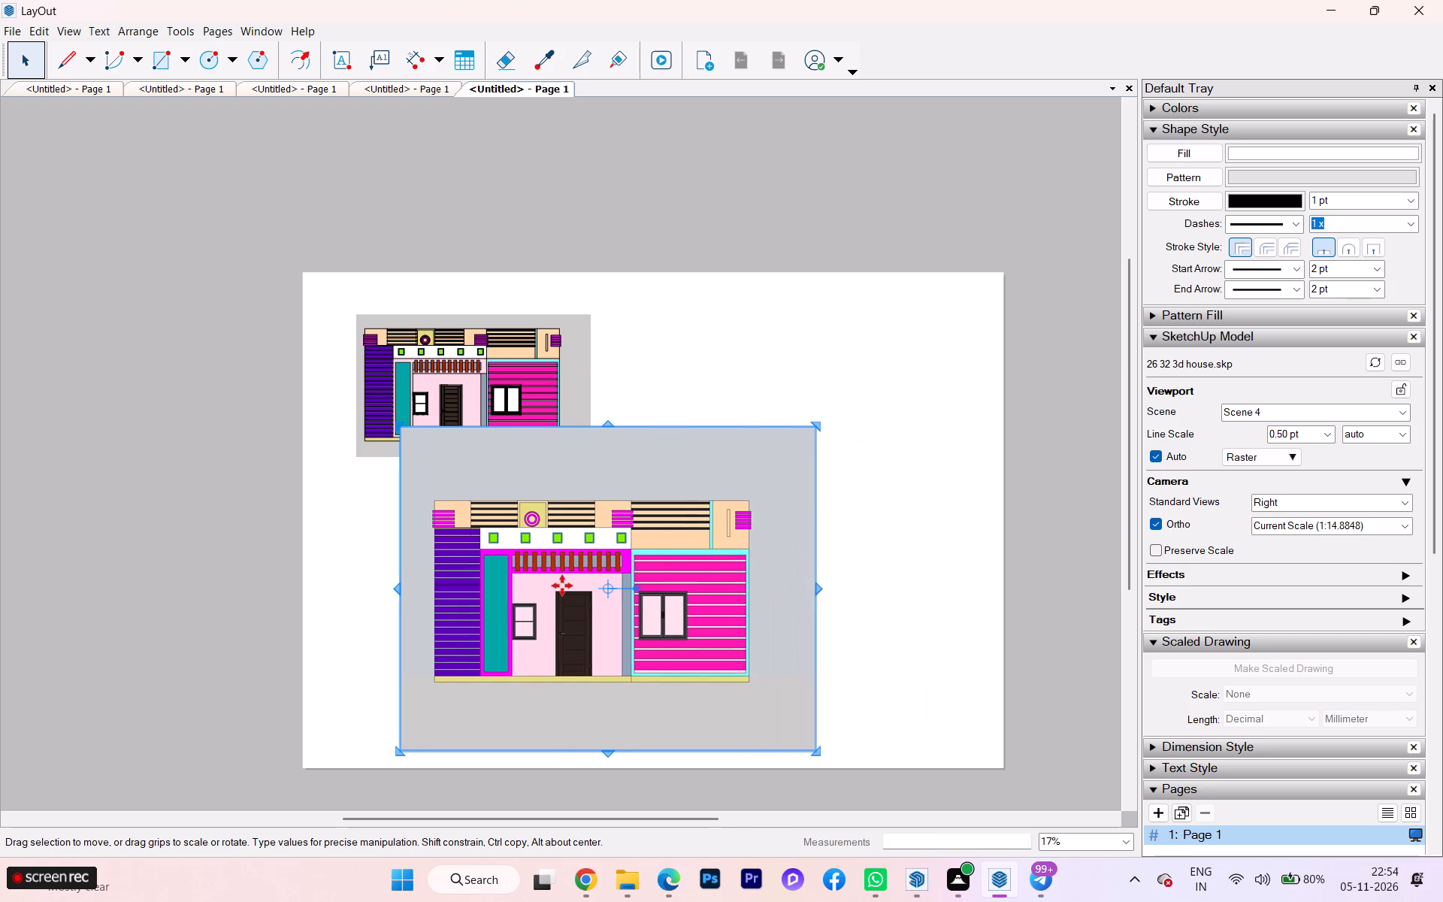
# Place the new viewport beneath the original elevation and shrink it to about 1:18 scale so it fits on the sheet.
pyautogui.moveTo(574, 574); pyautogui.dragTo(478, 606)
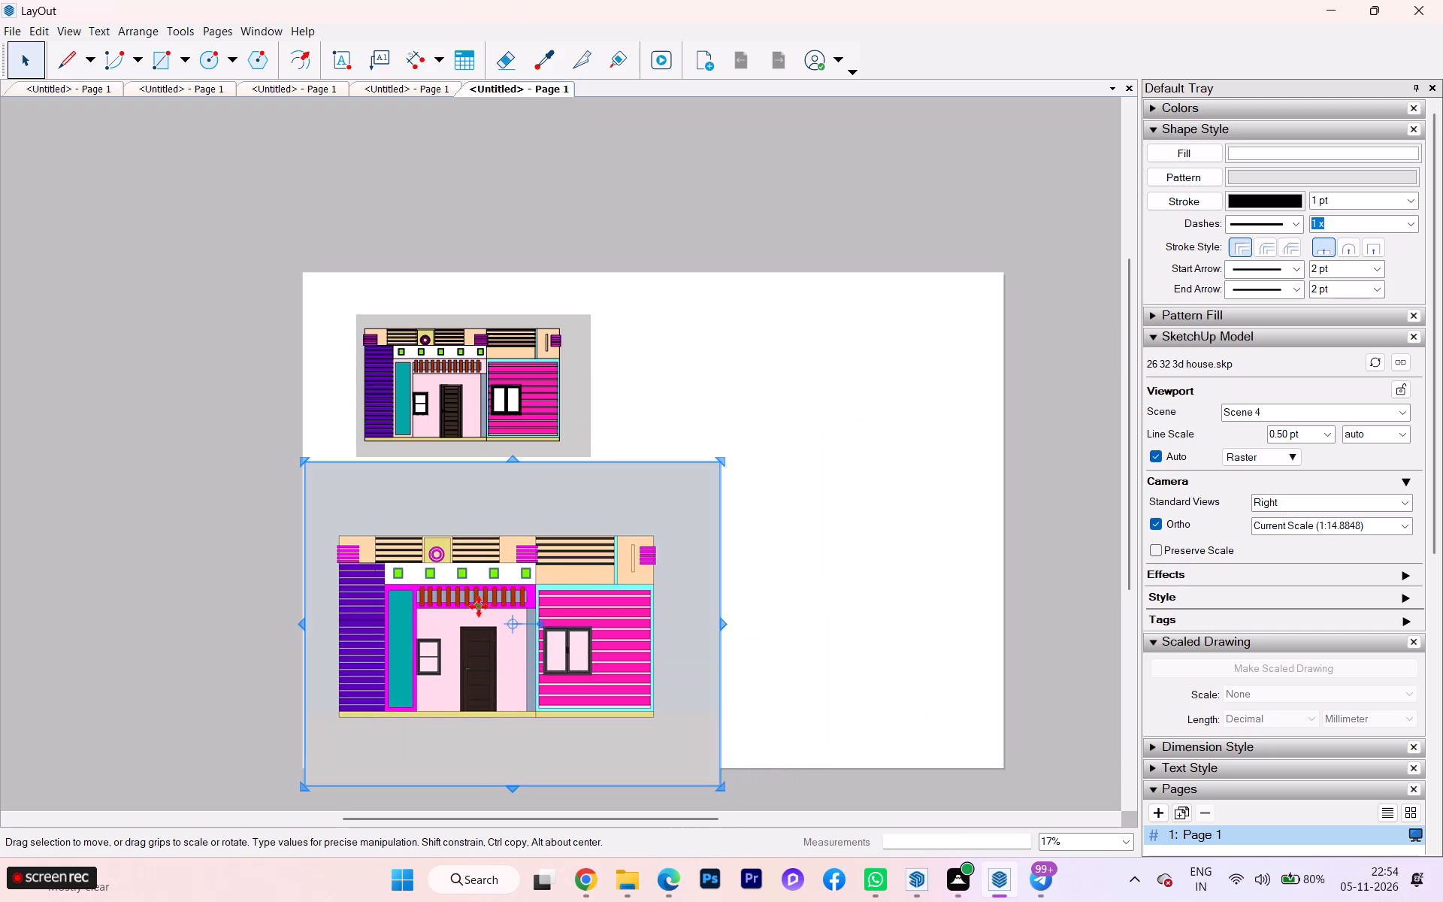
pyautogui.moveTo(480, 600); pyautogui.dragTo(495, 583)
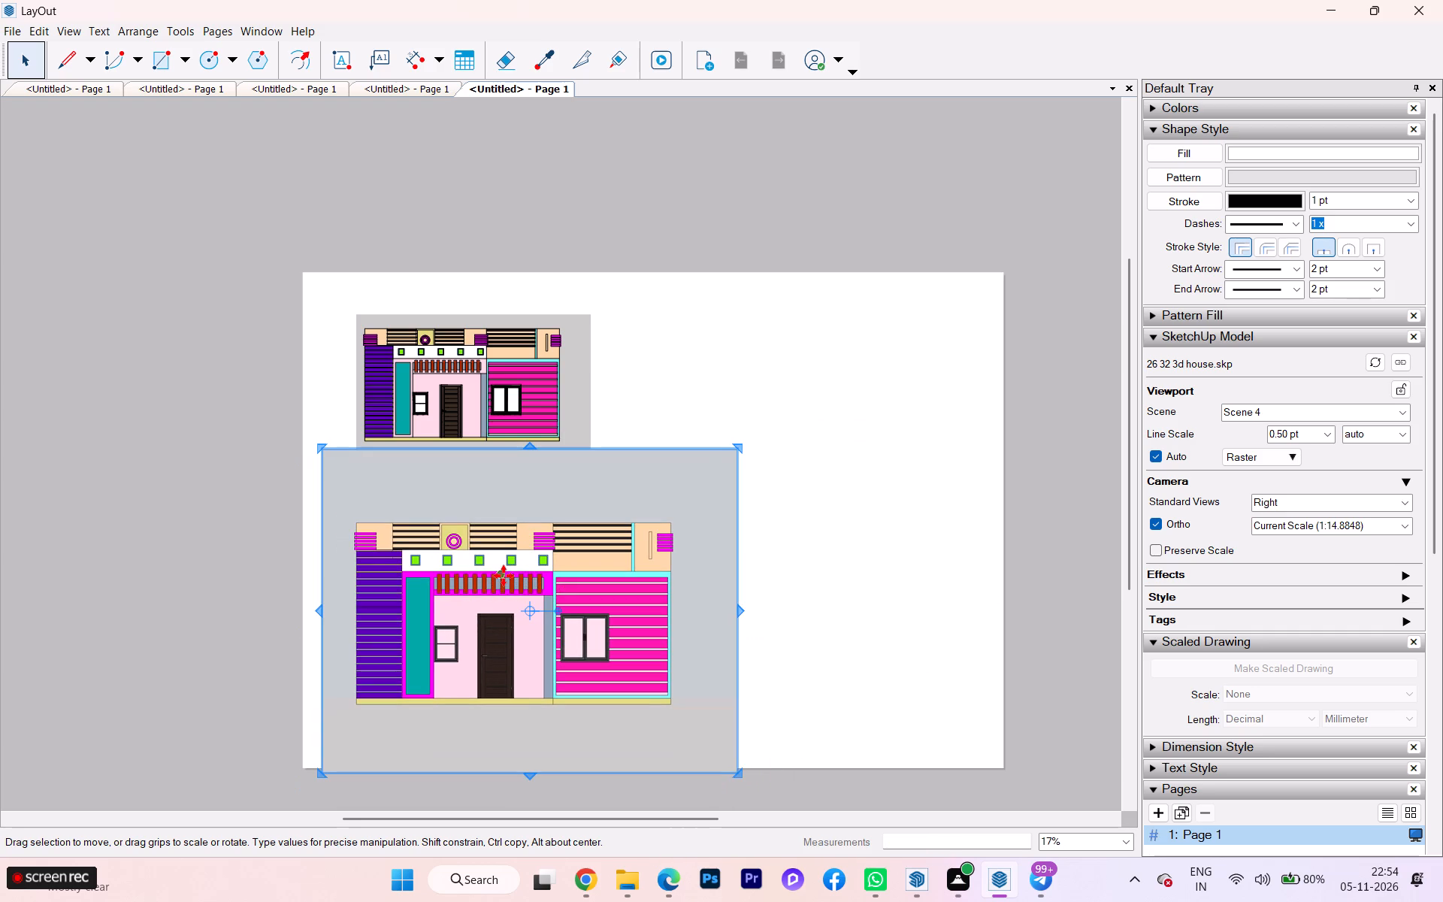
pyautogui.moveTo(320, 443); pyautogui.dragTo(324, 450)
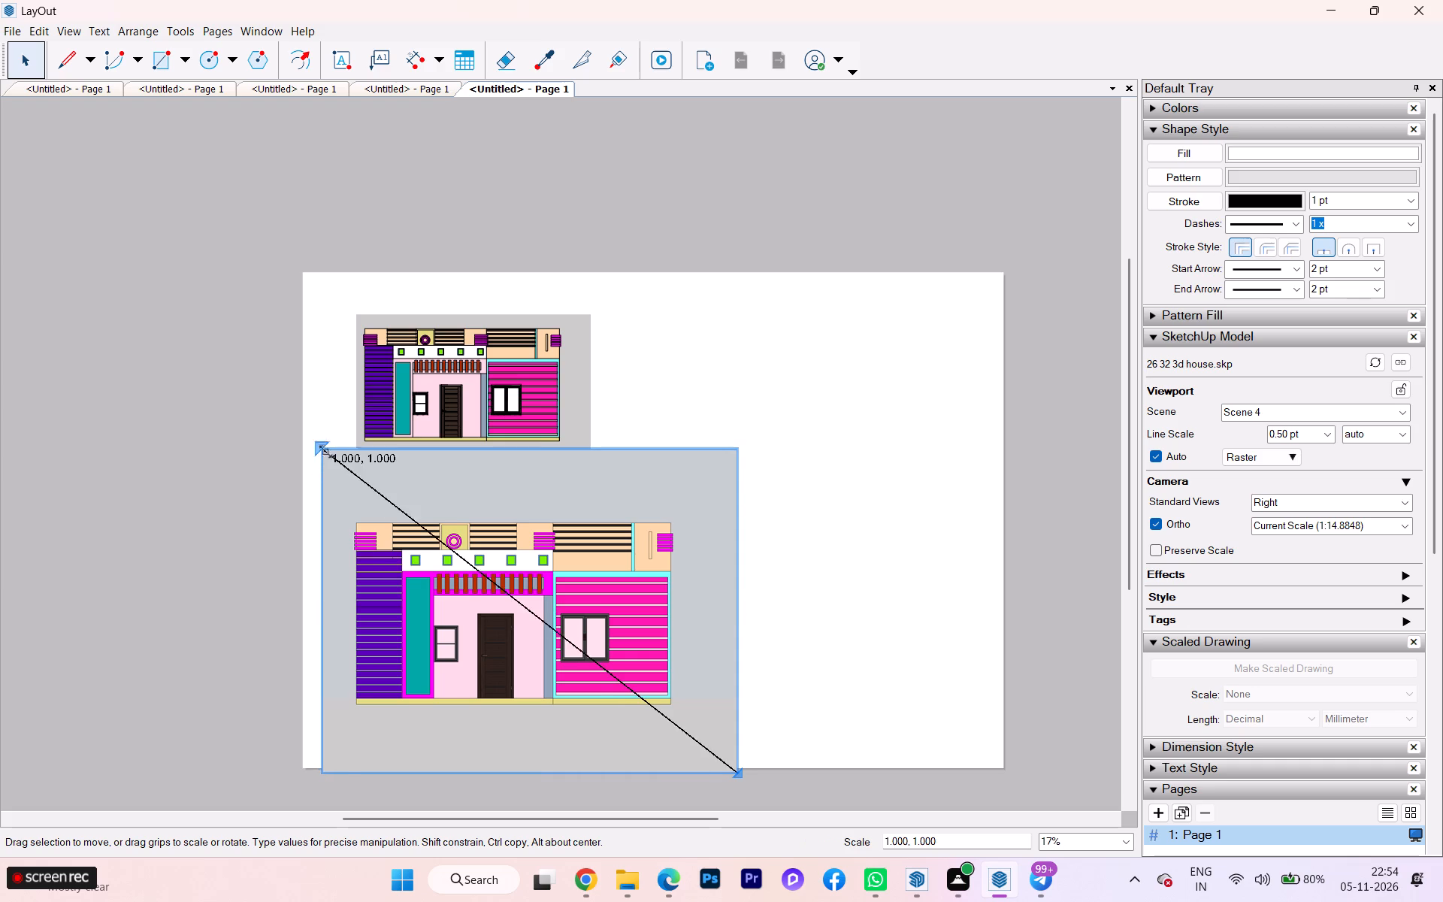
pyautogui.moveTo(324, 450); pyautogui.dragTo(334, 505)
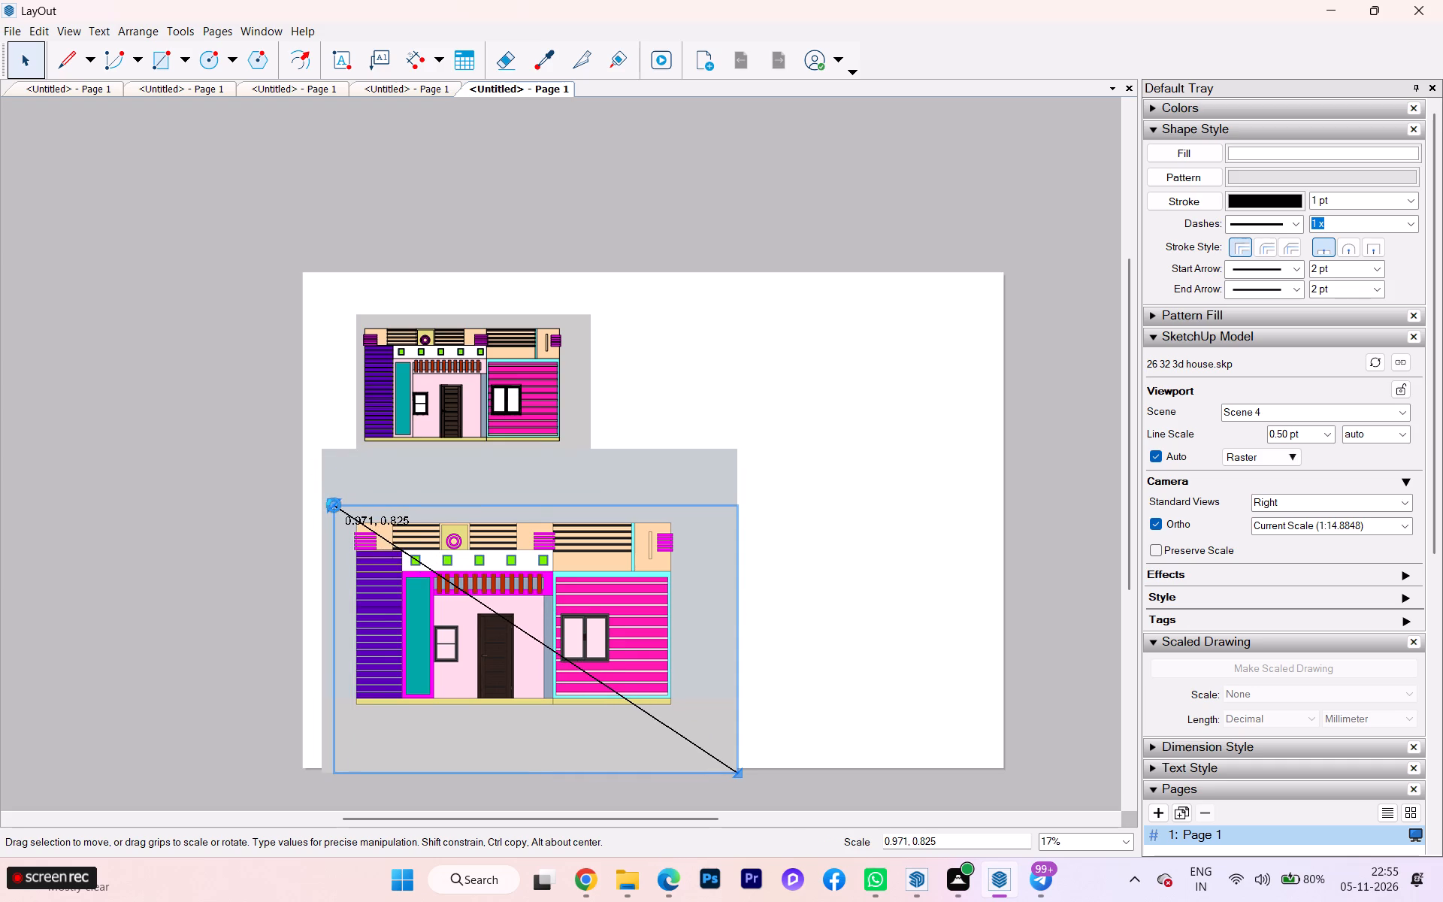
pyautogui.moveTo(496, 626); pyautogui.dragTo(489, 588)
# Set the upper 1:24 vector viewport's standard view to Front.
pyautogui.click(498, 357)
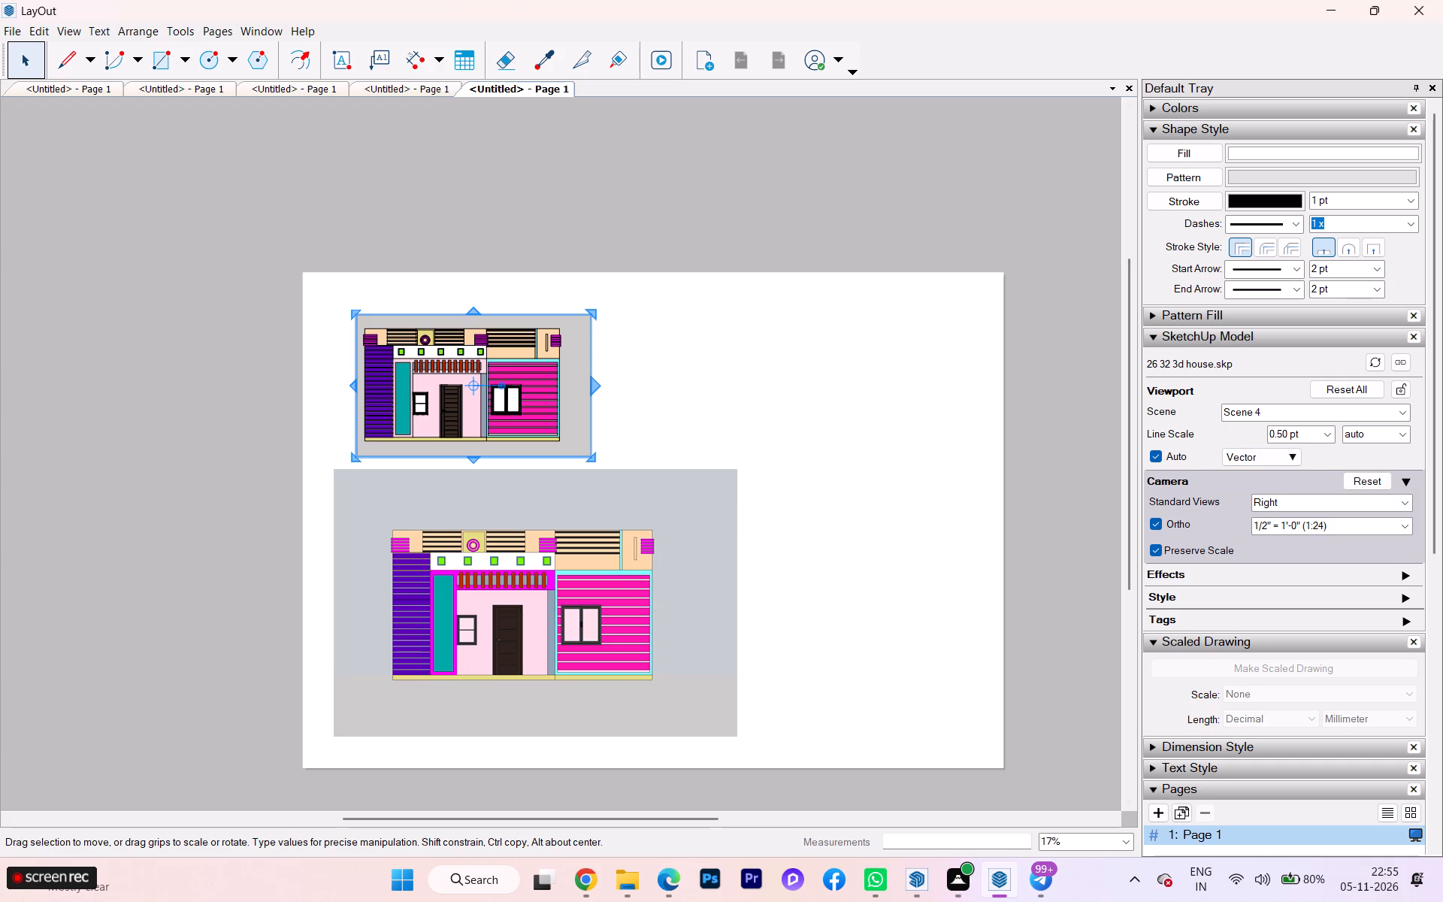
pyautogui.click(1402, 496)
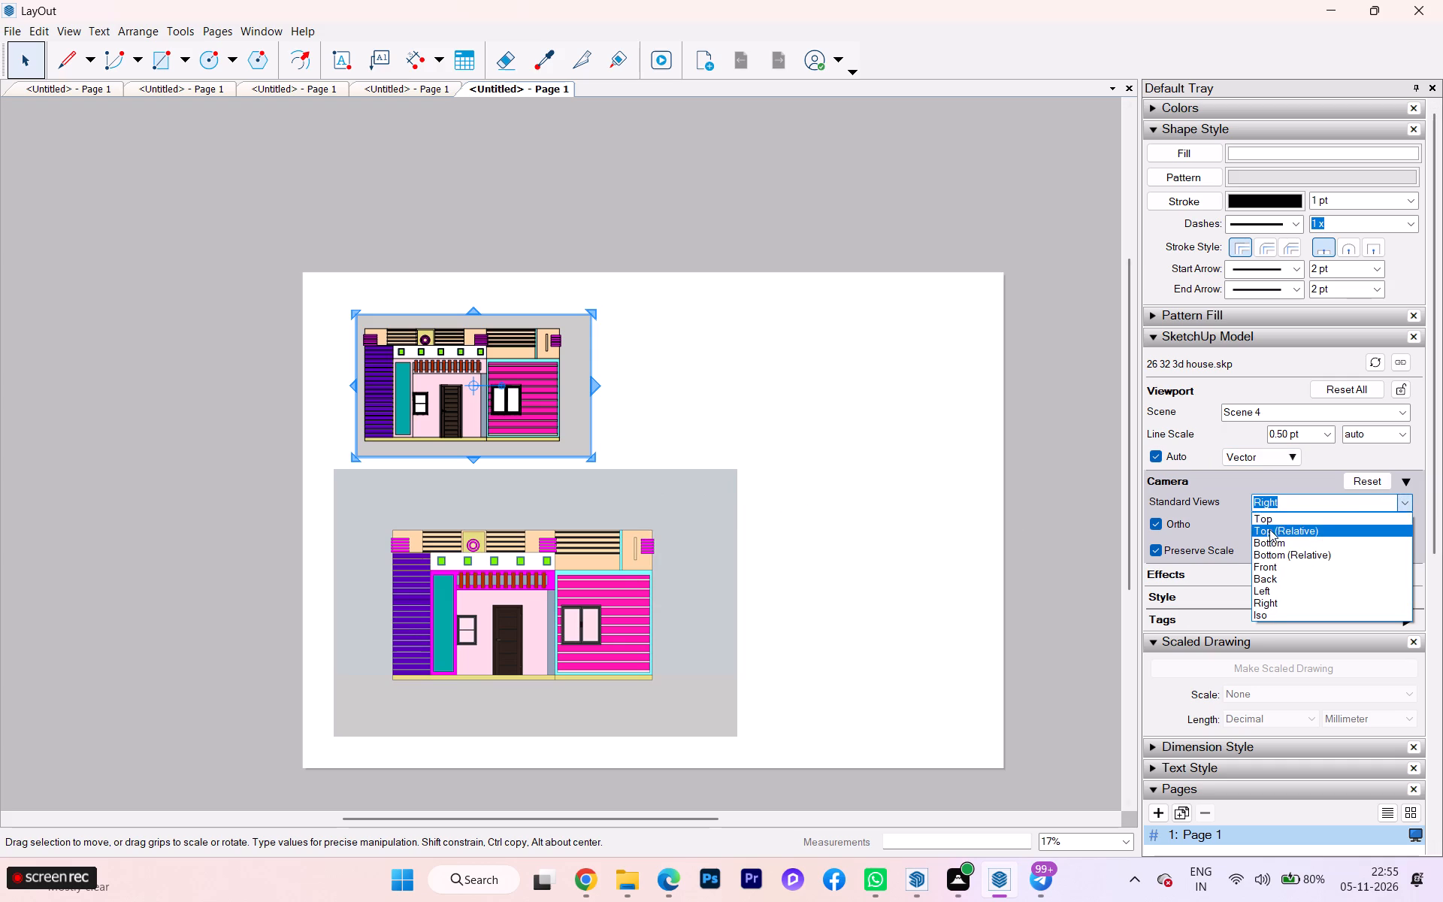
pyautogui.click(1264, 569)
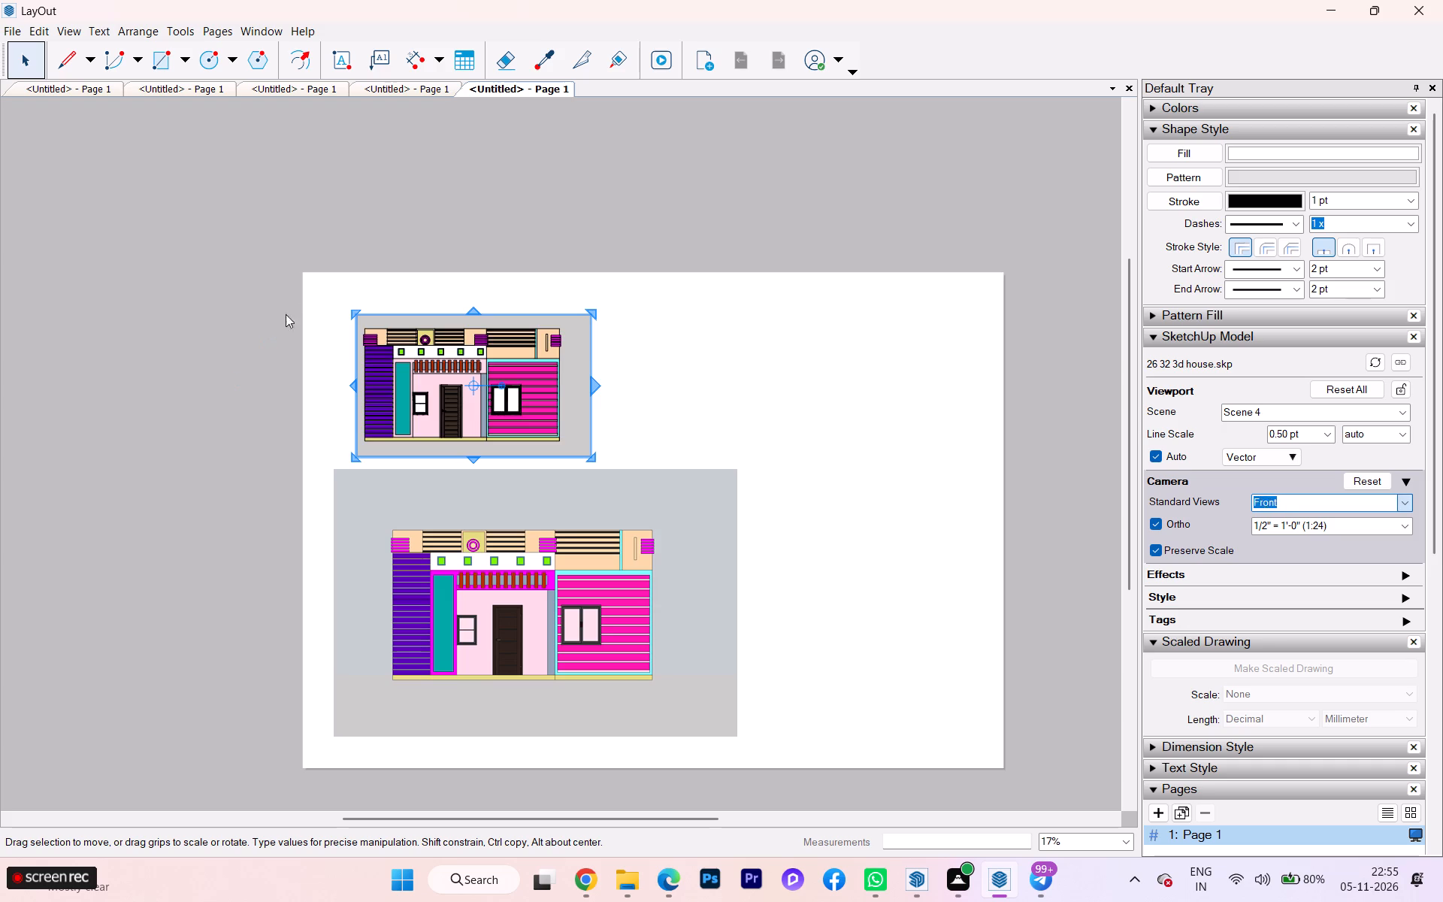
pyautogui.scroll(2, 256, 335)
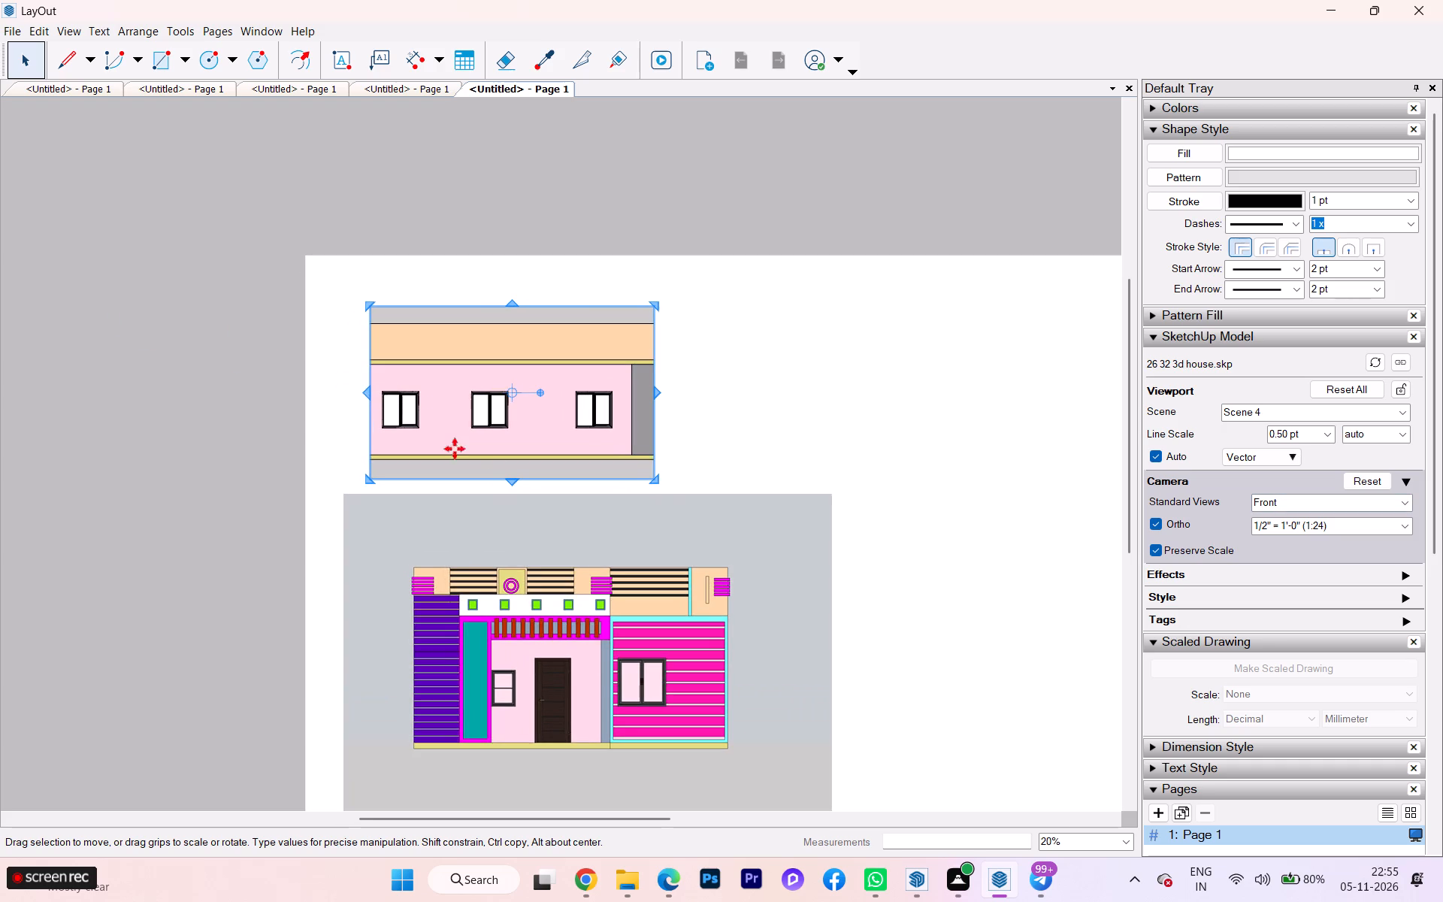
# Swap the two viewports so the colourful door elevation sits above the three-window wall elevation.
pyautogui.scroll(-3, 561, 510)
pyautogui.click(579, 576)
pyautogui.moveTo(562, 592); pyautogui.dragTo(670, 547)
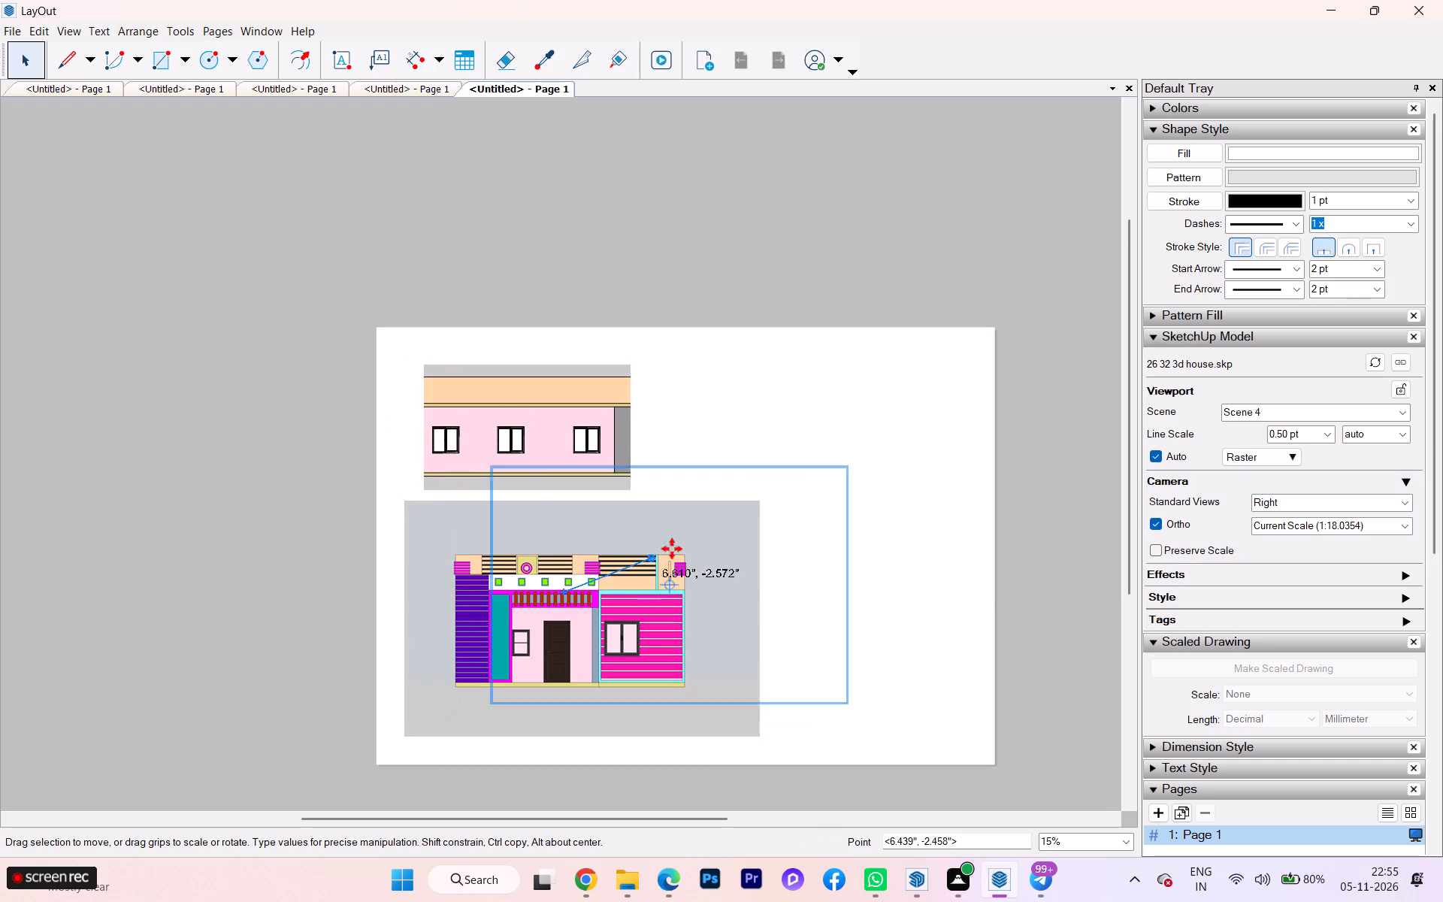
pyautogui.moveTo(670, 547); pyautogui.dragTo(800, 407)
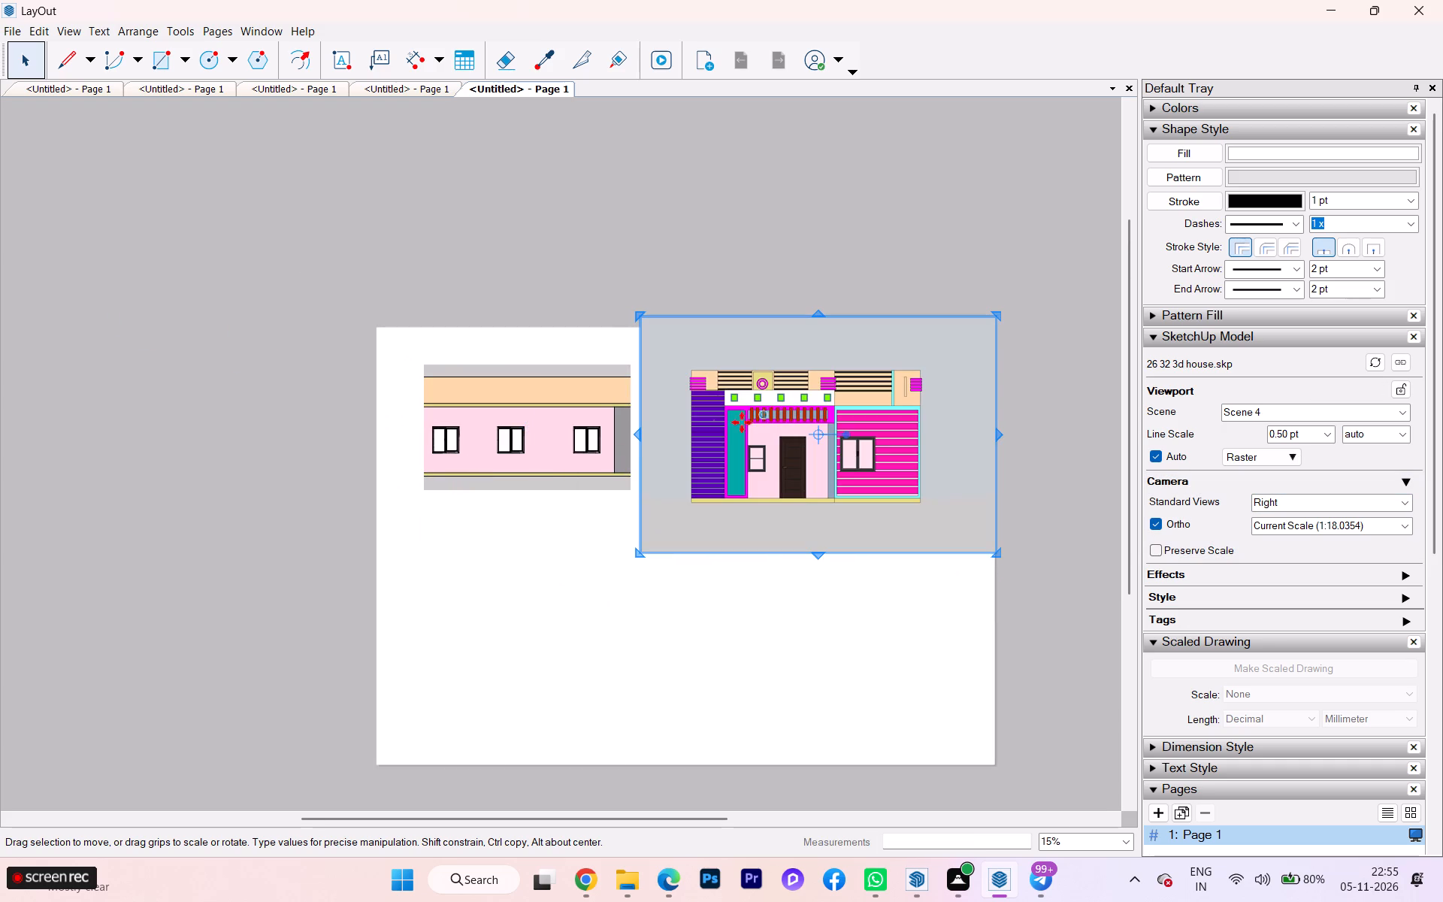
pyautogui.click(552, 418)
pyautogui.moveTo(537, 410); pyautogui.dragTo(519, 615)
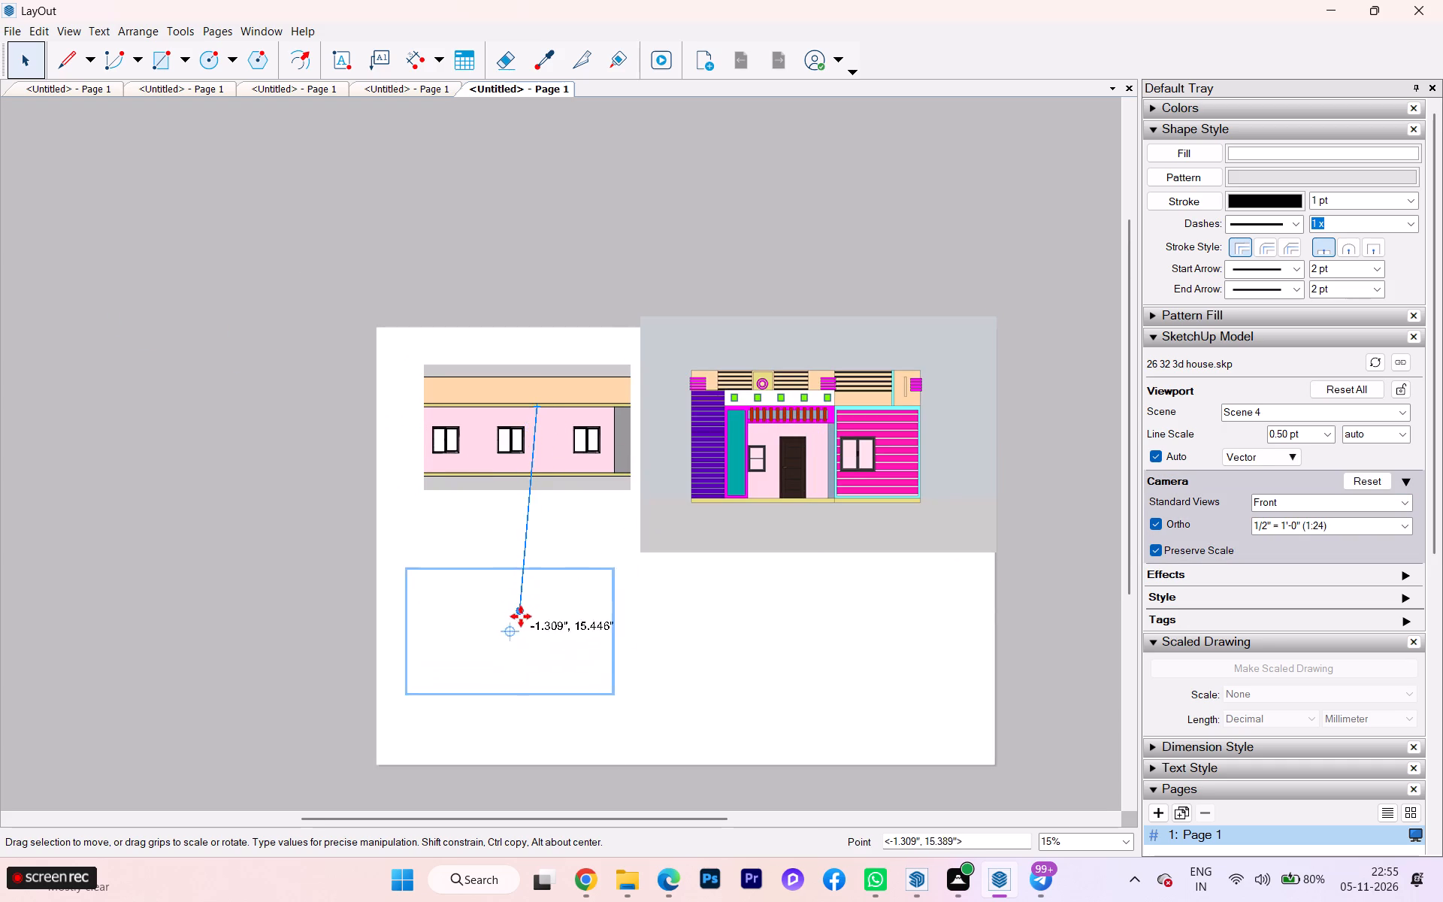
pyautogui.moveTo(519, 615); pyautogui.dragTo(525, 661)
pyautogui.moveTo(749, 475); pyautogui.dragTo(513, 463)
pyautogui.moveTo(752, 440); pyautogui.dragTo(524, 468)
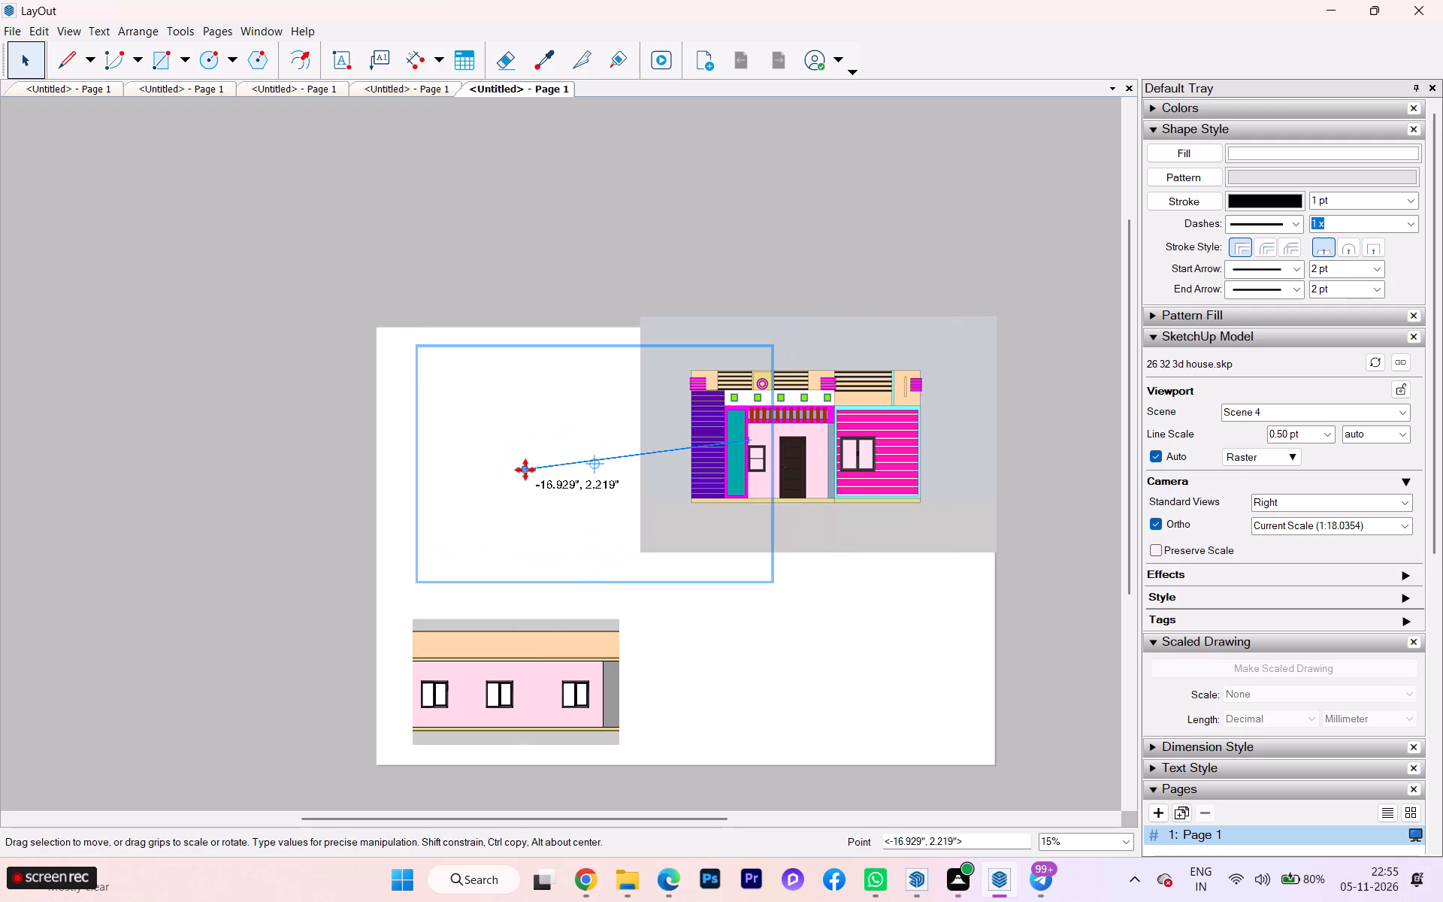
pyautogui.moveTo(524, 468); pyautogui.dragTo(501, 456)
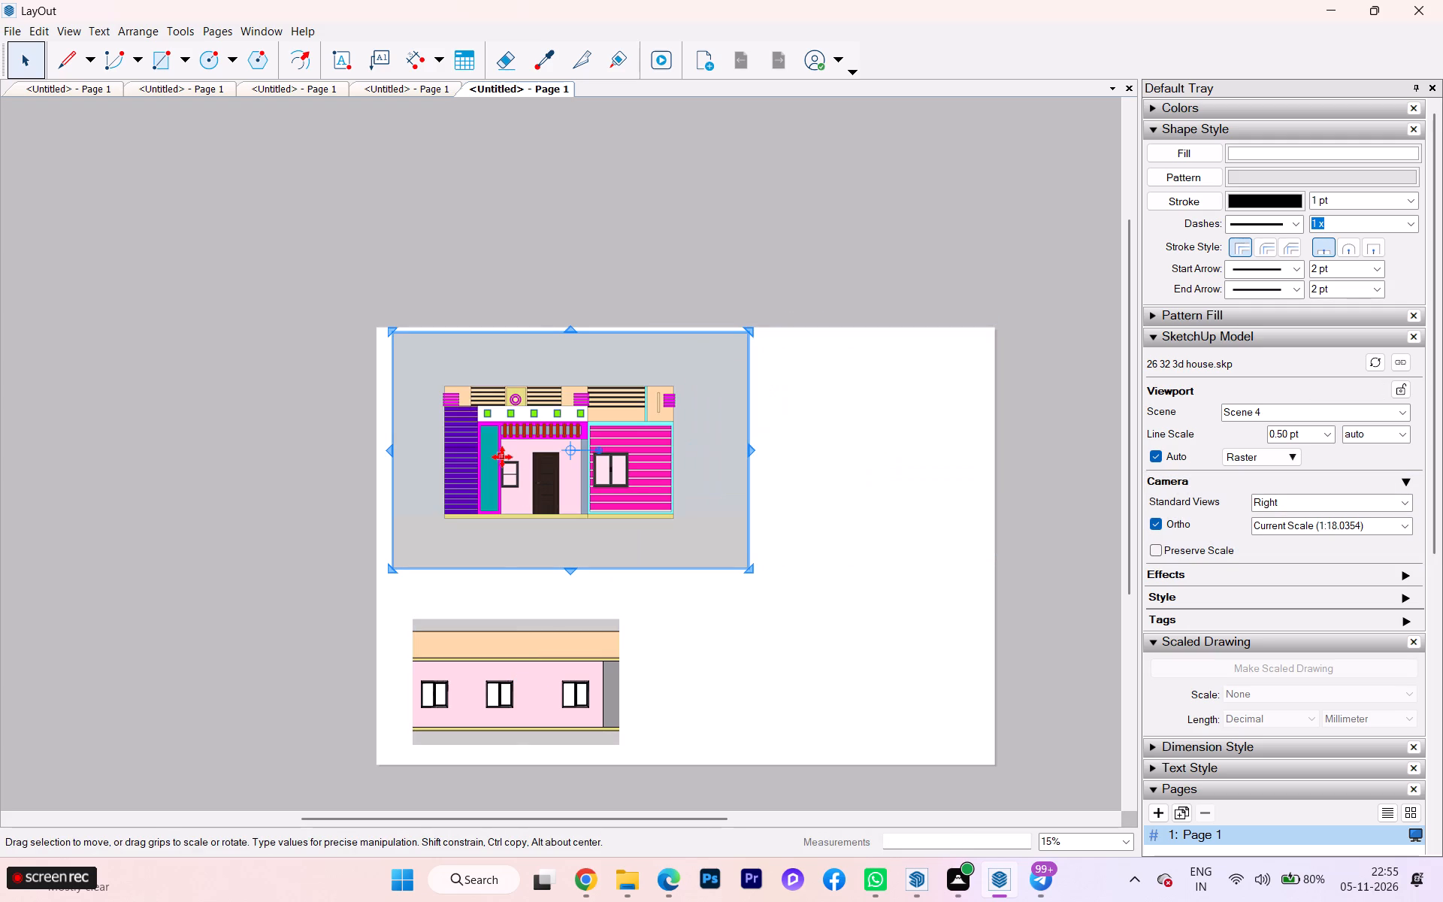
# Move the three-window elevation closer beneath the coloured facade and enlarge its frame to show the whole wall at matching width.
pyautogui.click(510, 698)
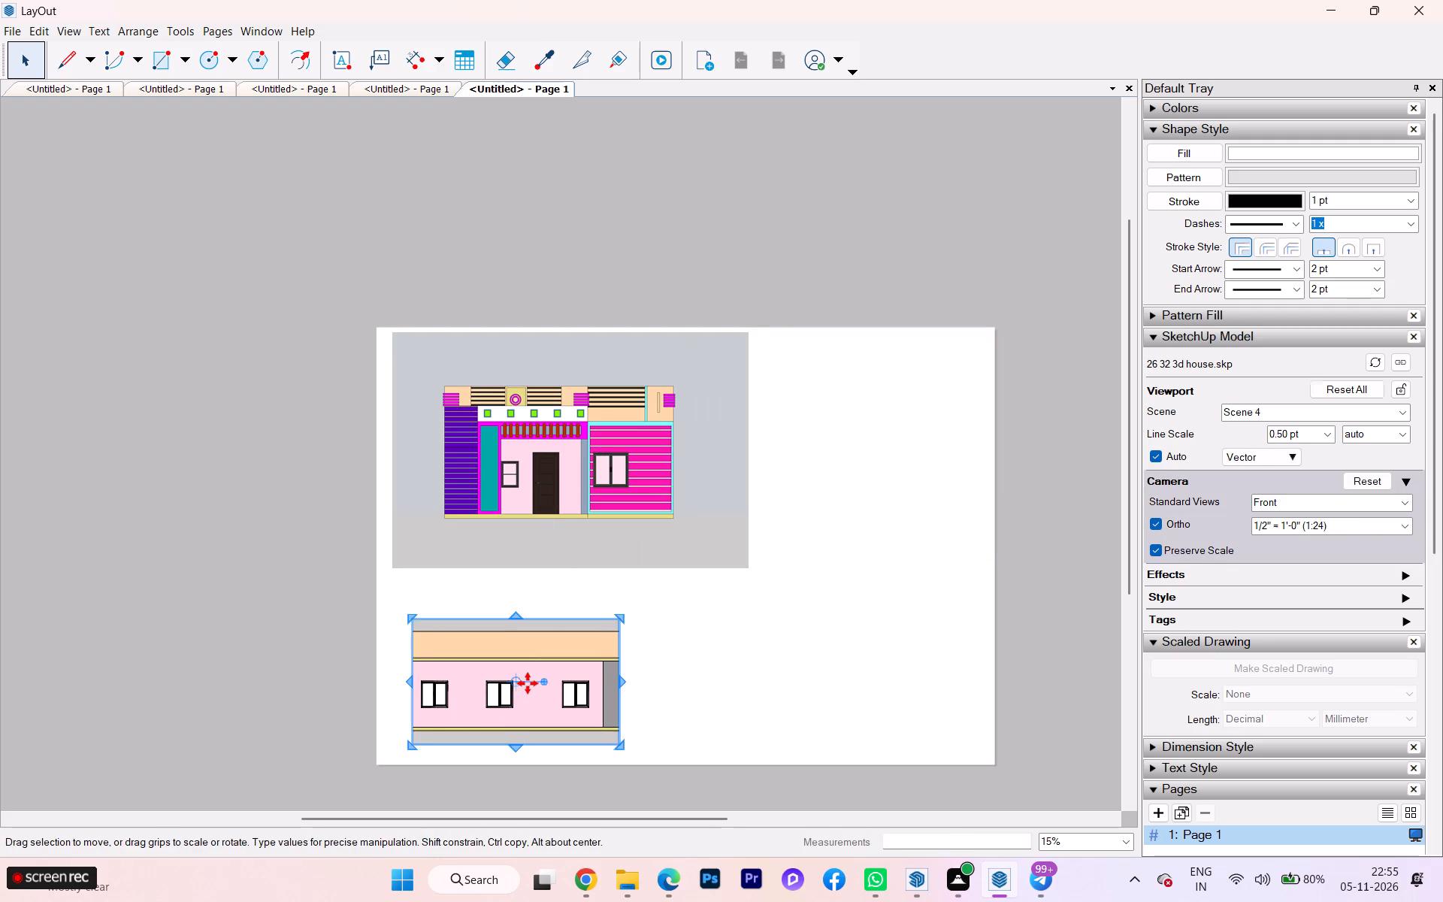
pyautogui.moveTo(526, 682); pyautogui.dragTo(543, 648)
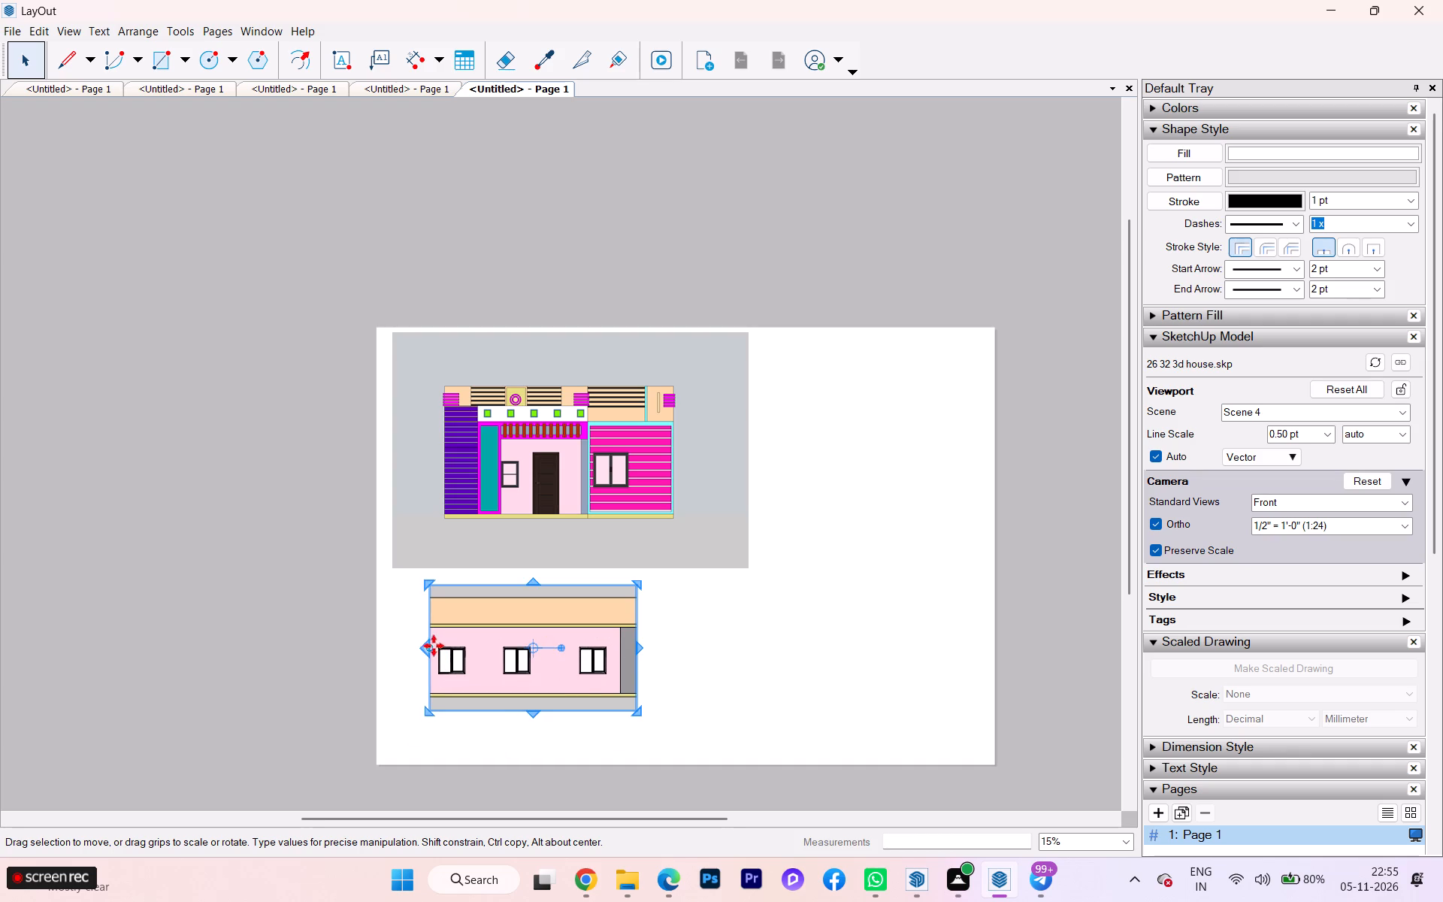
pyautogui.moveTo(423, 646); pyautogui.dragTo(386, 657)
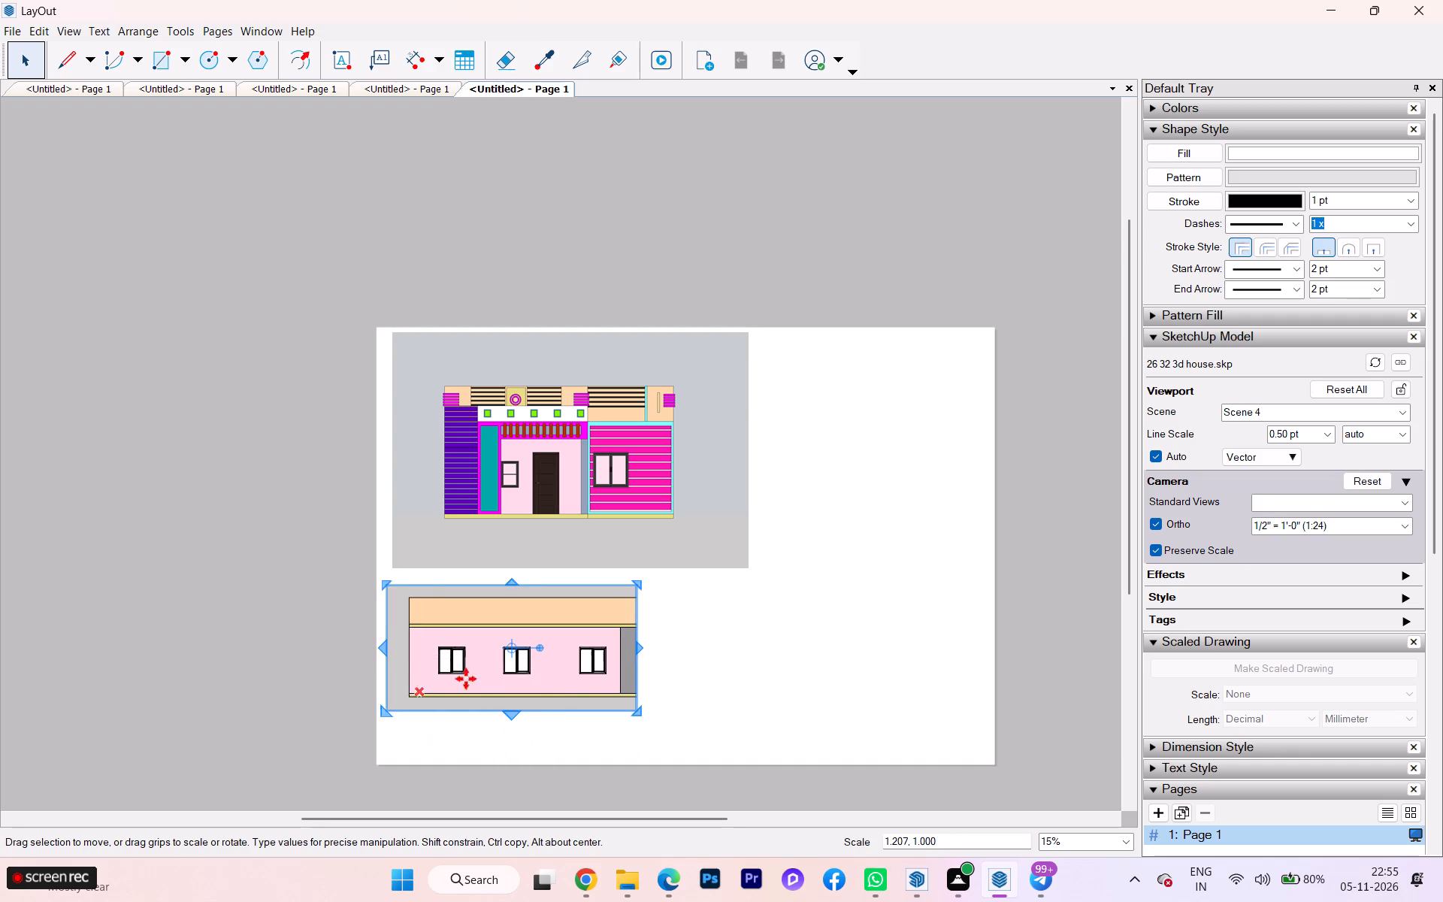
pyautogui.moveTo(505, 714); pyautogui.dragTo(504, 757)
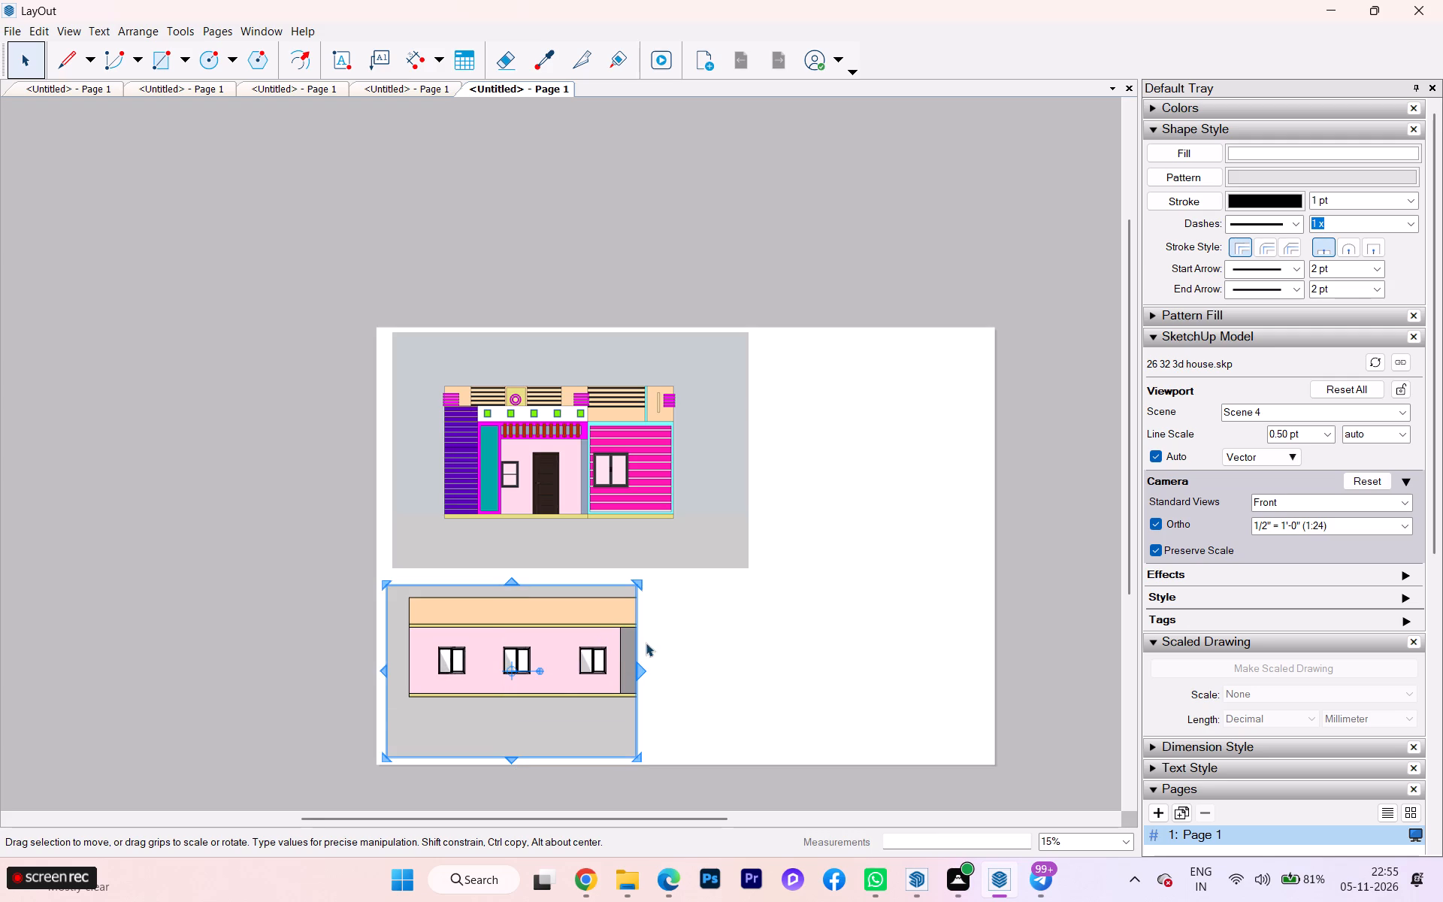
pyautogui.moveTo(639, 665); pyautogui.dragTo(744, 673)
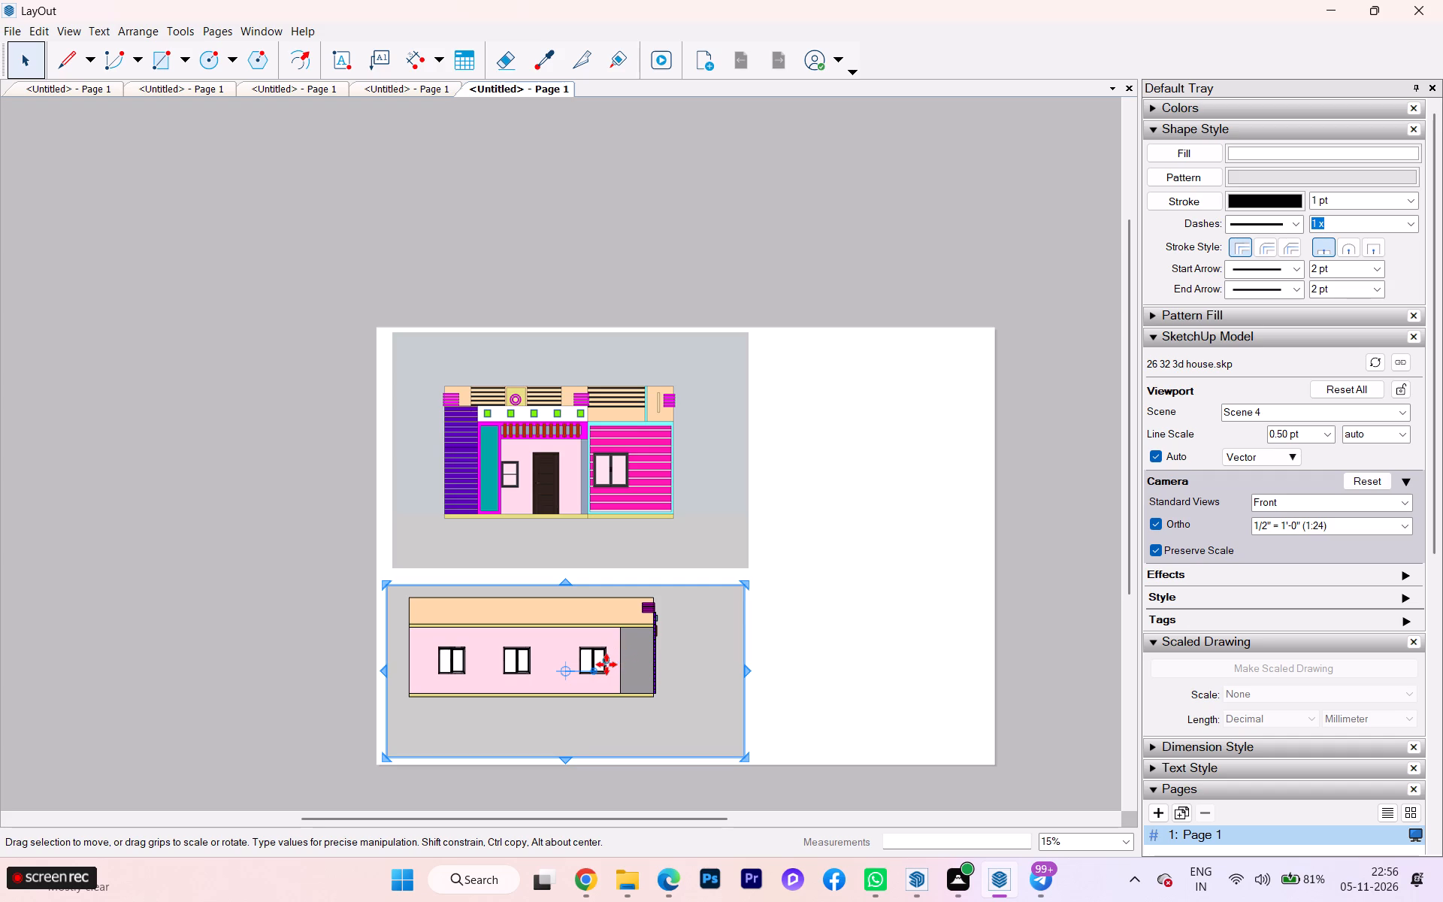
pyautogui.scroll(1, 622, 664)
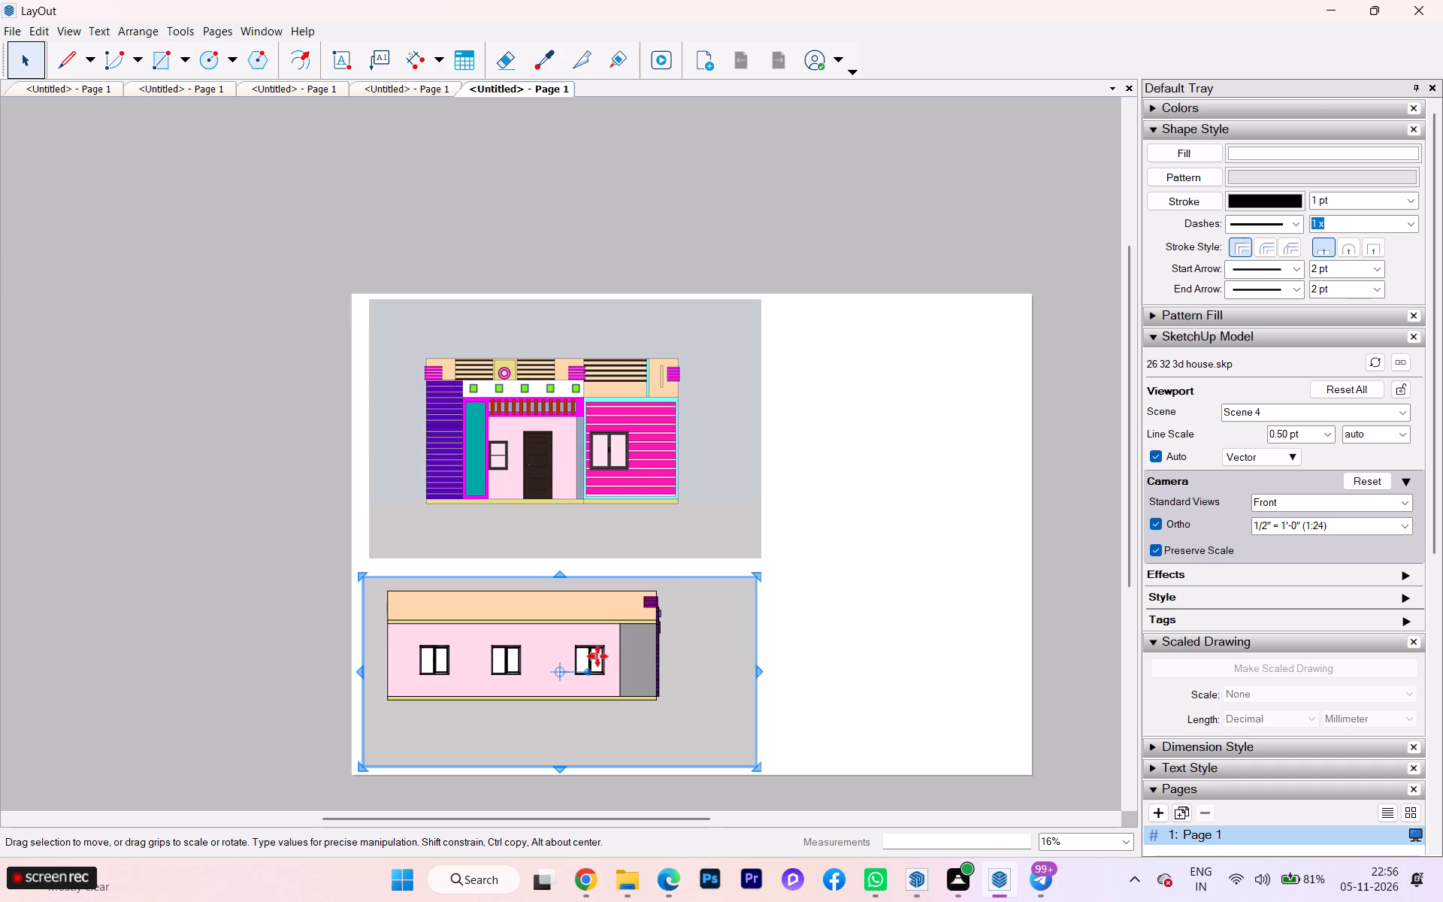
pyautogui.click(298, 238)
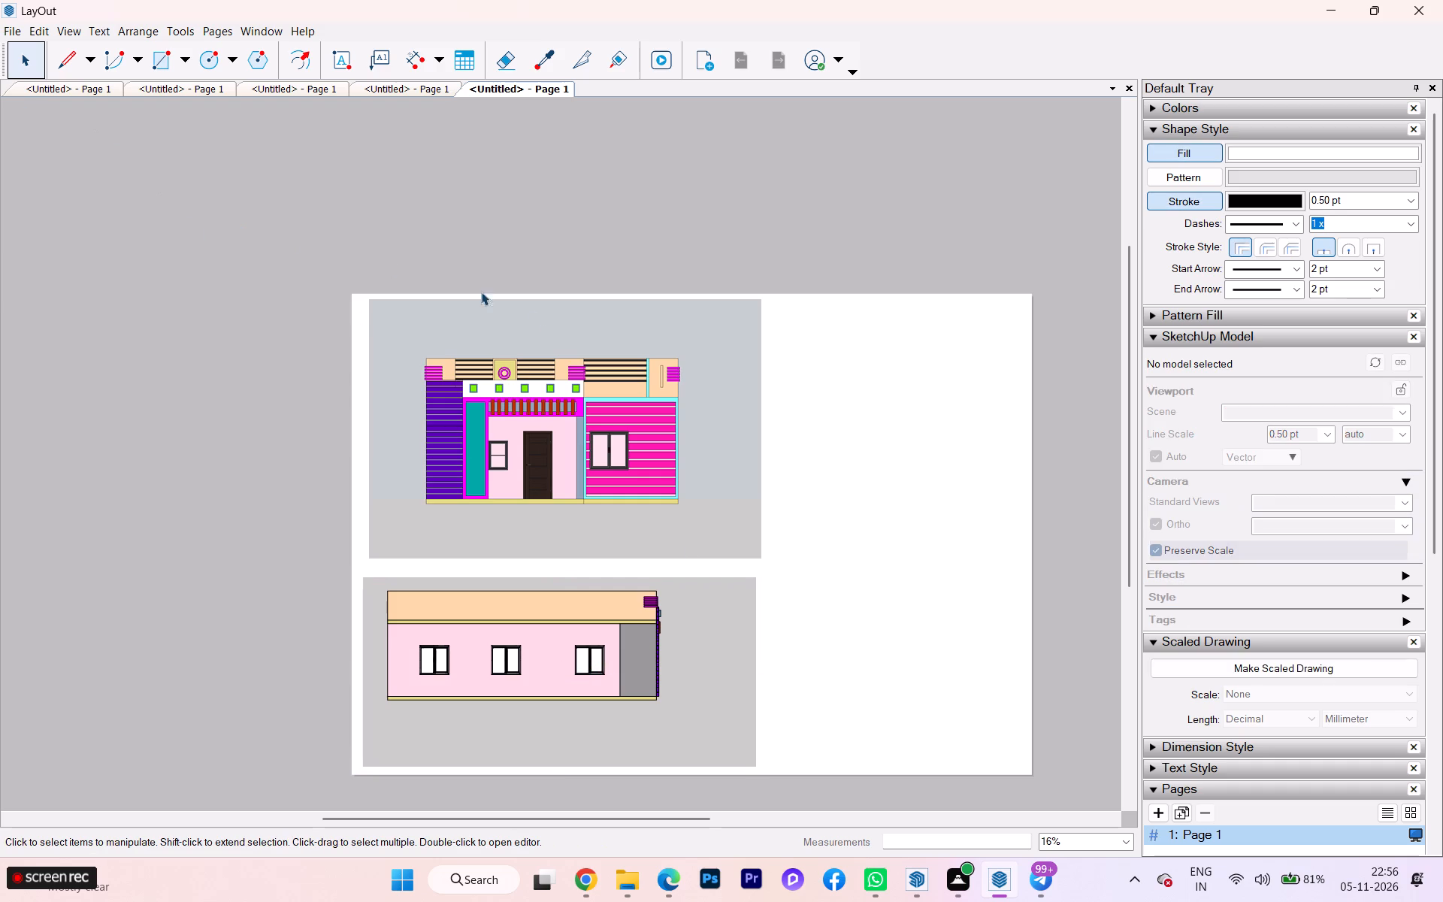
# Move the three-window elevation viewport across to the lower-right area of the sheet.
pyautogui.scroll(-1, 478, 446)
pyautogui.click(596, 601)
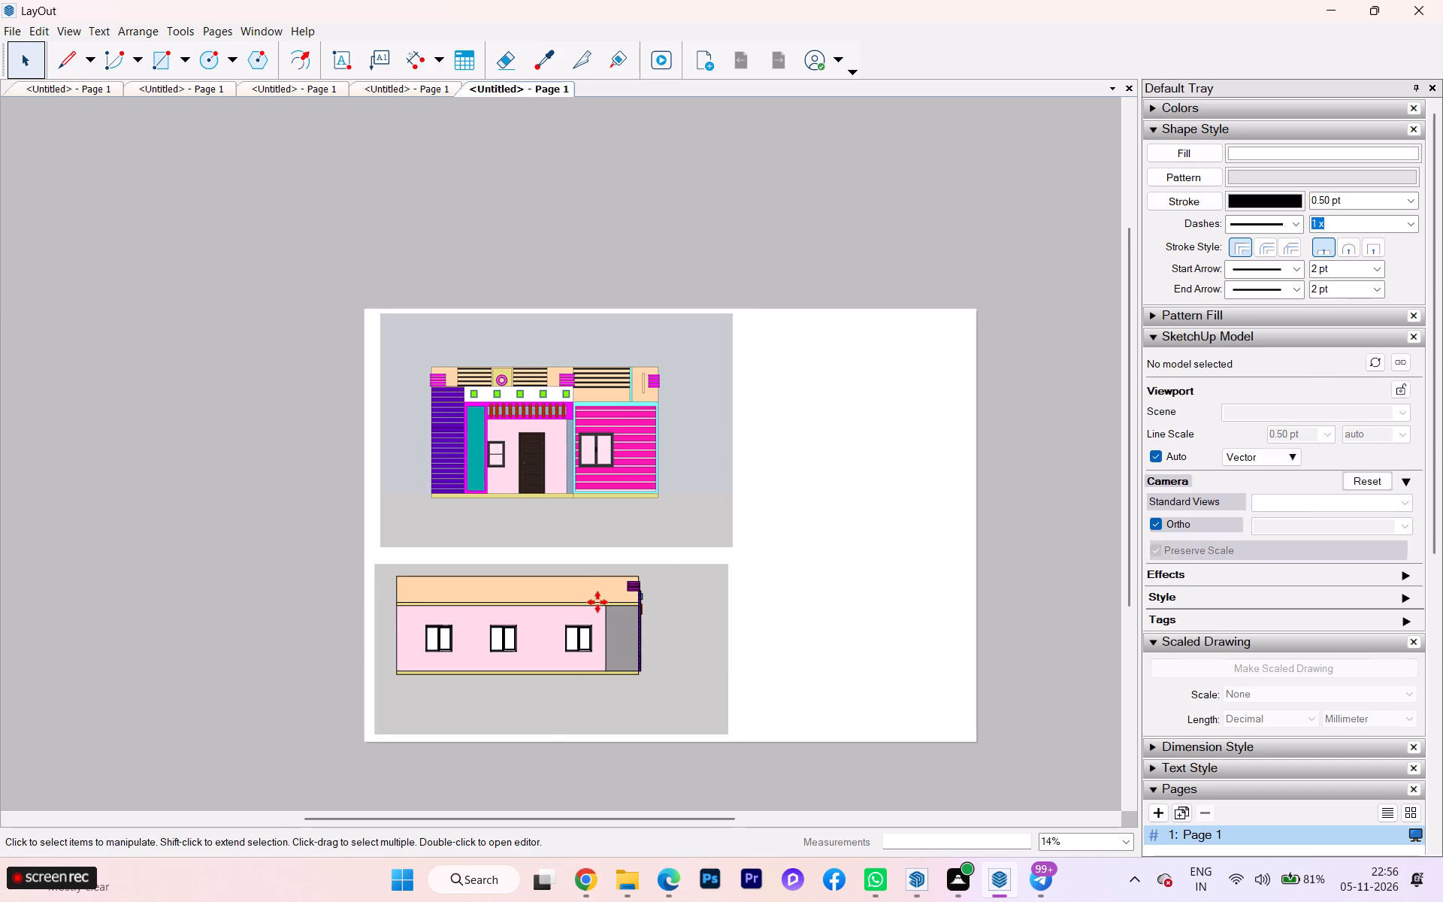
pyautogui.press('m')
pyautogui.click(515, 631)
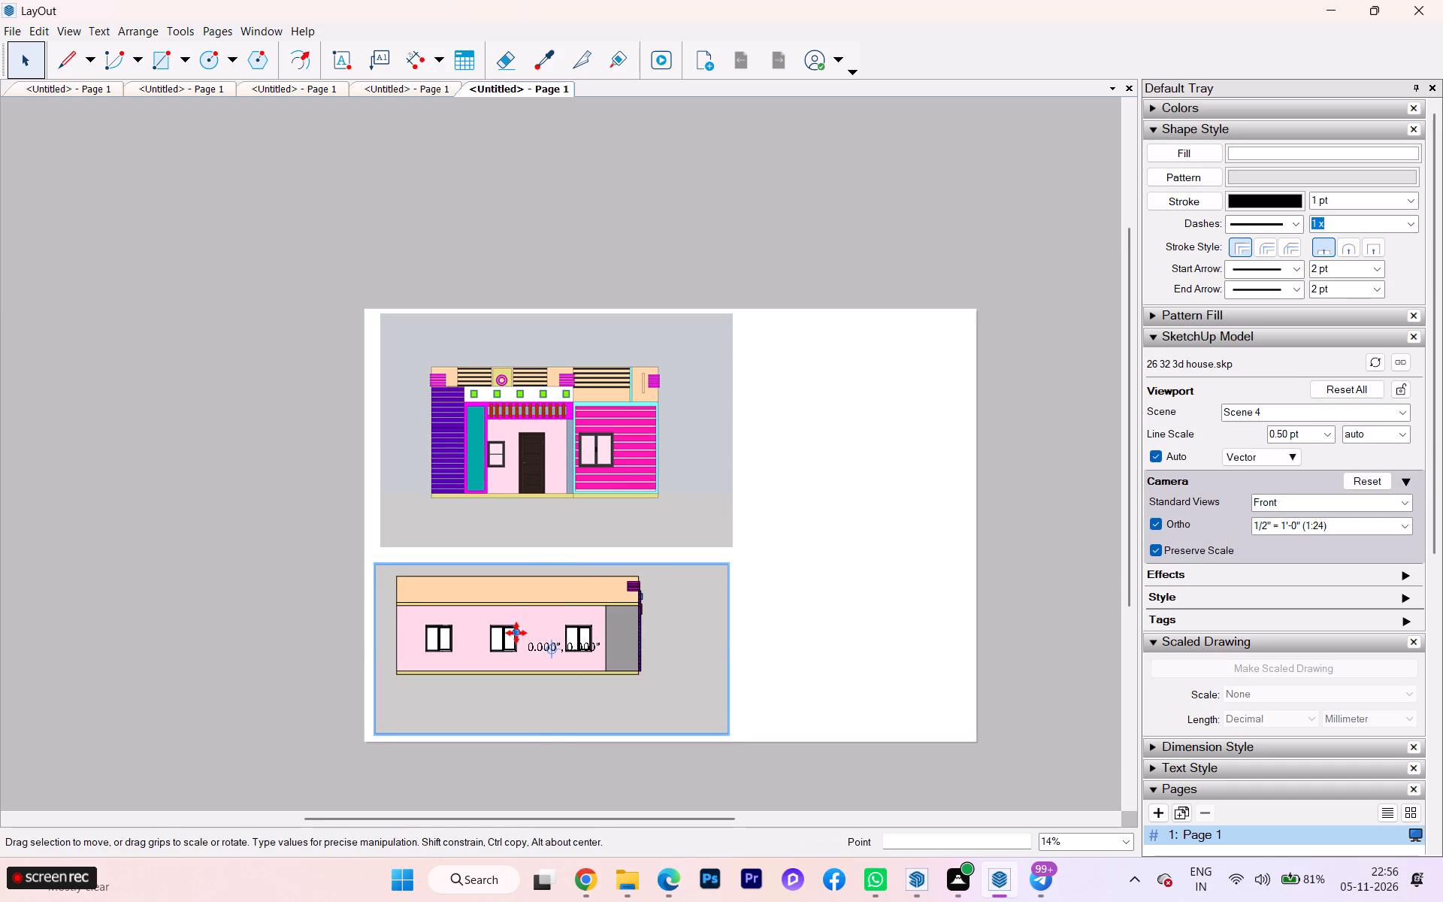
pyautogui.moveTo(600, 628); pyautogui.dragTo(842, 646)
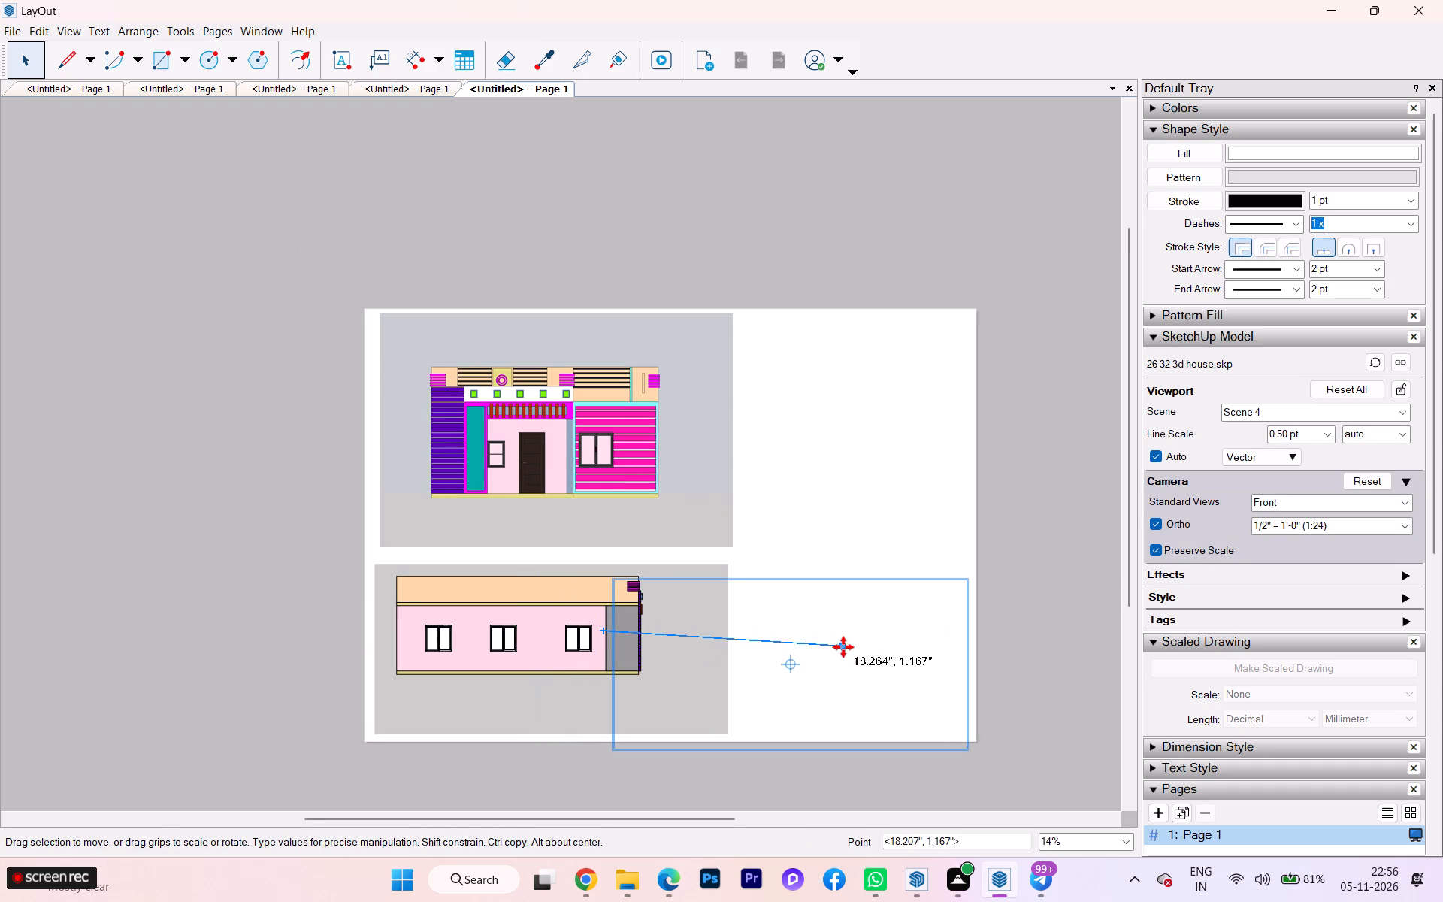
pyautogui.moveTo(842, 646); pyautogui.dragTo(946, 629)
# Place a copy of the three-window viewport beneath the coloured facade, level with the original.
pyautogui.click(863, 629)
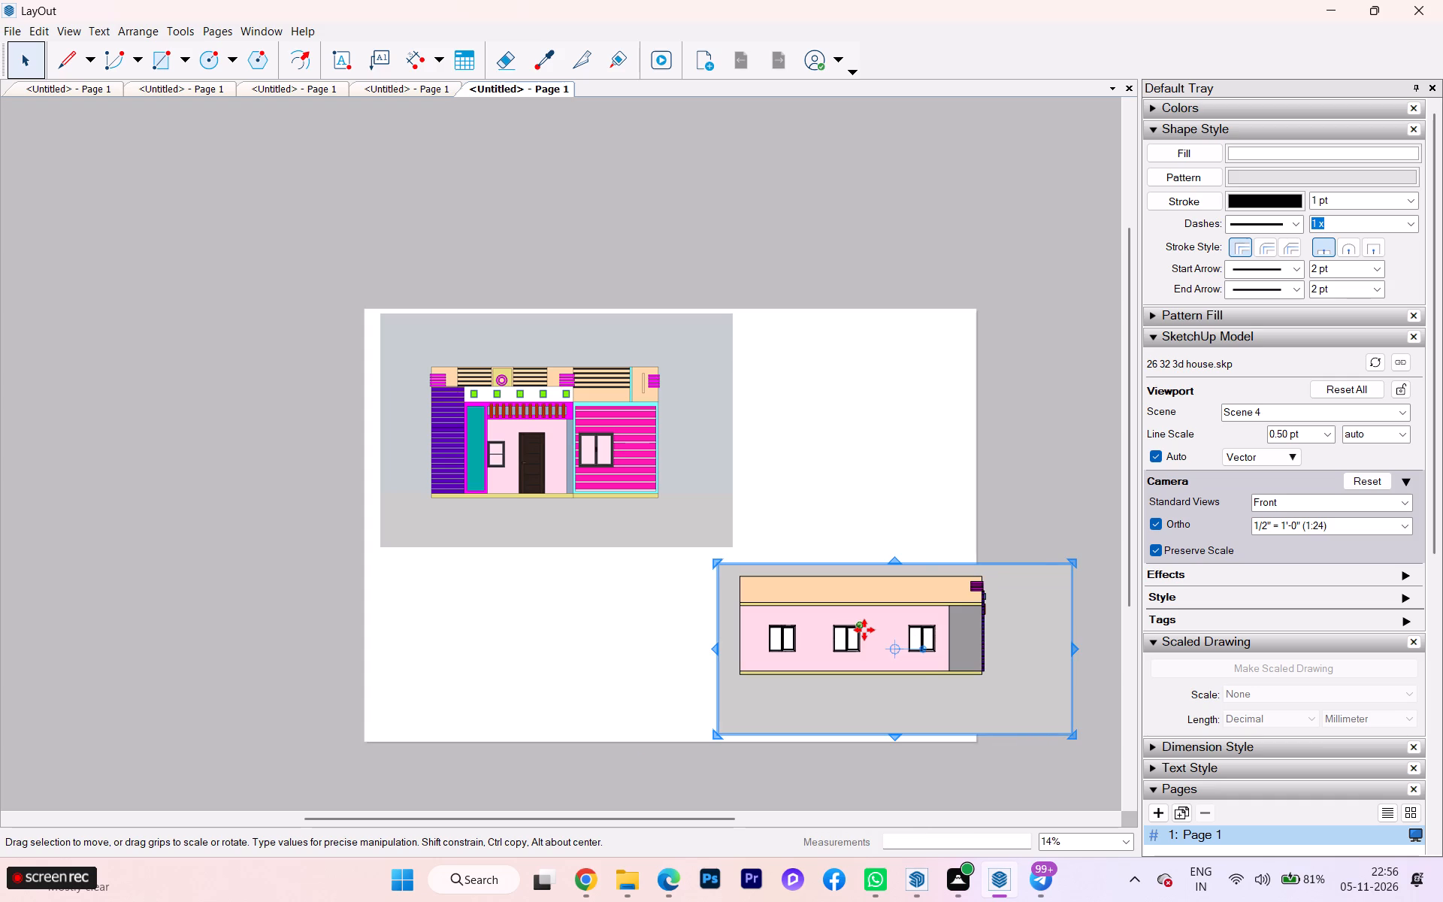
pyautogui.keyDown('ctrl'); pyautogui.moveTo(863, 628); pyautogui.dragTo(512, 614); pyautogui.keyUp('ctrl')
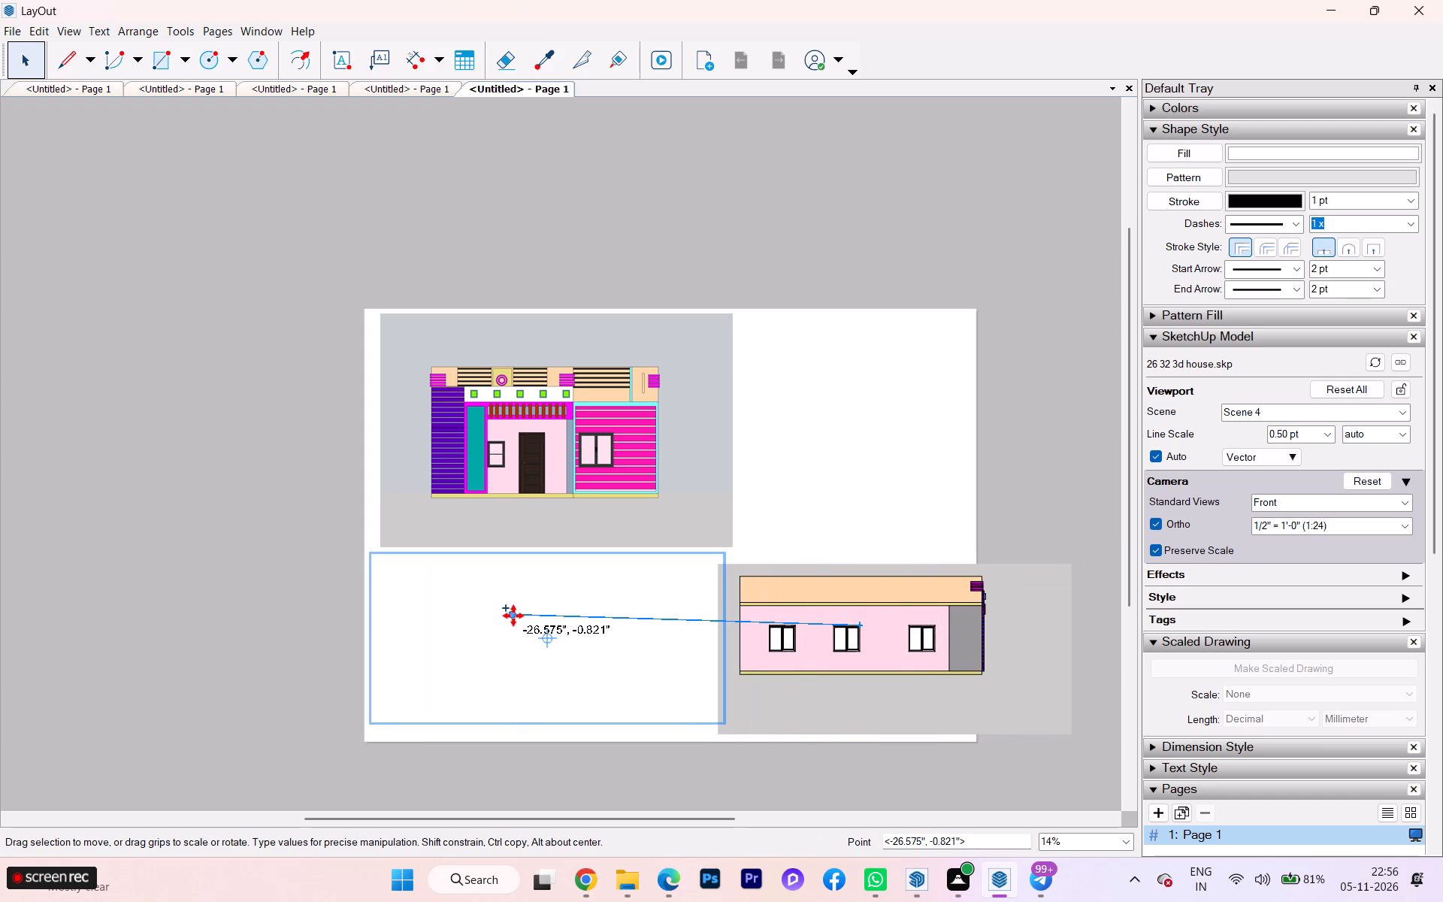
pyautogui.keyDown('ctrl'); pyautogui.moveTo(512, 614); pyautogui.dragTo(499, 622); pyautogui.keyUp('ctrl')
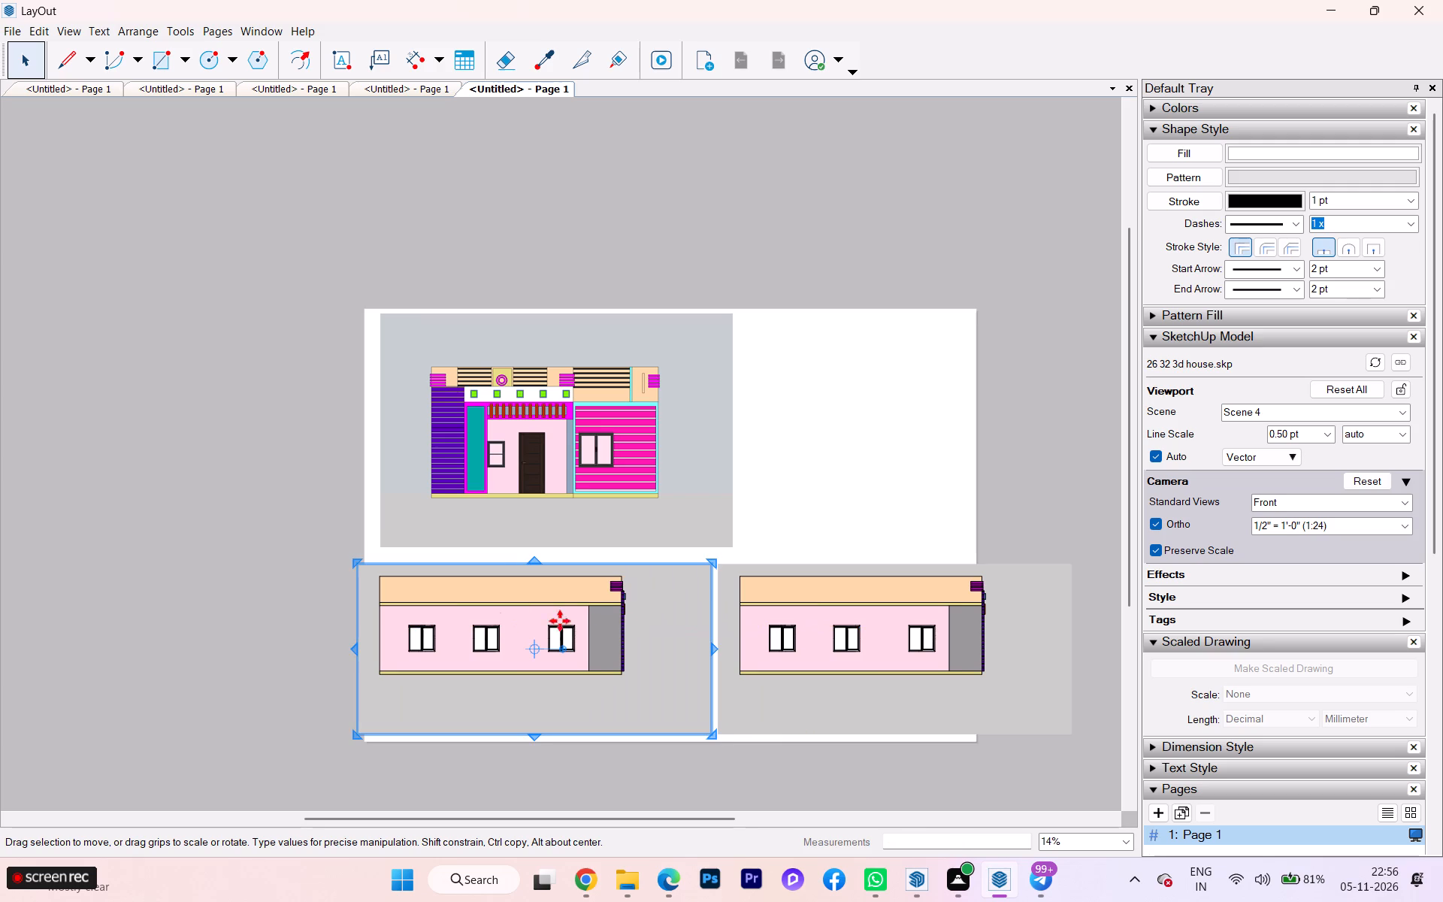
# Assign Scene 3 to the copied viewport beneath the coloured facade.
pyautogui.click(1402, 412)
pyautogui.click(1247, 463)
pyautogui.click(1399, 406)
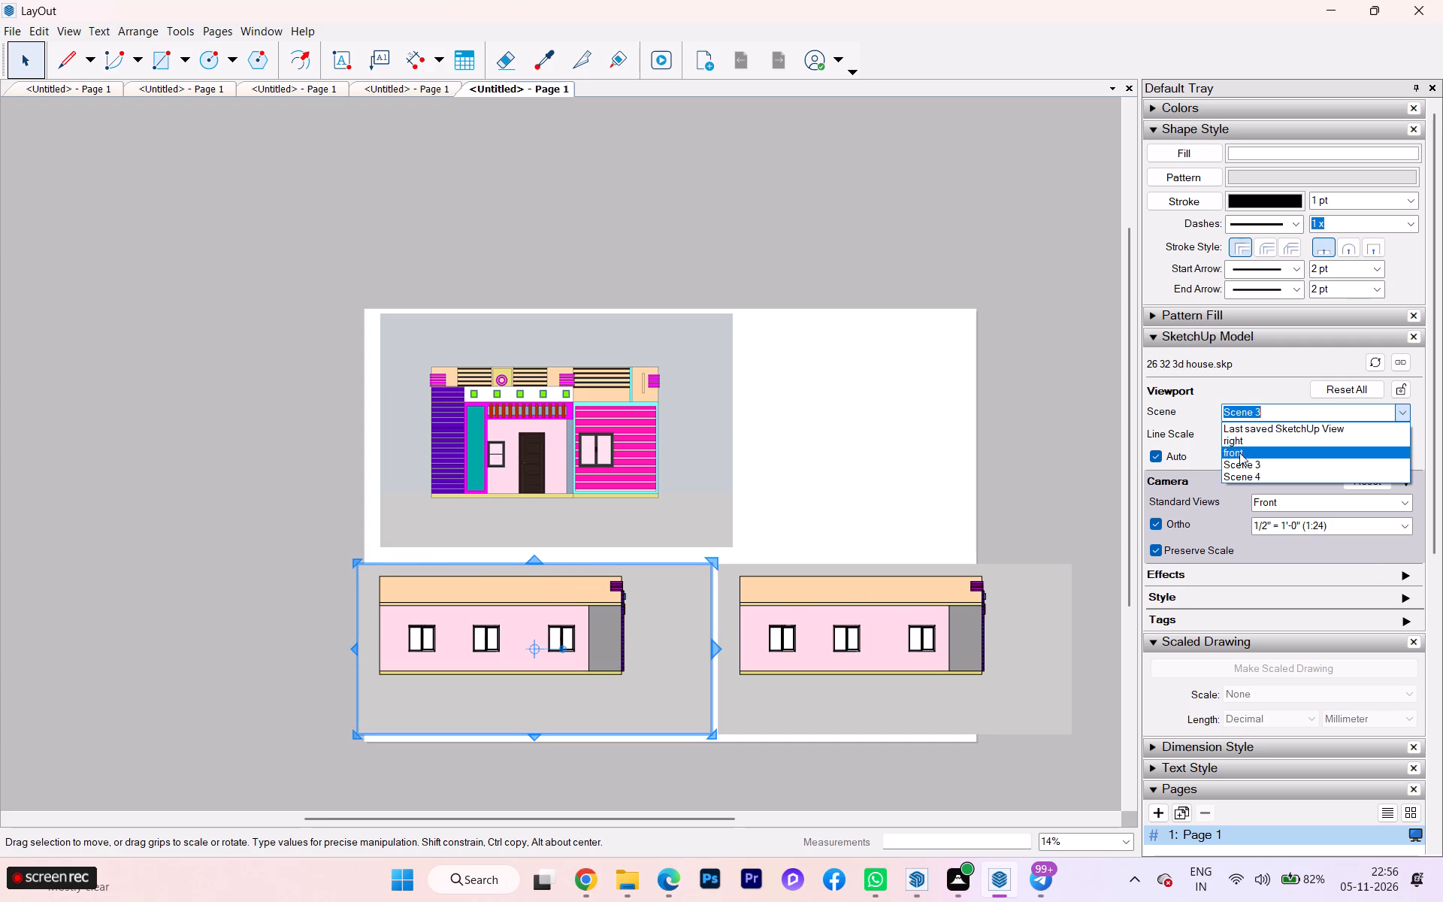
pyautogui.click(1290, 411)
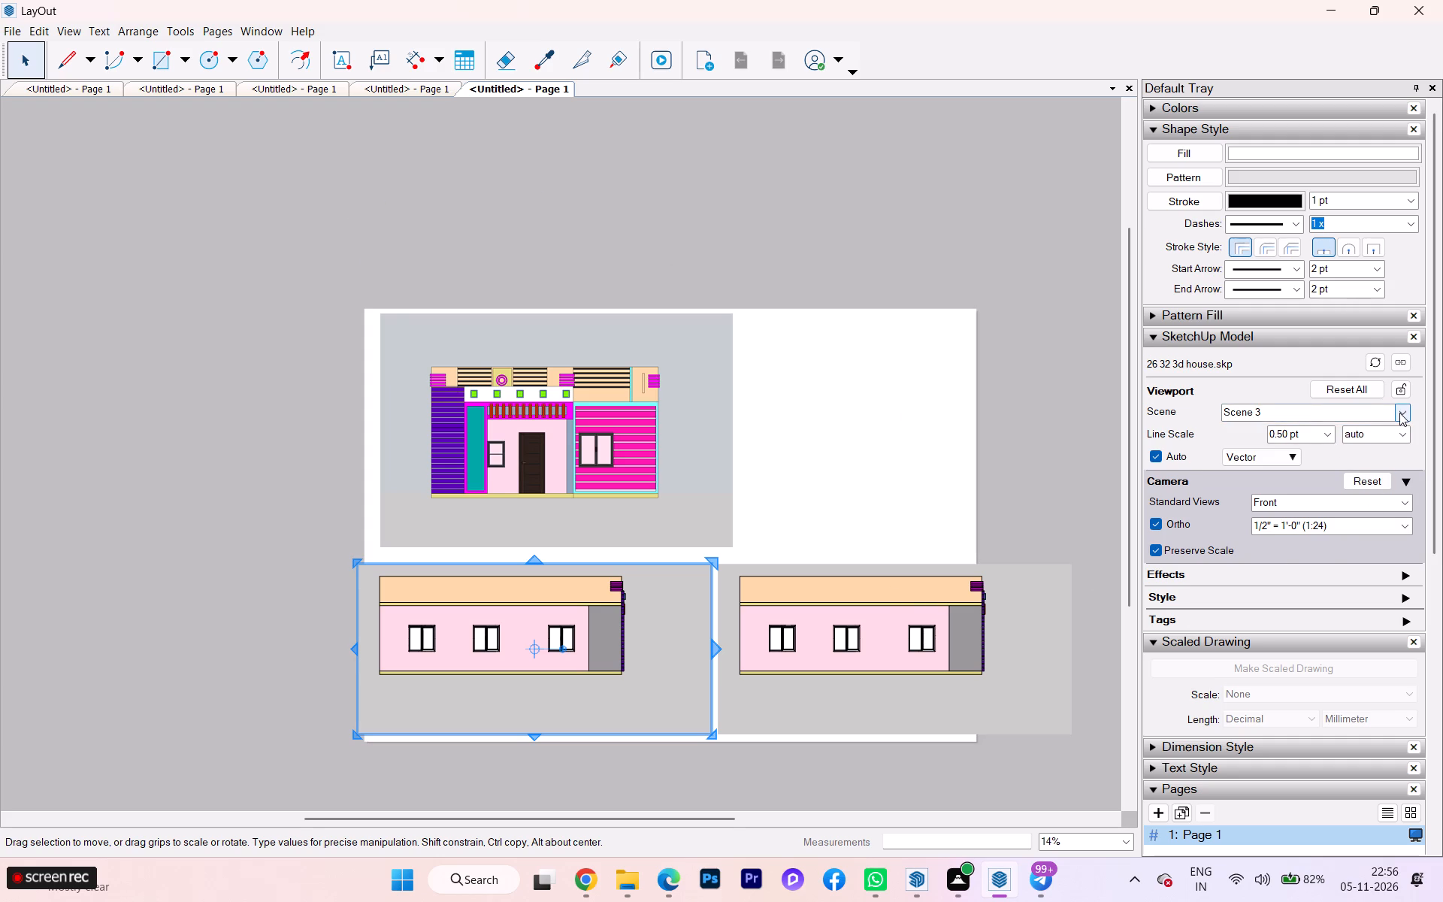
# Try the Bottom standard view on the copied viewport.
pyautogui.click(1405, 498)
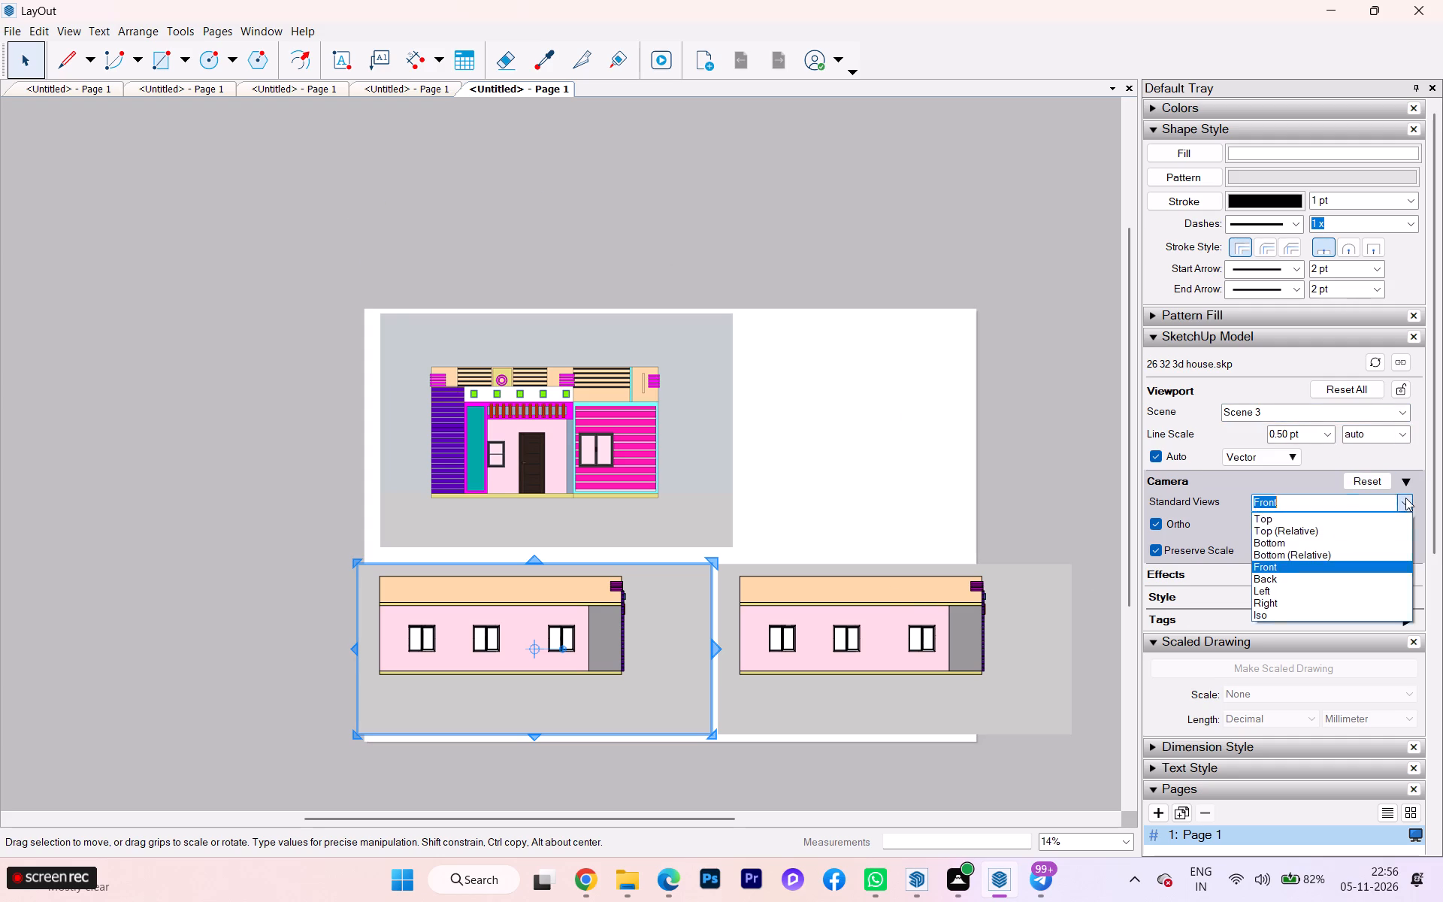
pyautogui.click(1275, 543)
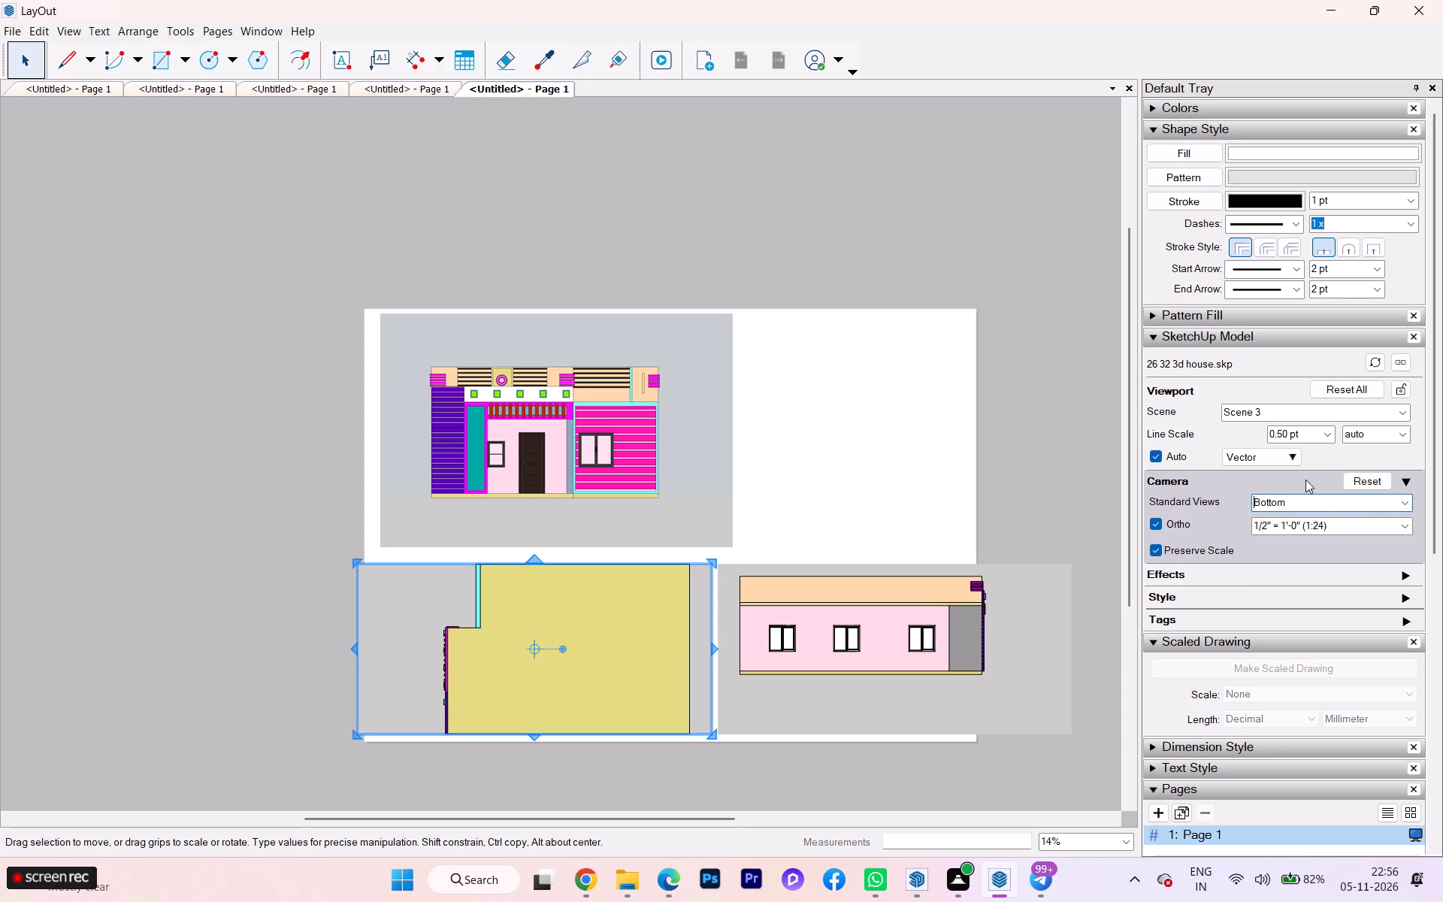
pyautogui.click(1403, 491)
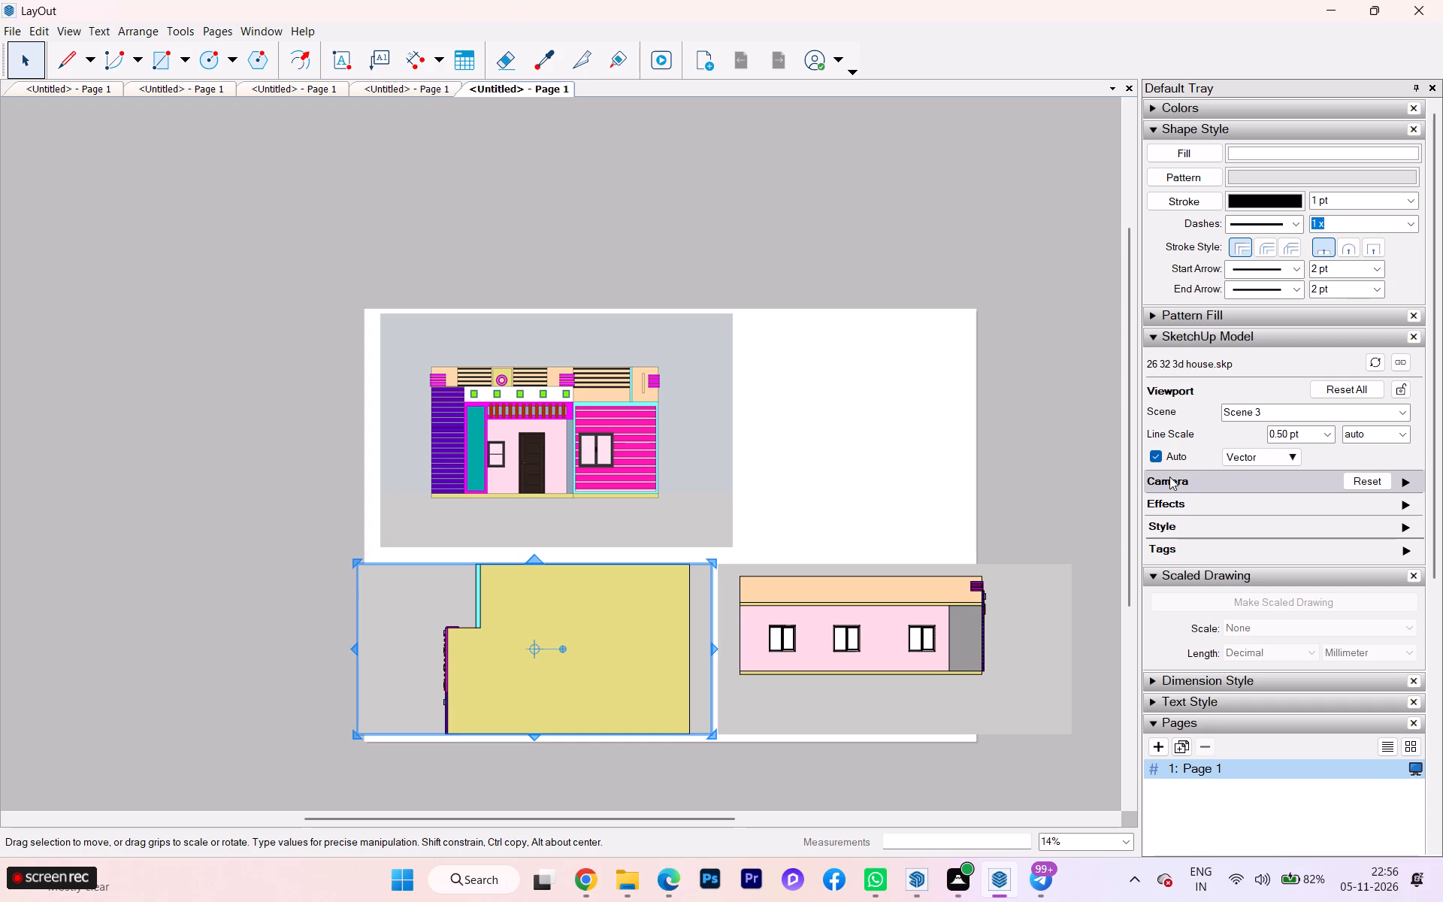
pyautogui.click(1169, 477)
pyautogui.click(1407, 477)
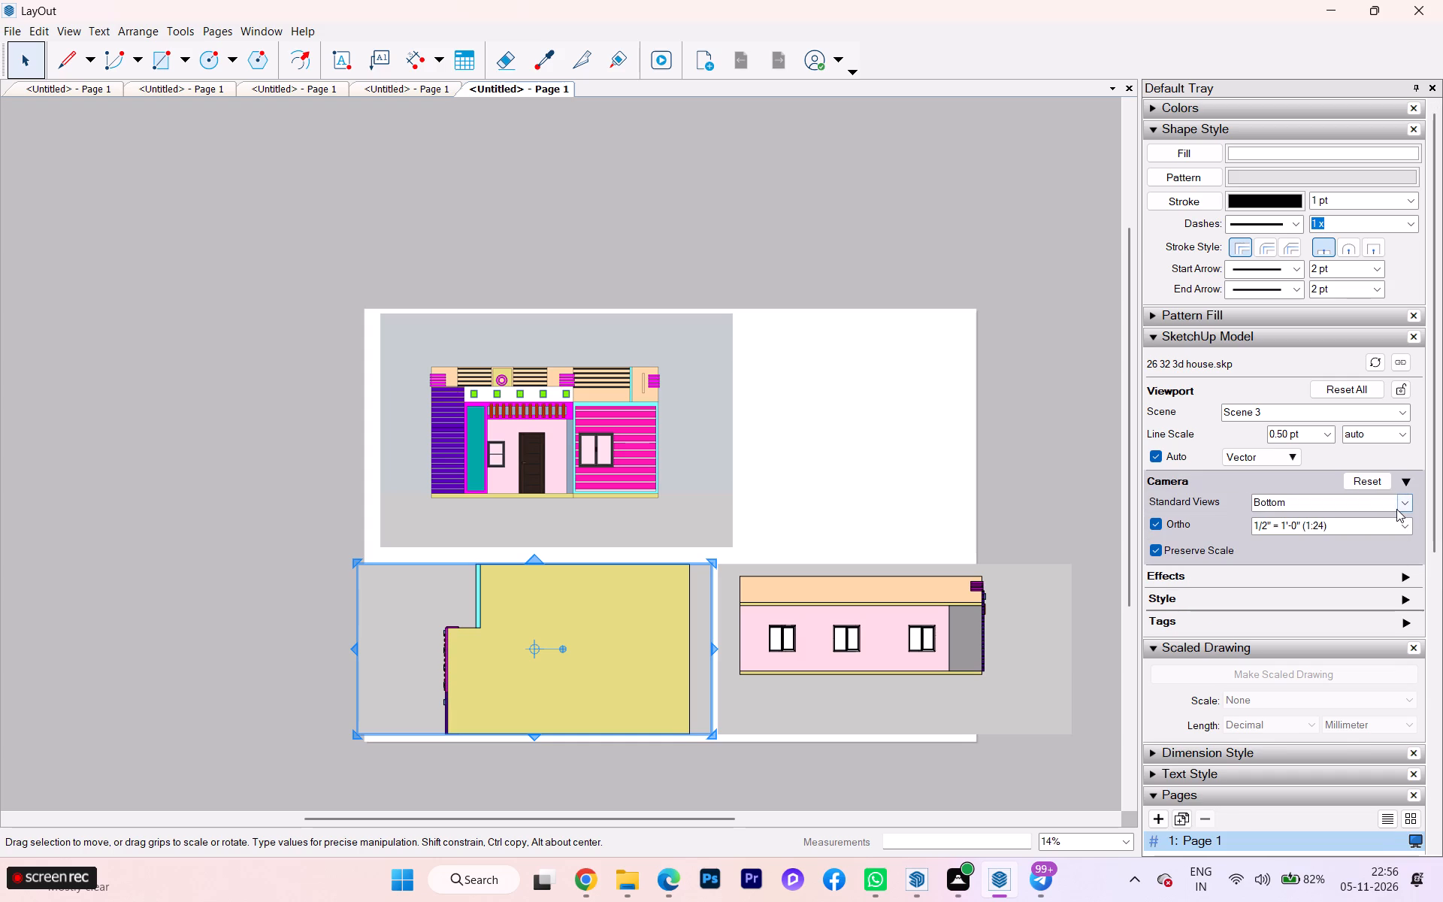
# Set the copied viewport's standard view to Back.
pyautogui.click(1405, 502)
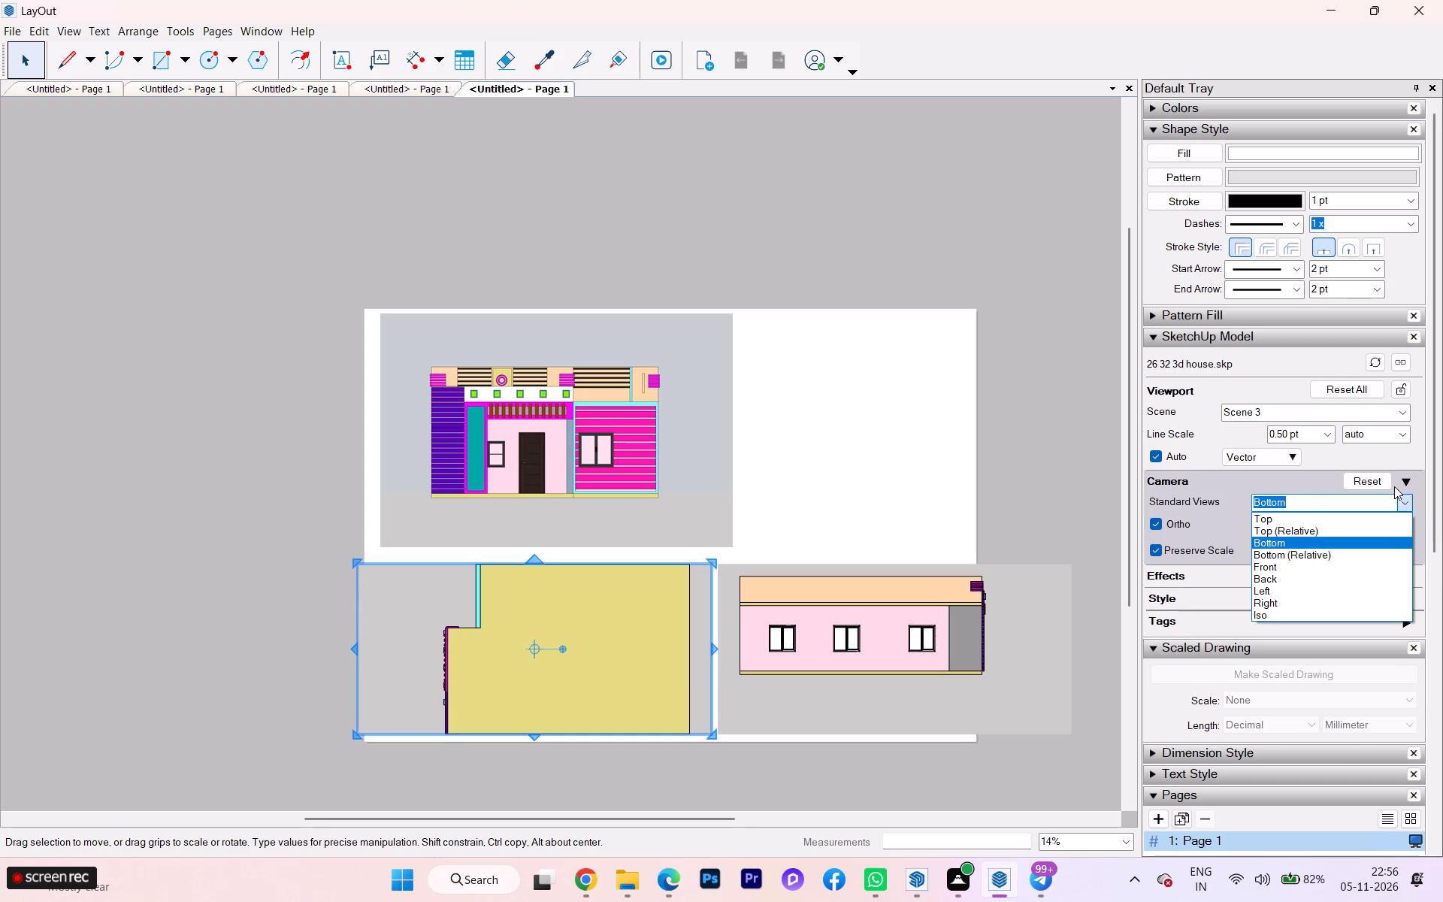
pyautogui.click(1268, 573)
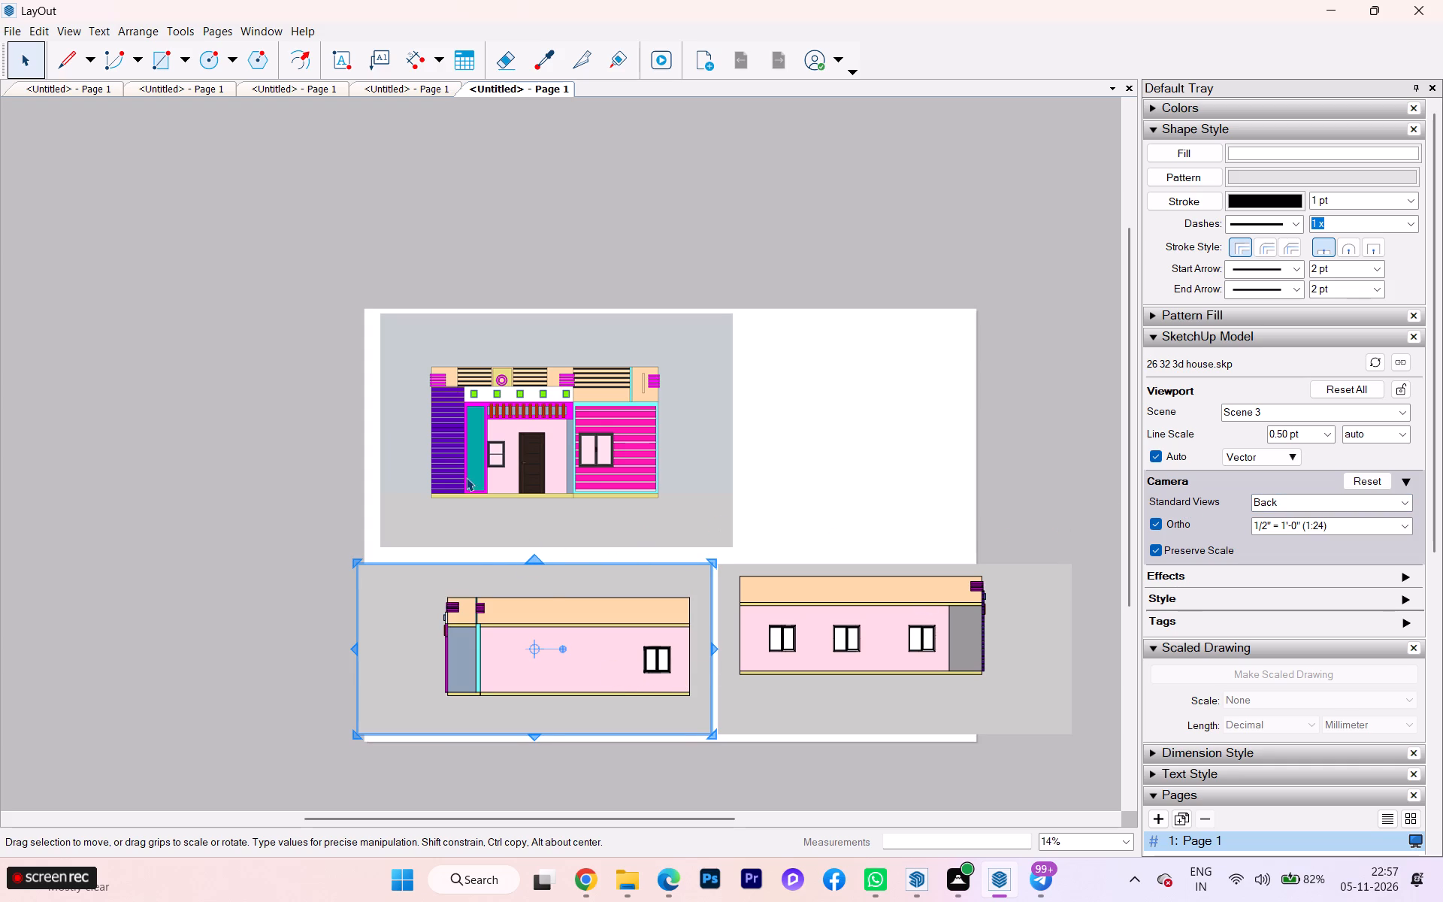
# Move the Back-view viewport beside the coloured facade and trim both sides of its frame to fit the sheet.
pyautogui.scroll(1, 516, 605)
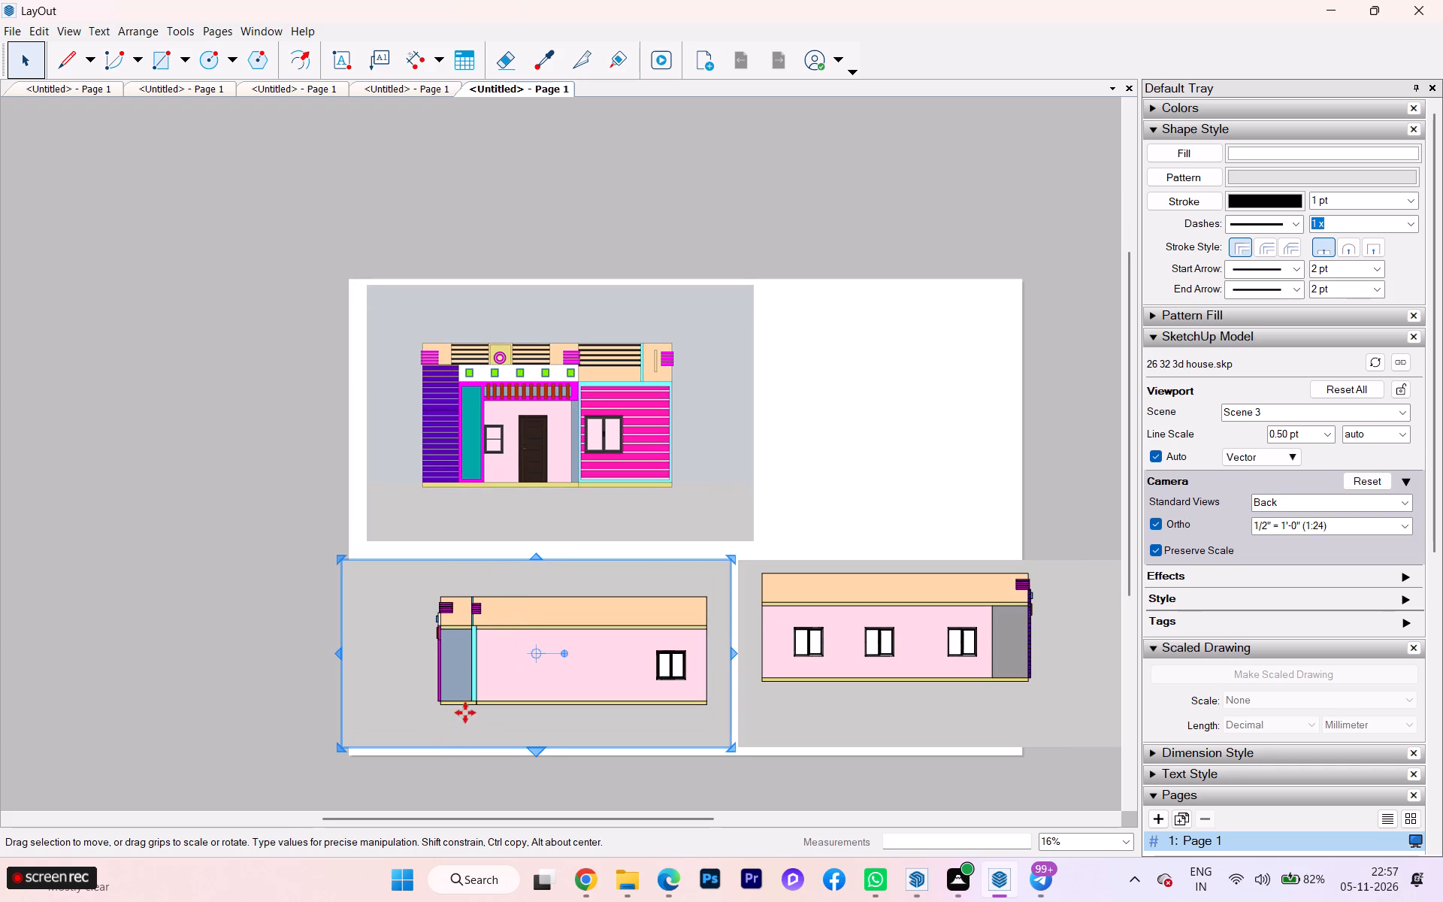
pyautogui.press('m')
pyautogui.moveTo(485, 683); pyautogui.dragTo(827, 431)
pyautogui.scroll(1, 816, 447)
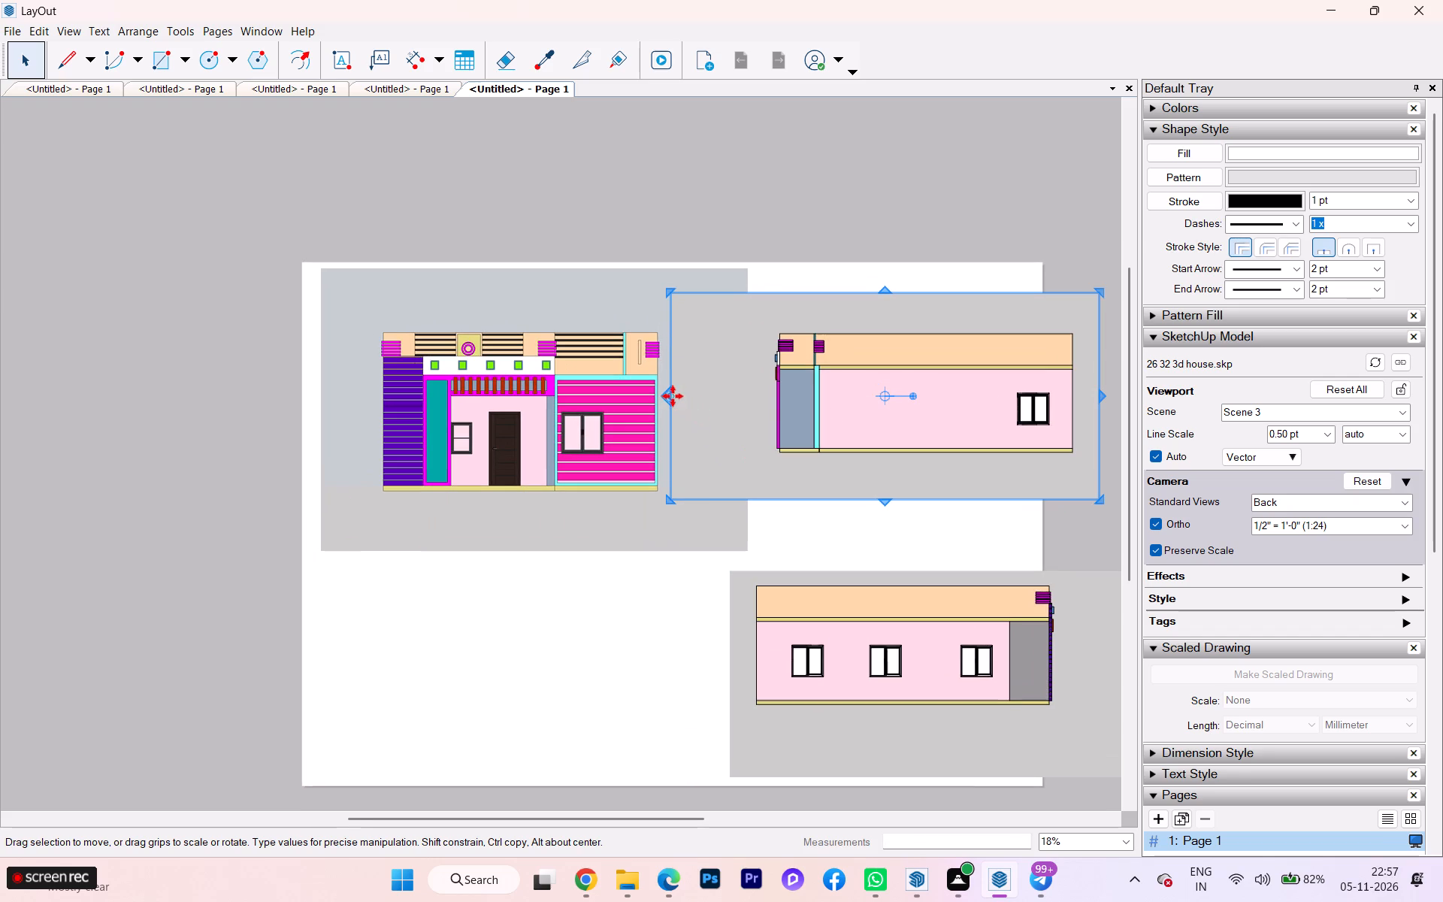
pyautogui.moveTo(667, 395); pyautogui.dragTo(749, 389)
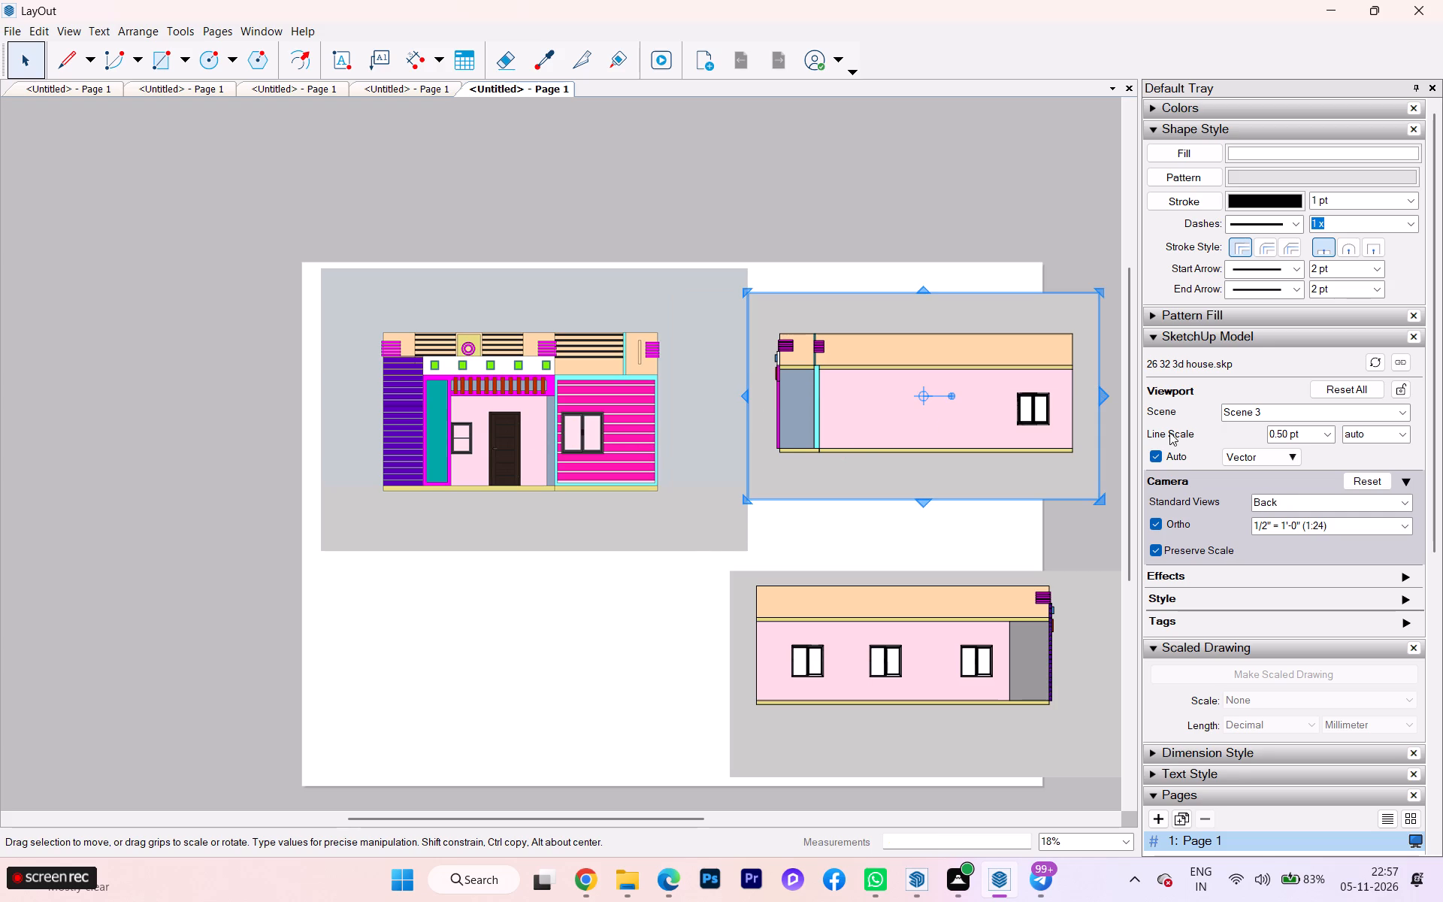
pyautogui.moveTo(1103, 386); pyautogui.dragTo(1031, 386)
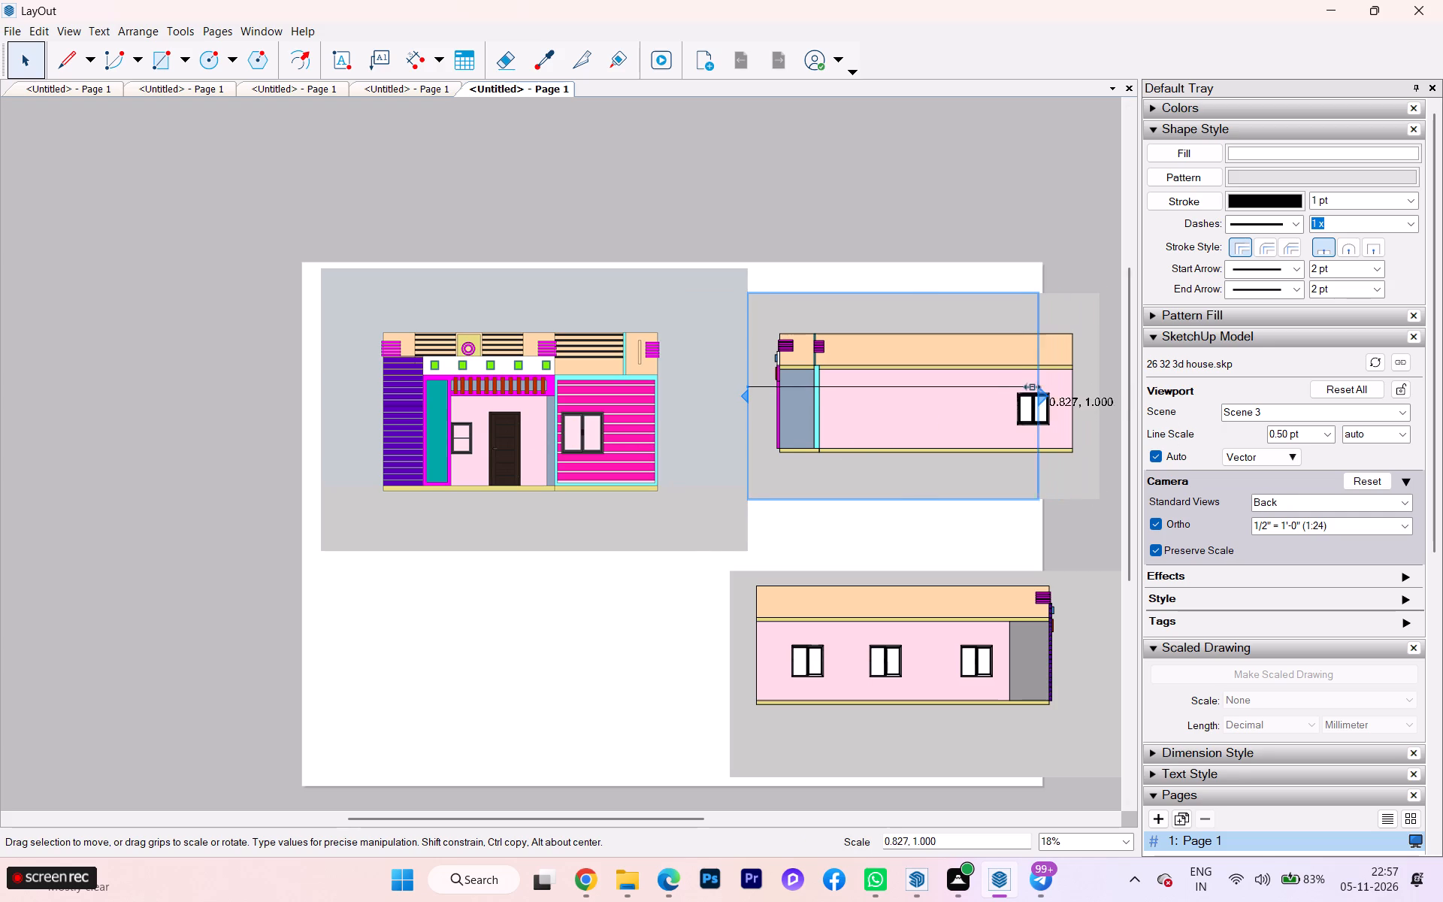
pyautogui.moveTo(1031, 386); pyautogui.dragTo(1030, 386)
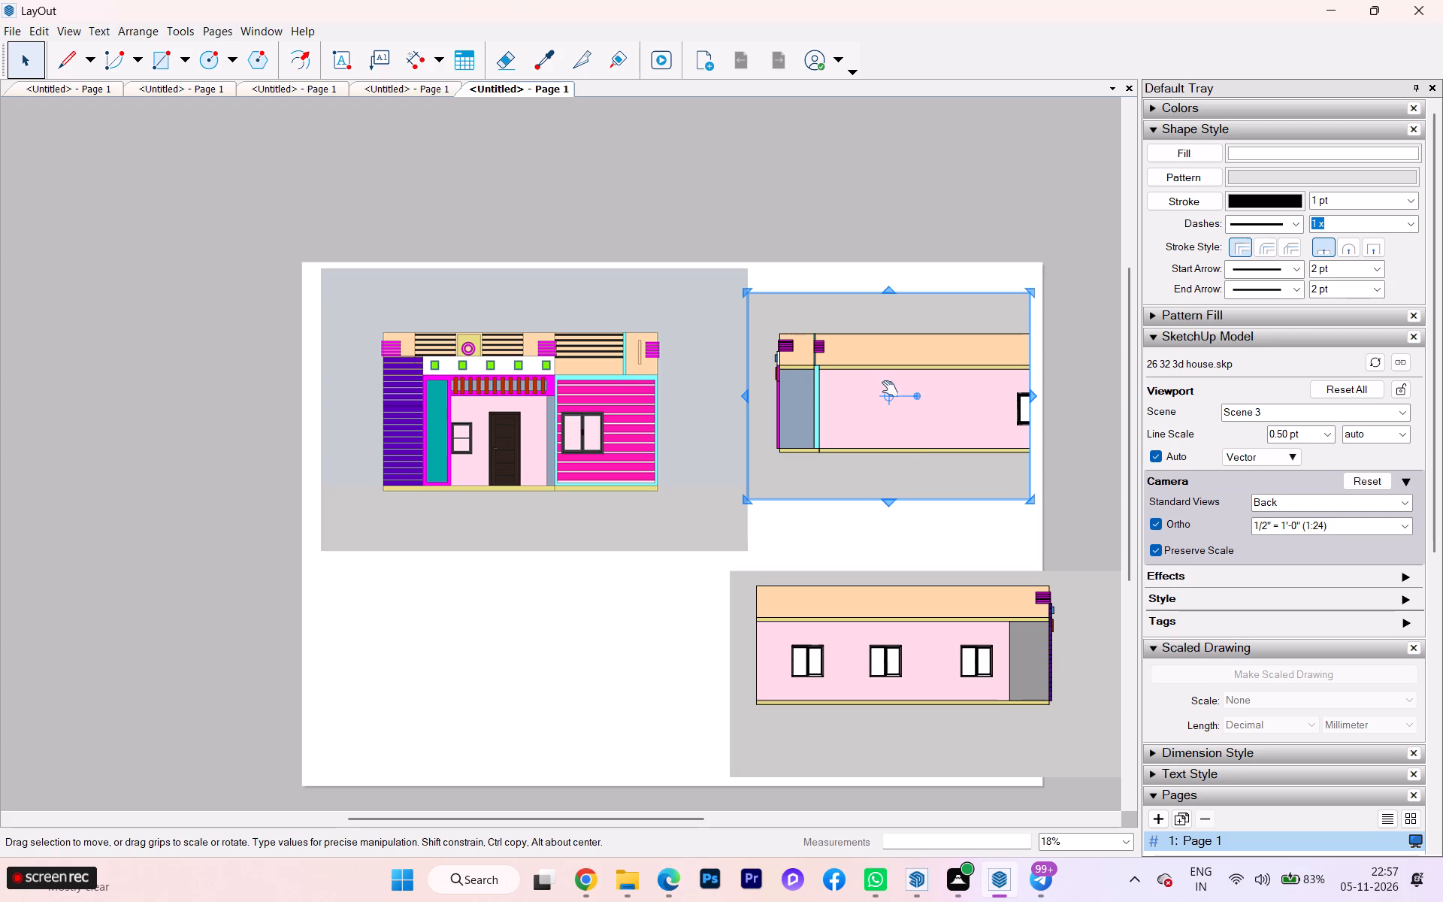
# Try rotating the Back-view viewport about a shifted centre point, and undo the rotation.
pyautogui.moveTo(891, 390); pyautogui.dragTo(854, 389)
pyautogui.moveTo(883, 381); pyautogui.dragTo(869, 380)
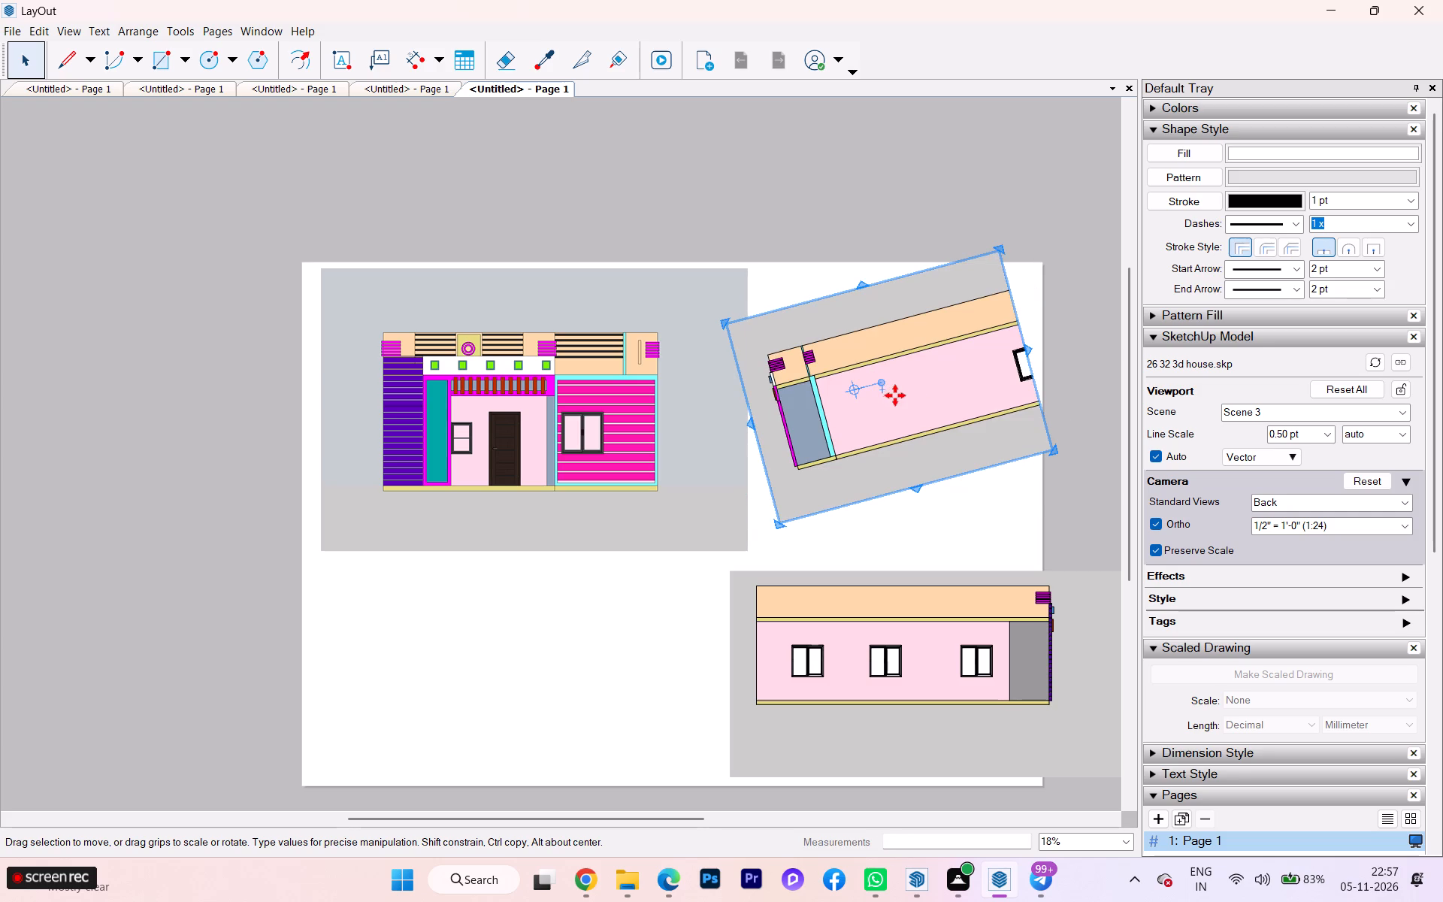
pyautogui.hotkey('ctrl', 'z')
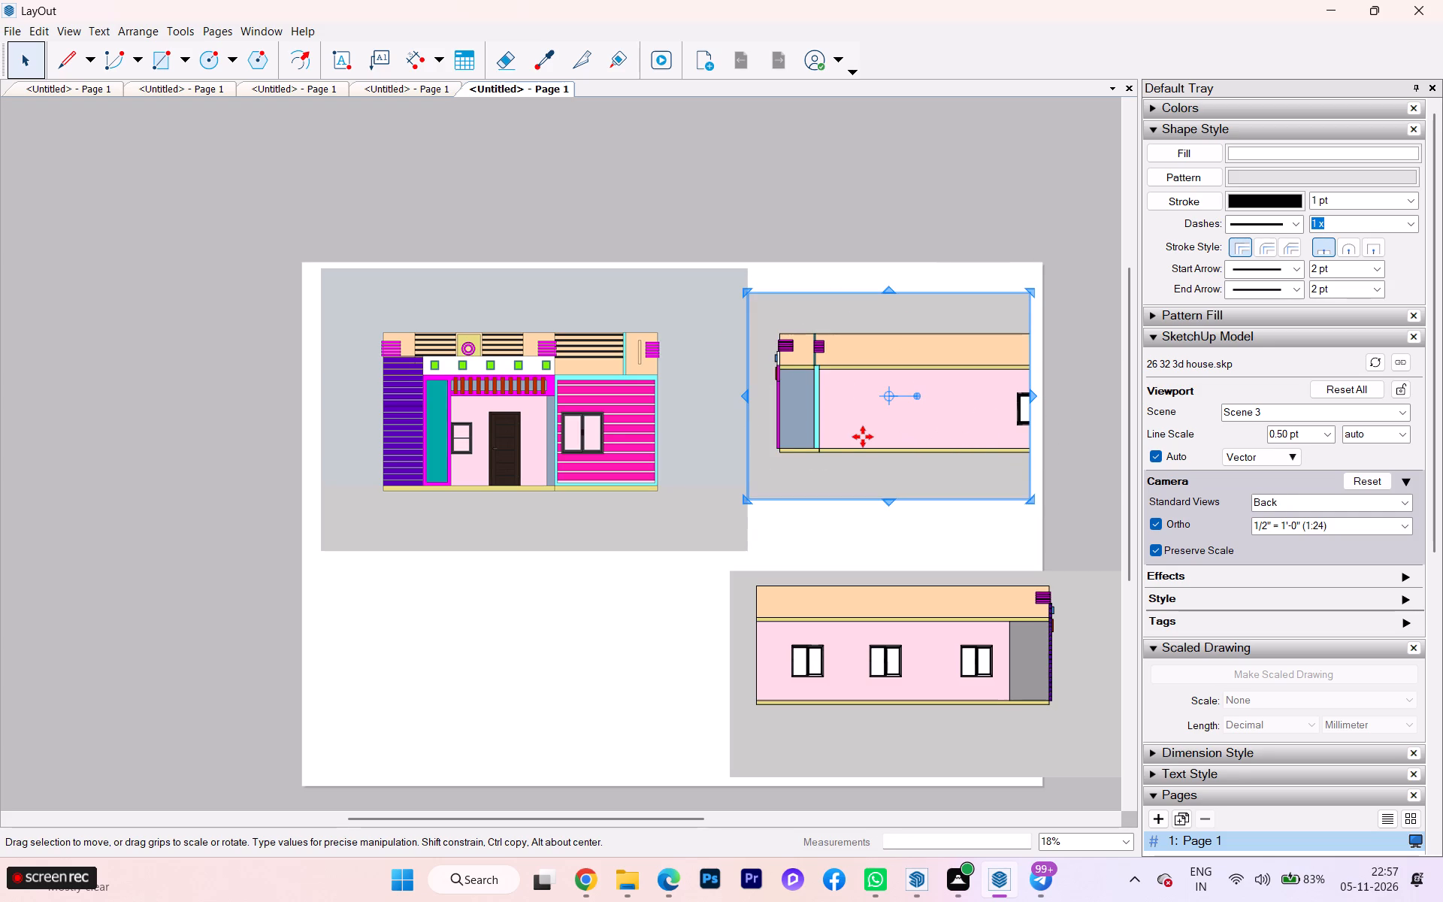
# Shift the Back-view viewport toward the coloured facade and widen its frame to the sheet's right edge to include the single window.
pyautogui.scroll(1, 861, 426)
pyautogui.moveTo(888, 389); pyautogui.dragTo(834, 386)
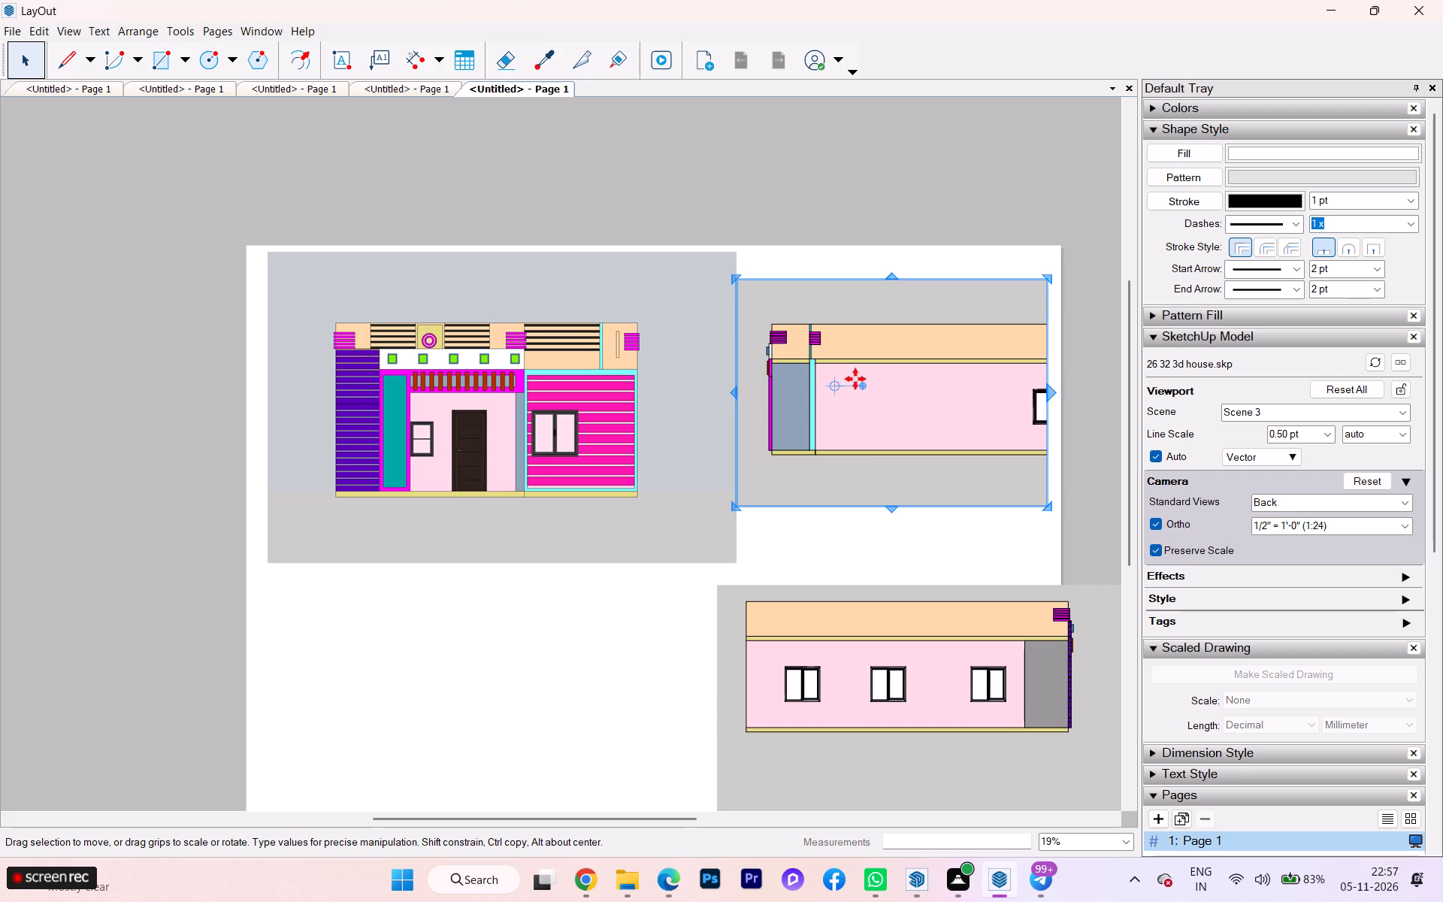
pyautogui.moveTo(835, 386); pyautogui.dragTo(791, 382)
pyautogui.moveTo(797, 383); pyautogui.dragTo(779, 383)
pyautogui.moveTo(737, 389); pyautogui.dragTo(685, 395)
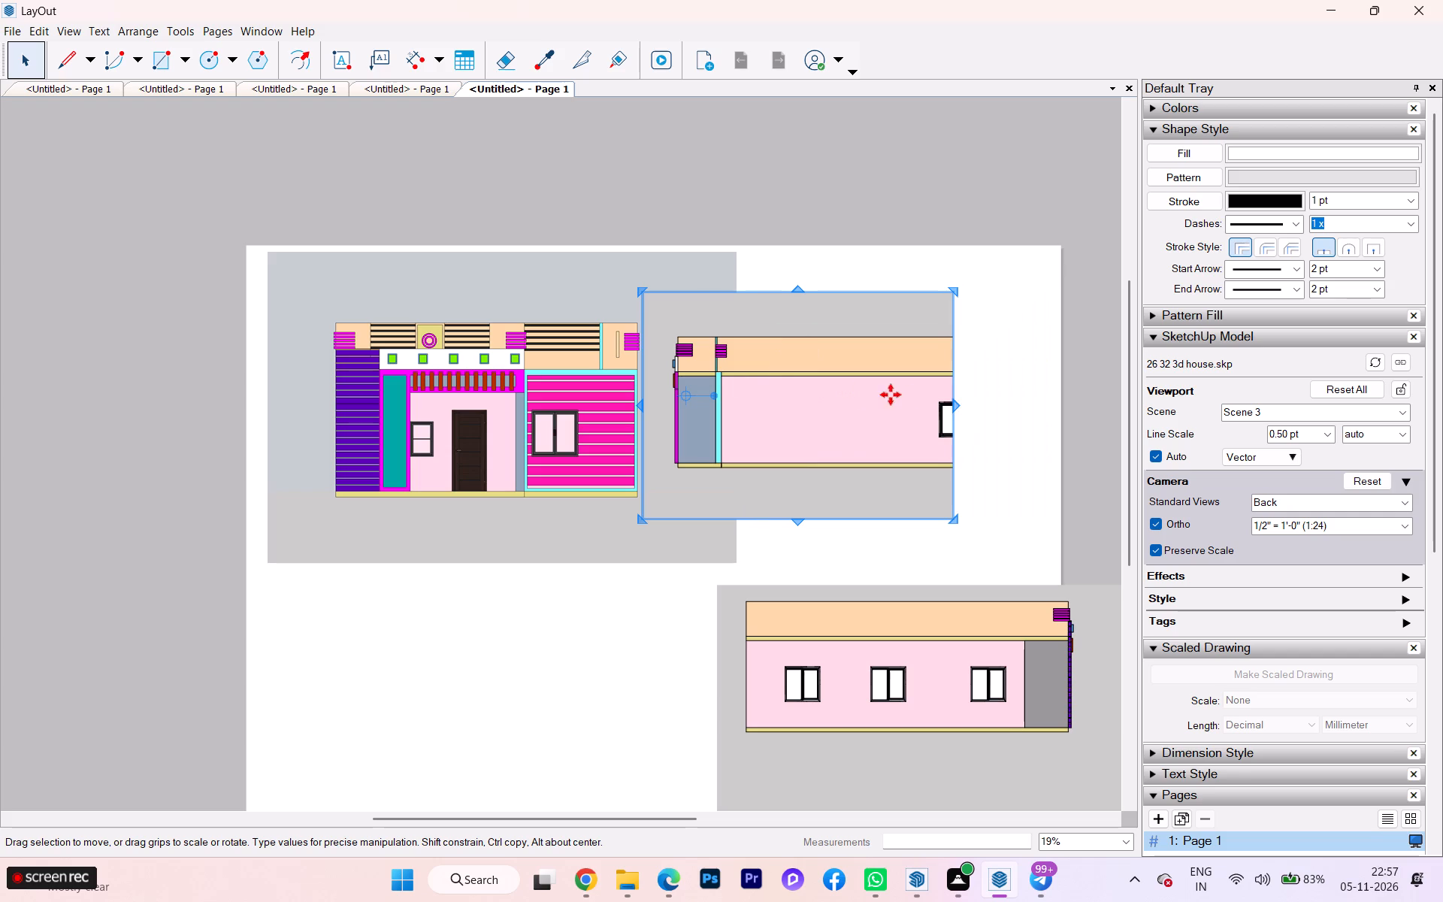
pyautogui.moveTo(956, 402); pyautogui.dragTo(1060, 414)
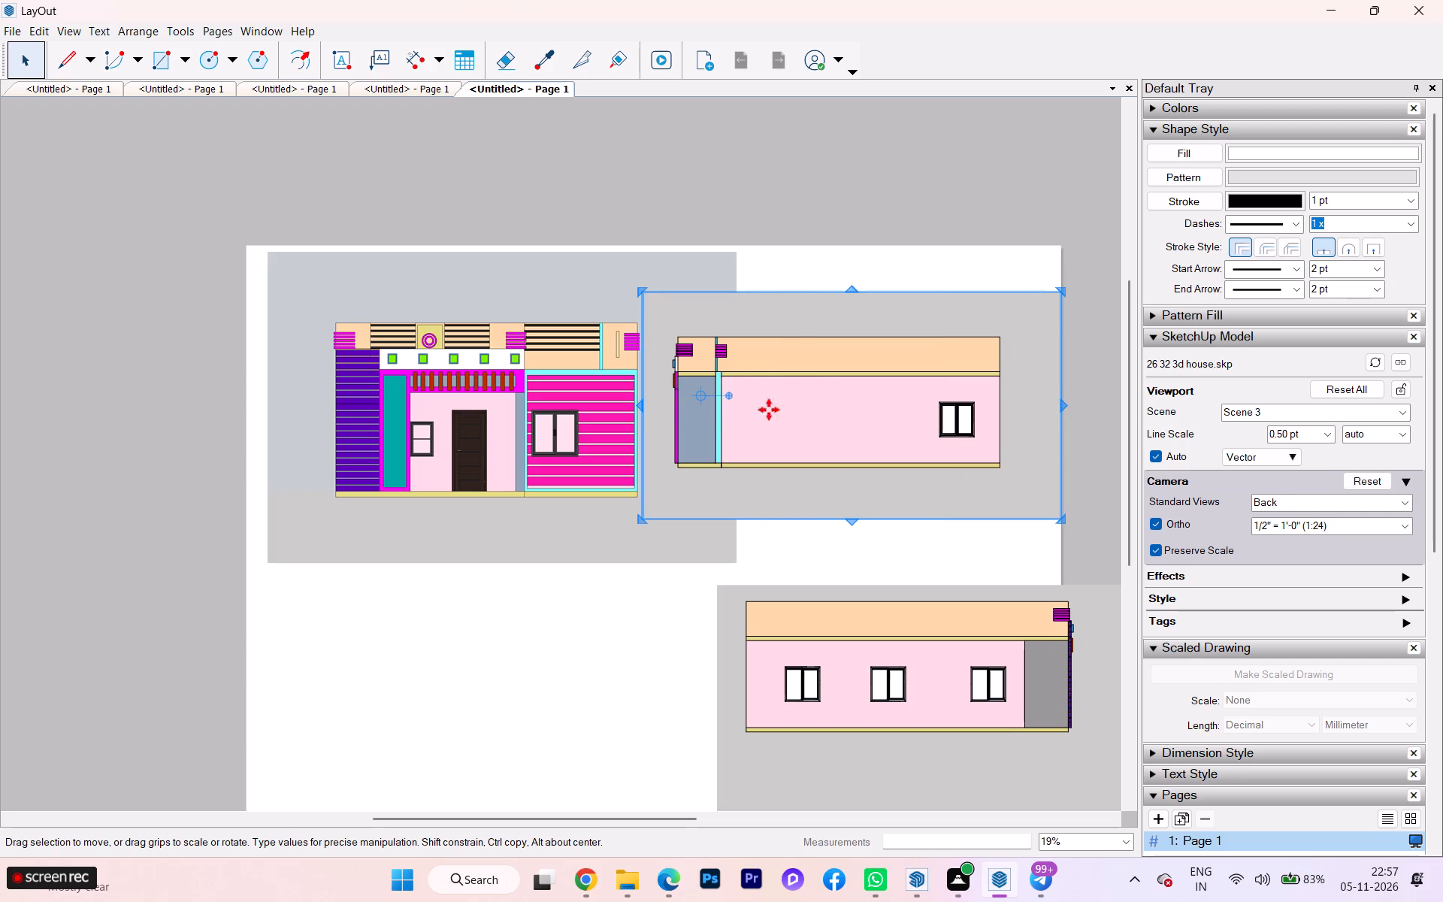
# Trim both sides of the Back-view viewport's frame and move the viewport below the coloured facade at the sheet's left edge.
pyautogui.moveTo(1061, 405); pyautogui.dragTo(1026, 407)
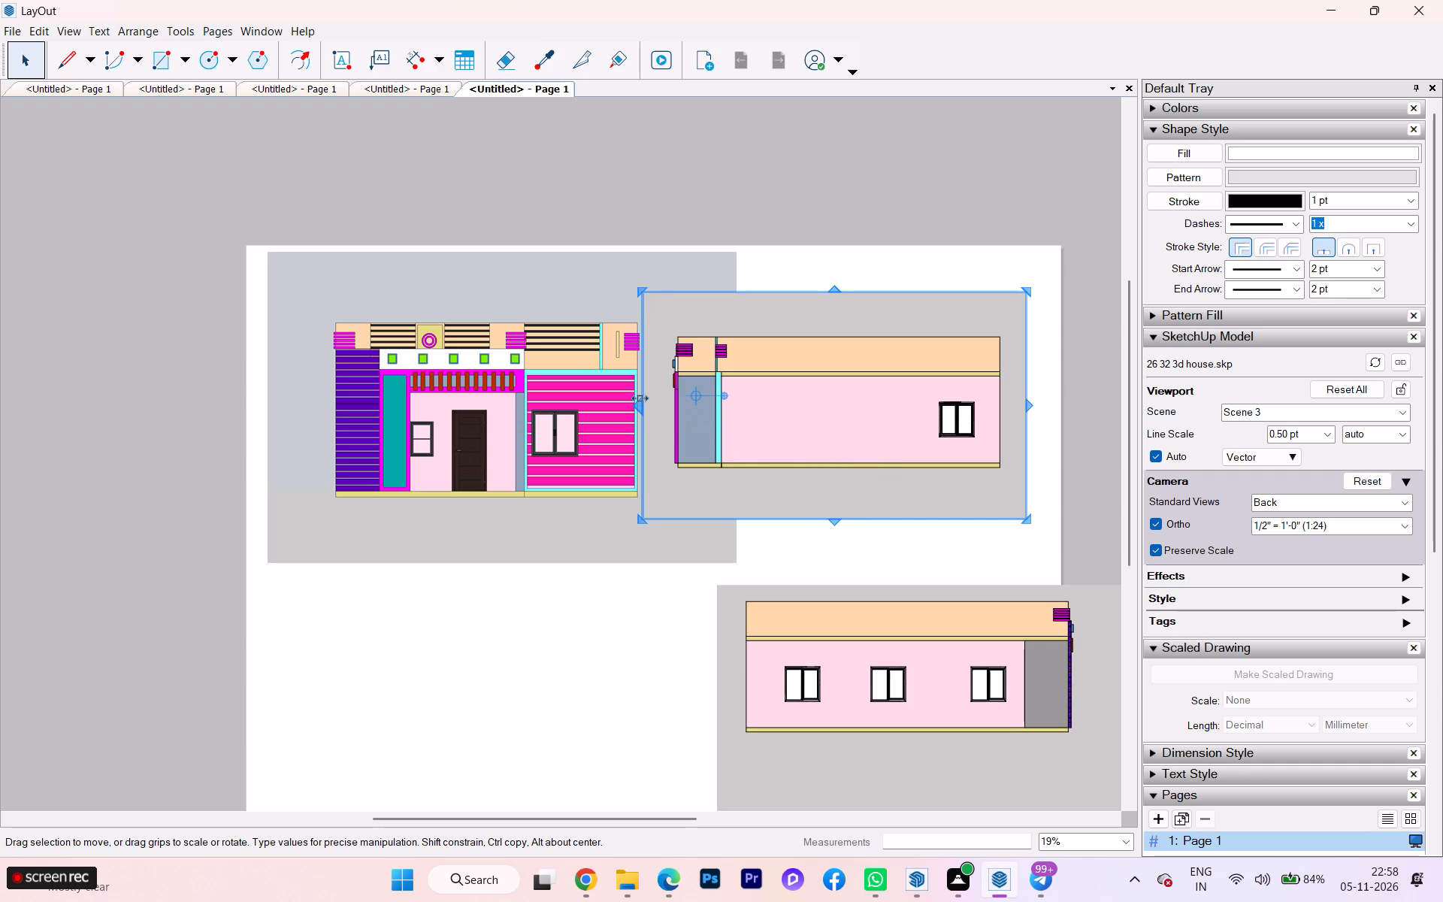
pyautogui.moveTo(639, 397); pyautogui.dragTo(668, 394)
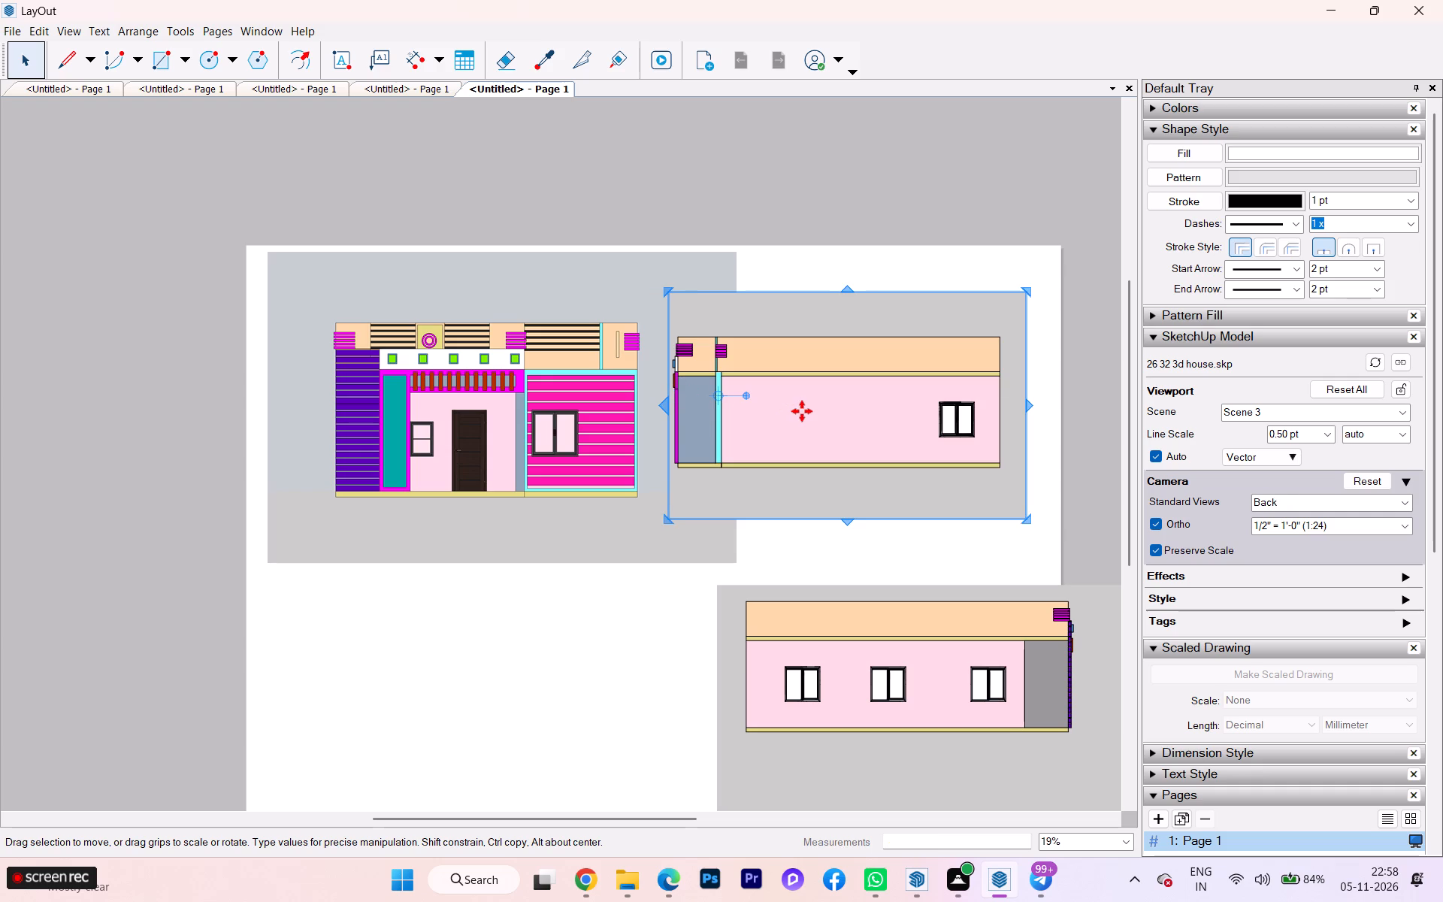
pyautogui.moveTo(800, 410); pyautogui.dragTo(395, 634)
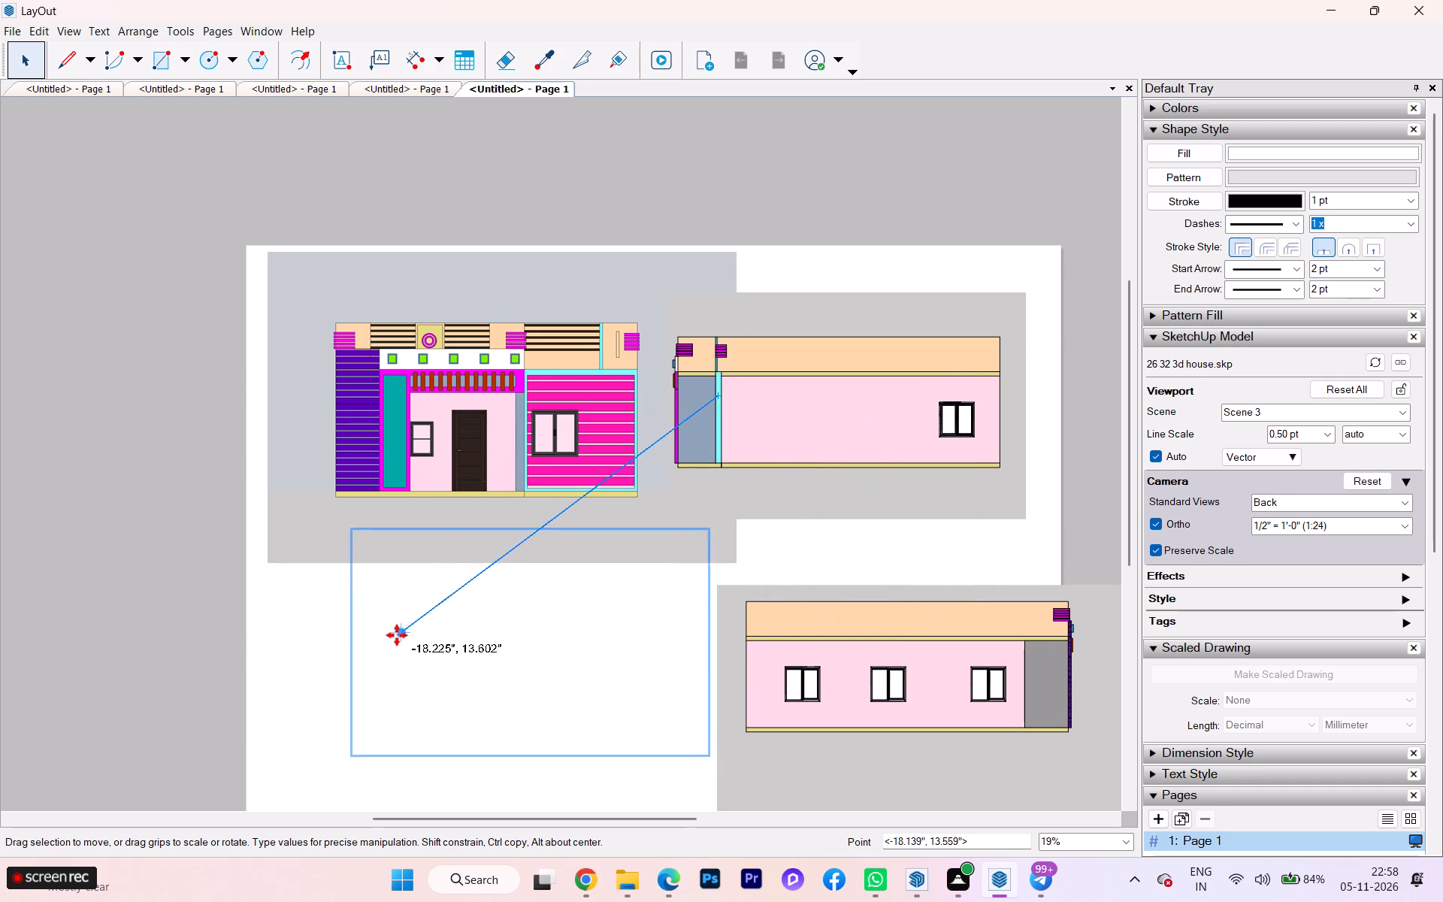
pyautogui.moveTo(395, 634); pyautogui.dragTo(310, 687)
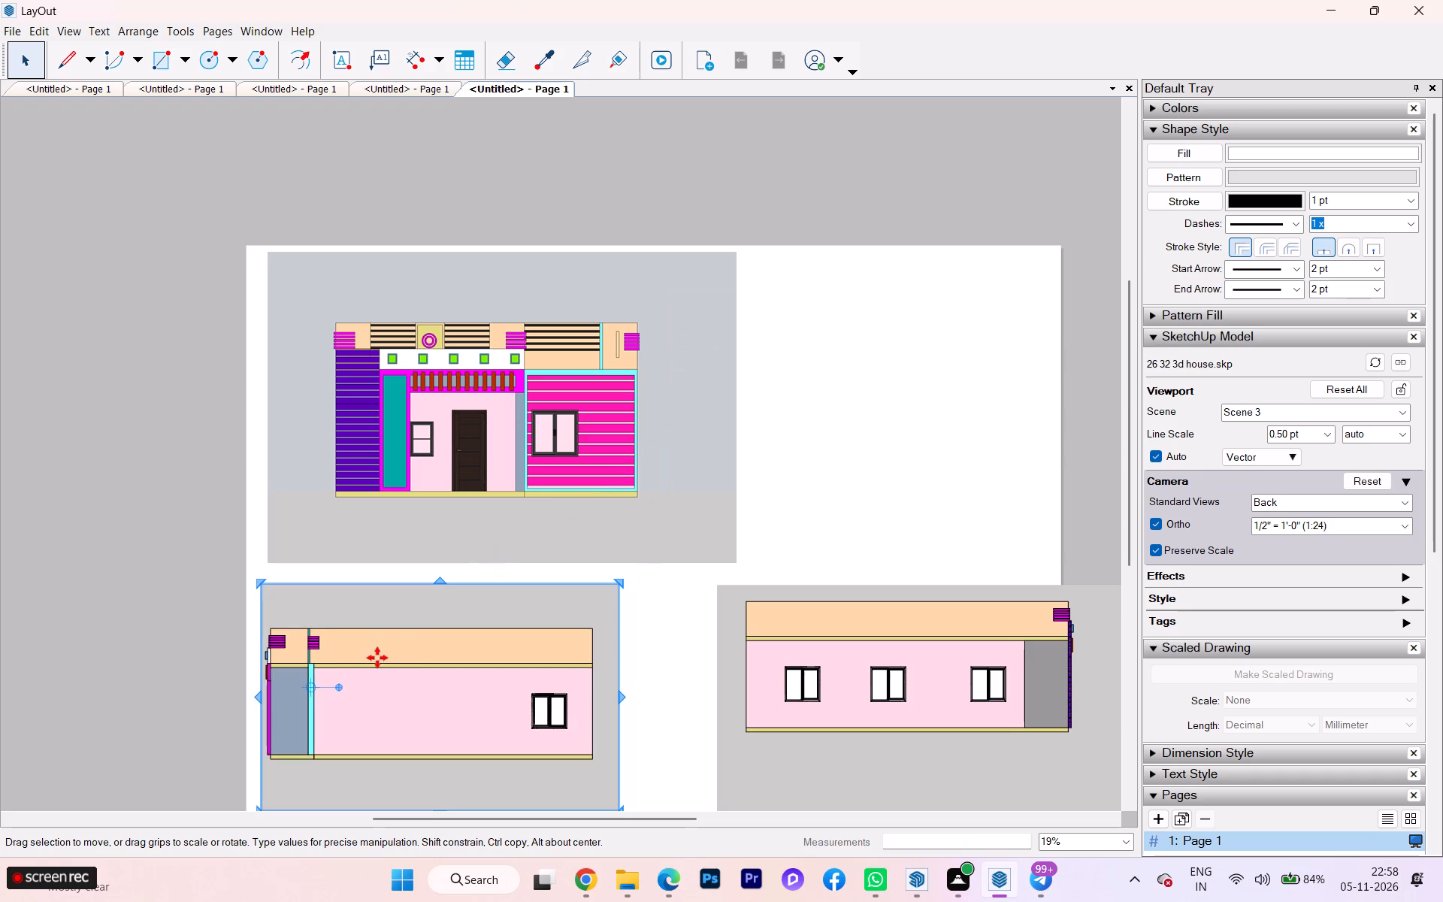
# Move the three-window viewport beside the Back view and trim its frame's right side so it fits within the sheet.
pyautogui.click(909, 659)
pyautogui.moveTo(909, 656); pyautogui.dragTo(830, 661)
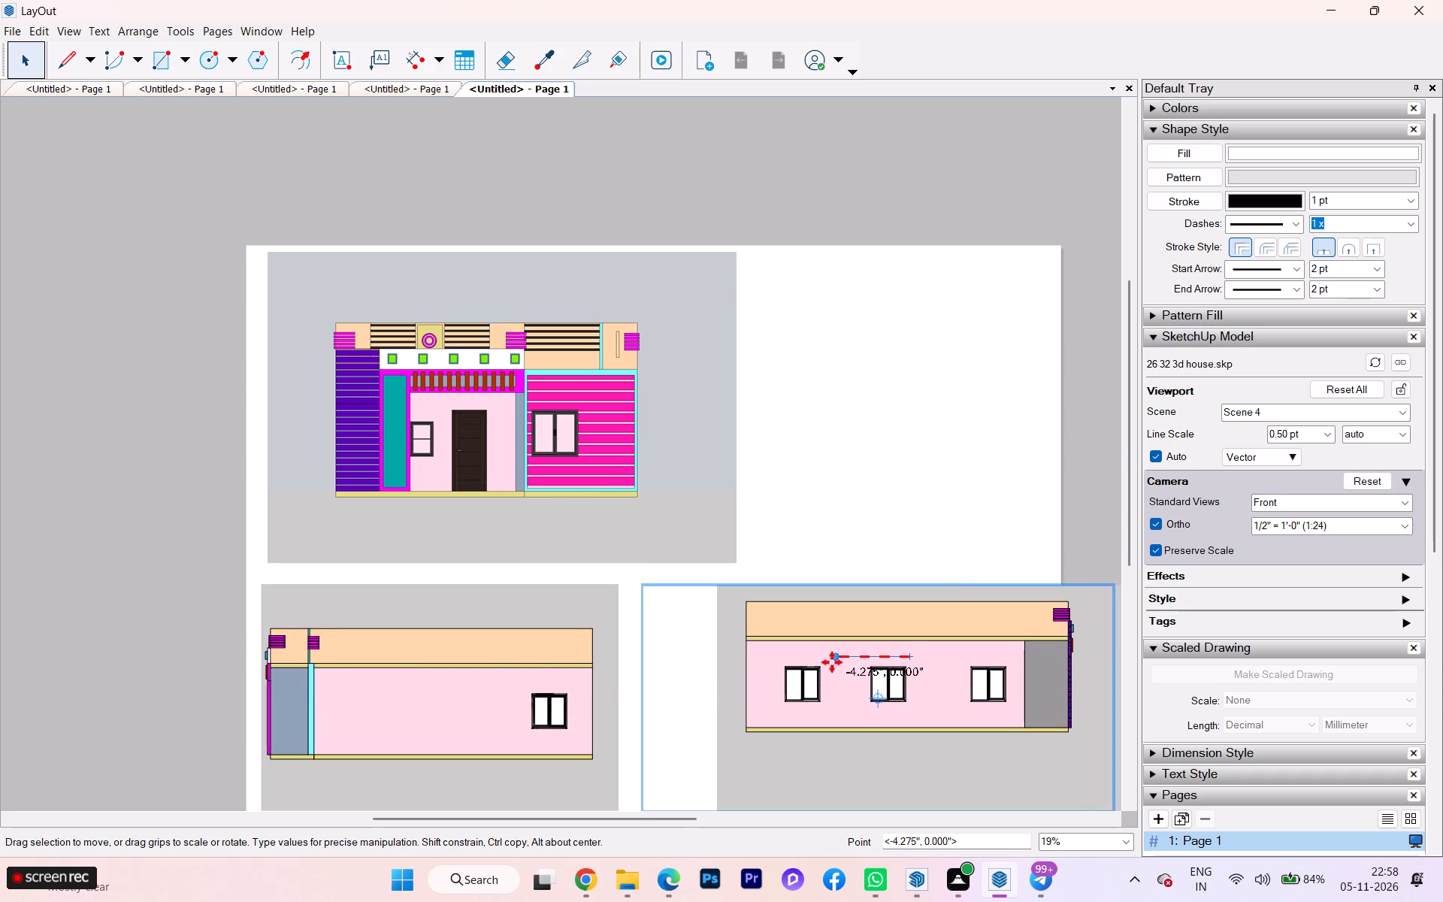
pyautogui.moveTo(830, 661); pyautogui.dragTo(812, 653)
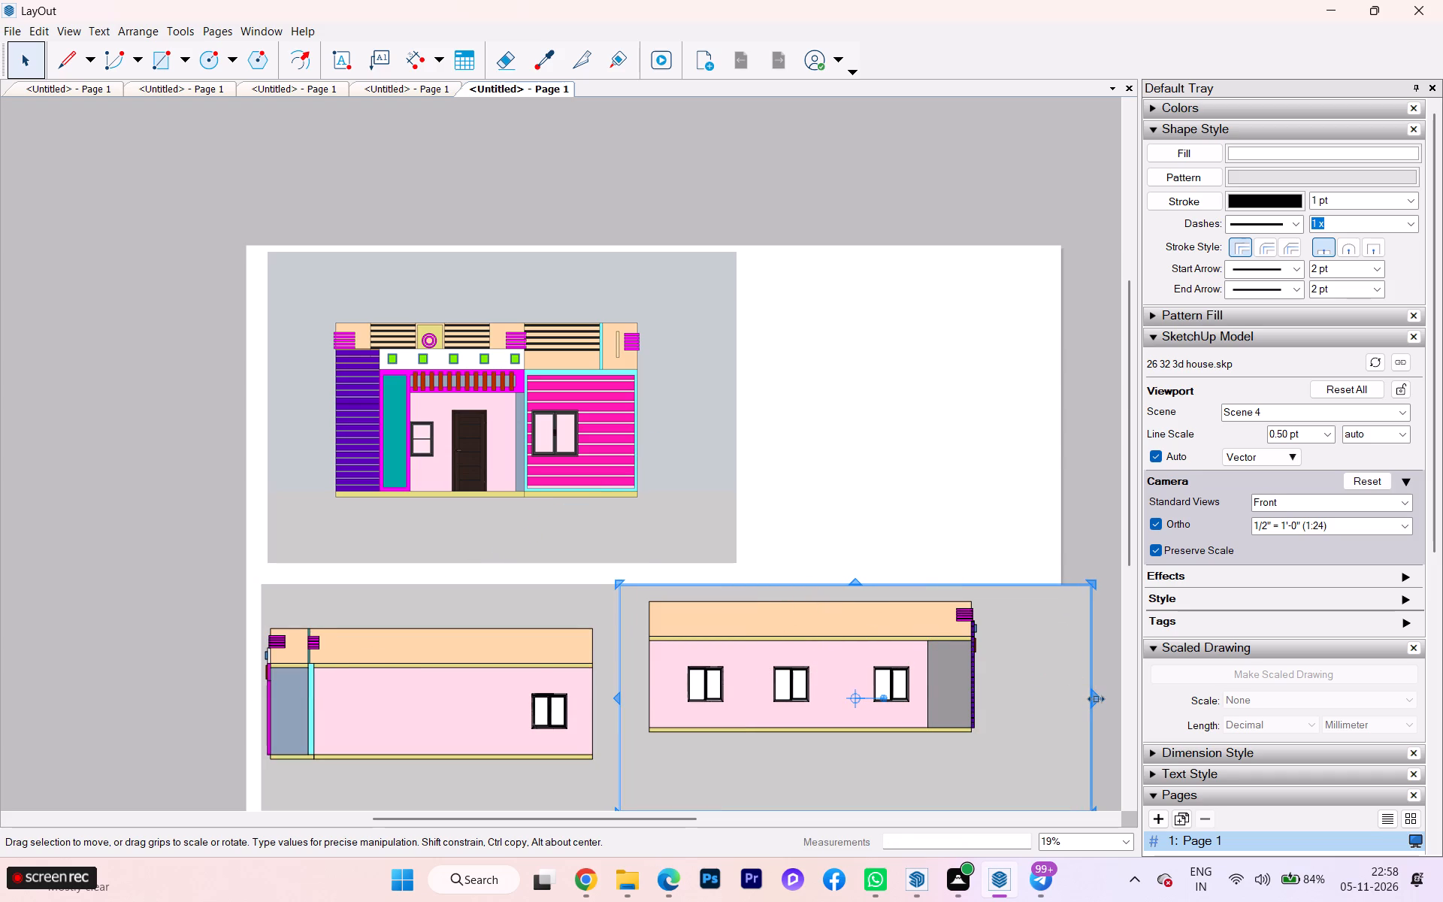
pyautogui.moveTo(1095, 698); pyautogui.dragTo(1004, 694)
pyautogui.scroll(-1, 844, 551)
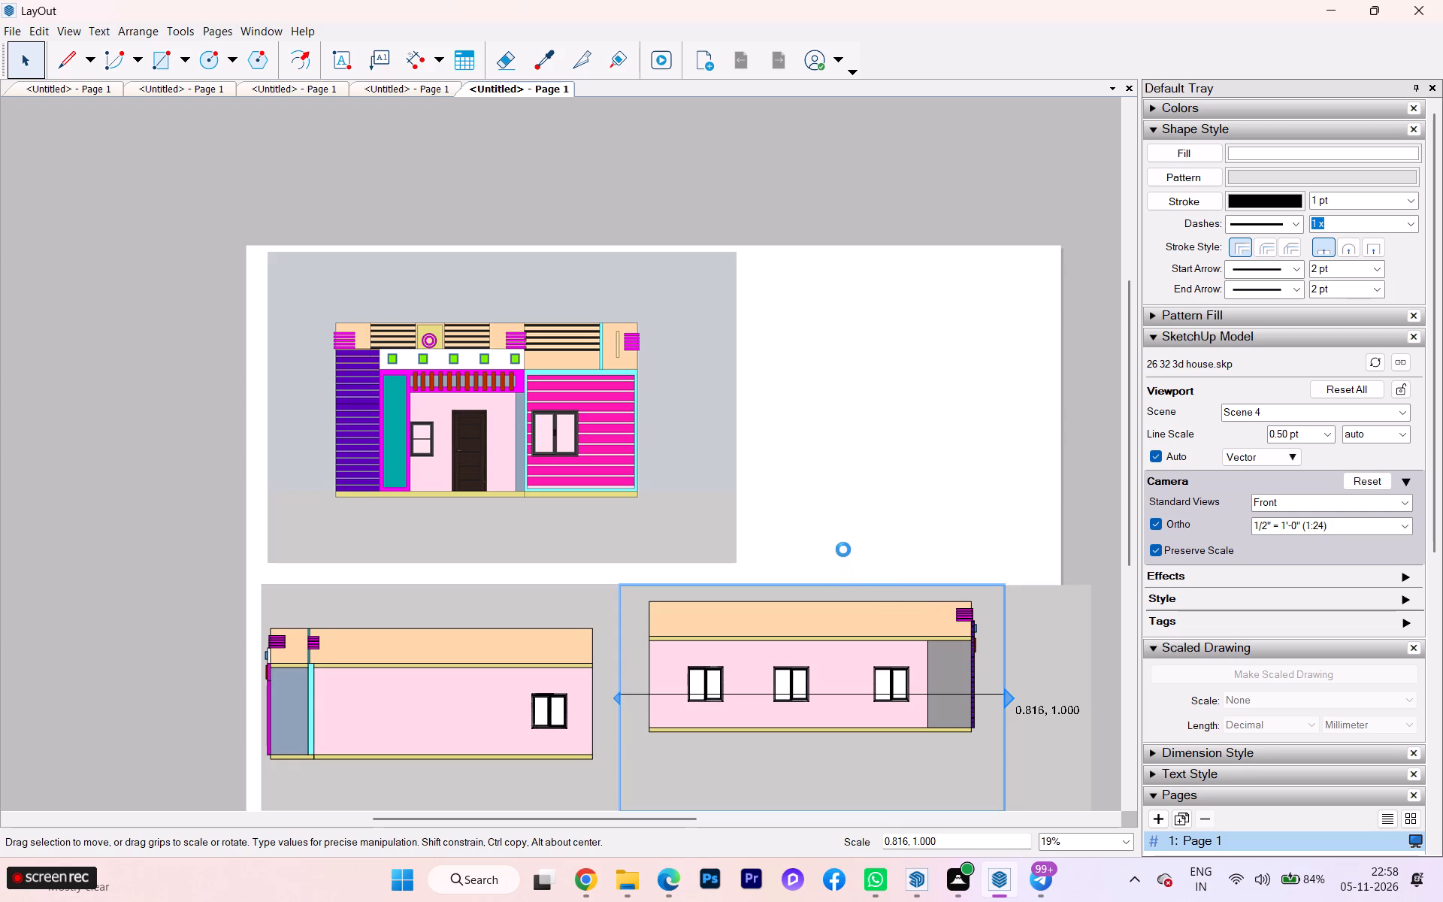
pyautogui.scroll(-1, 843, 549)
pyautogui.scroll(-1, 758, 455)
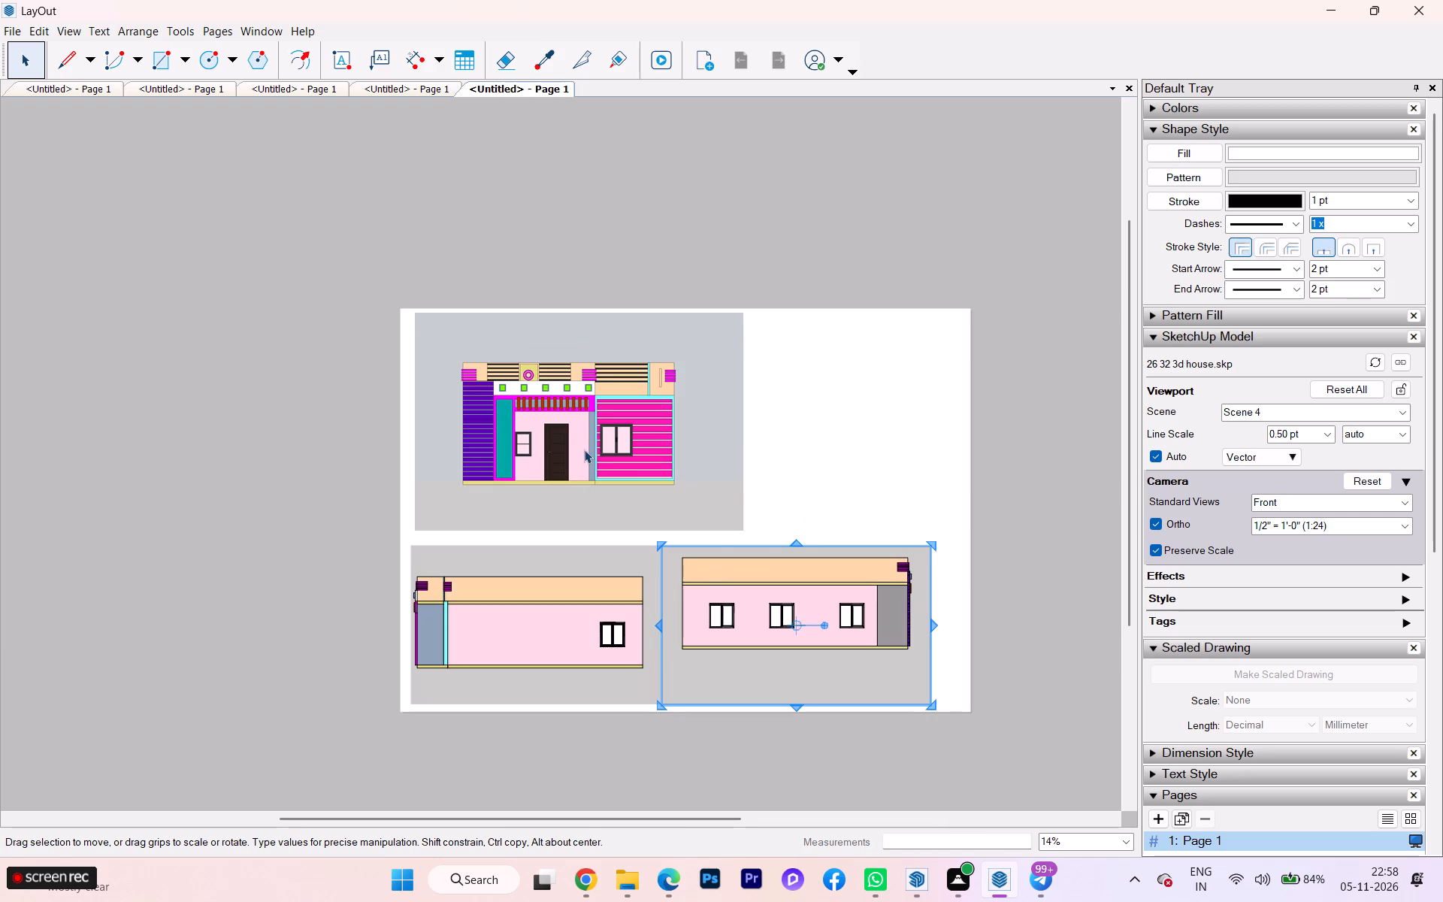
pyautogui.moveTo(690, 613); pyautogui.dragTo(731, 613)
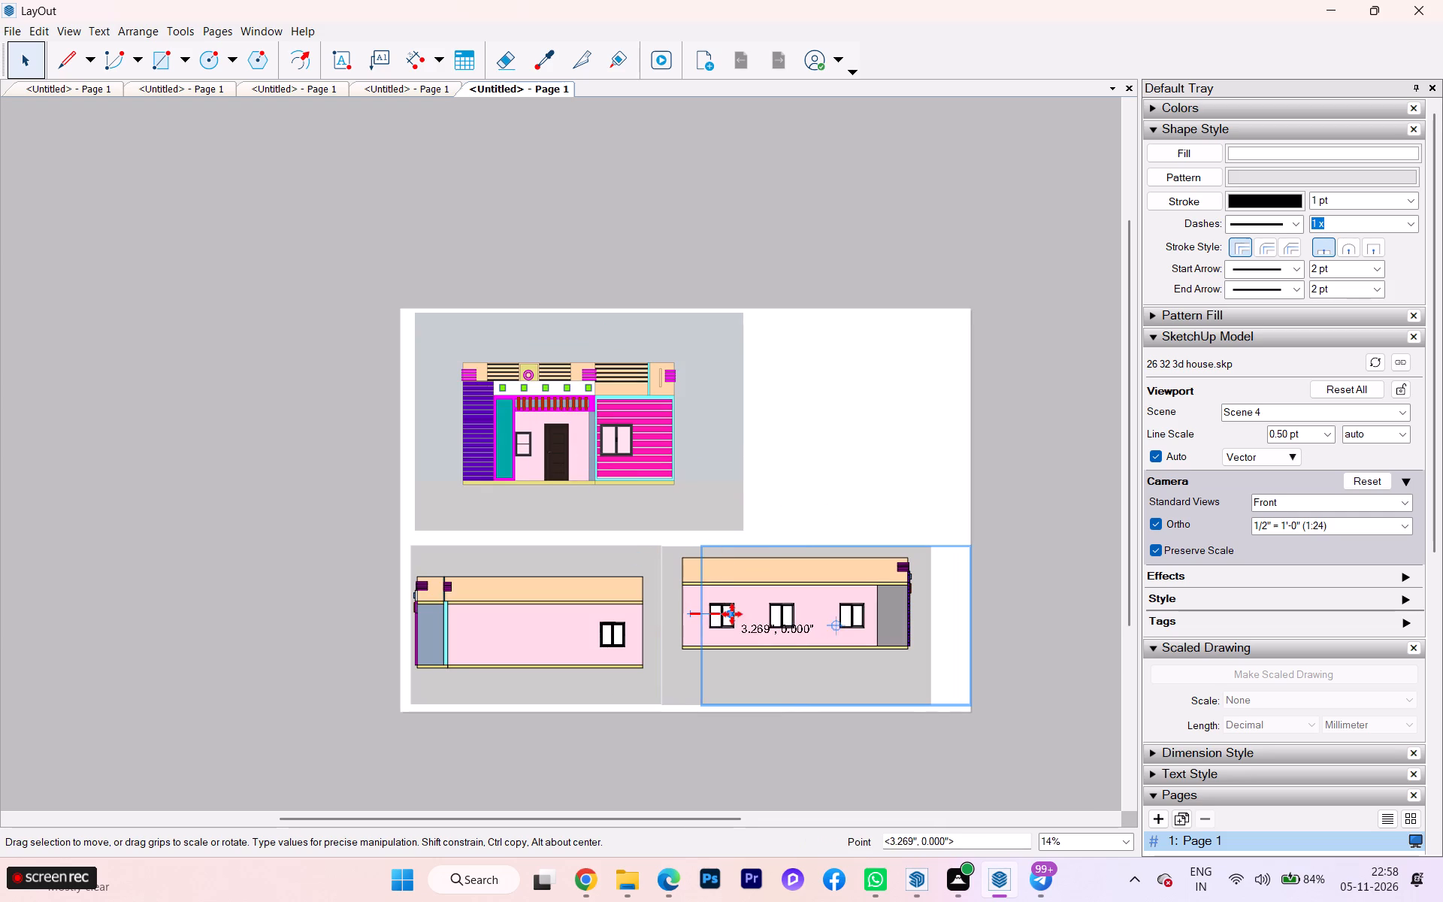
pyautogui.moveTo(731, 613); pyautogui.dragTo(708, 613)
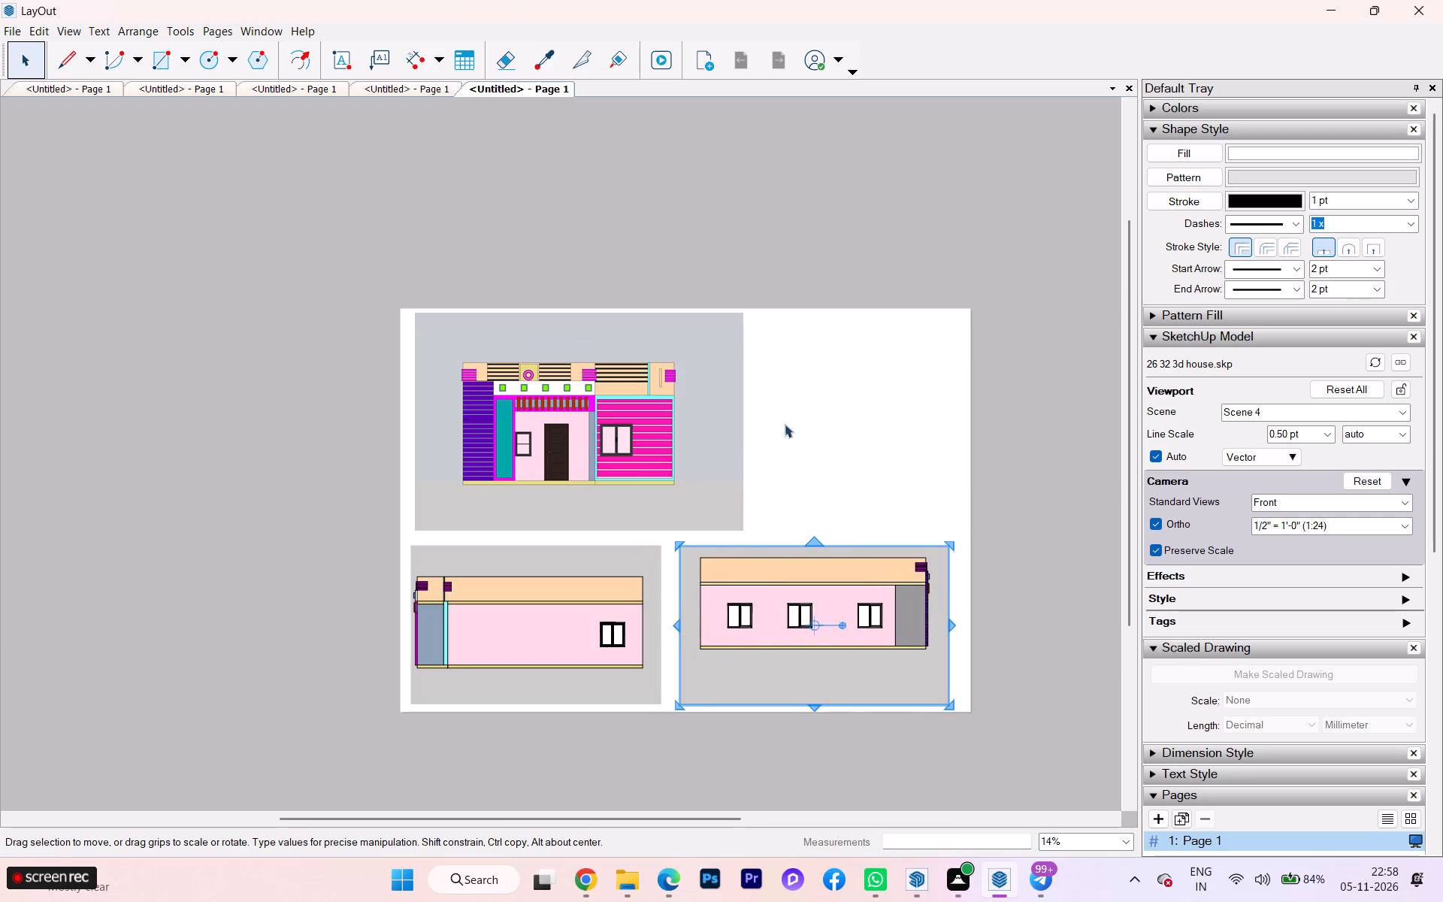
# Duplicate the three-window viewport, placing one in the empty area beside the coloured facade and one beside the Back view.
pyautogui.click(818, 347)
pyautogui.click(870, 577)
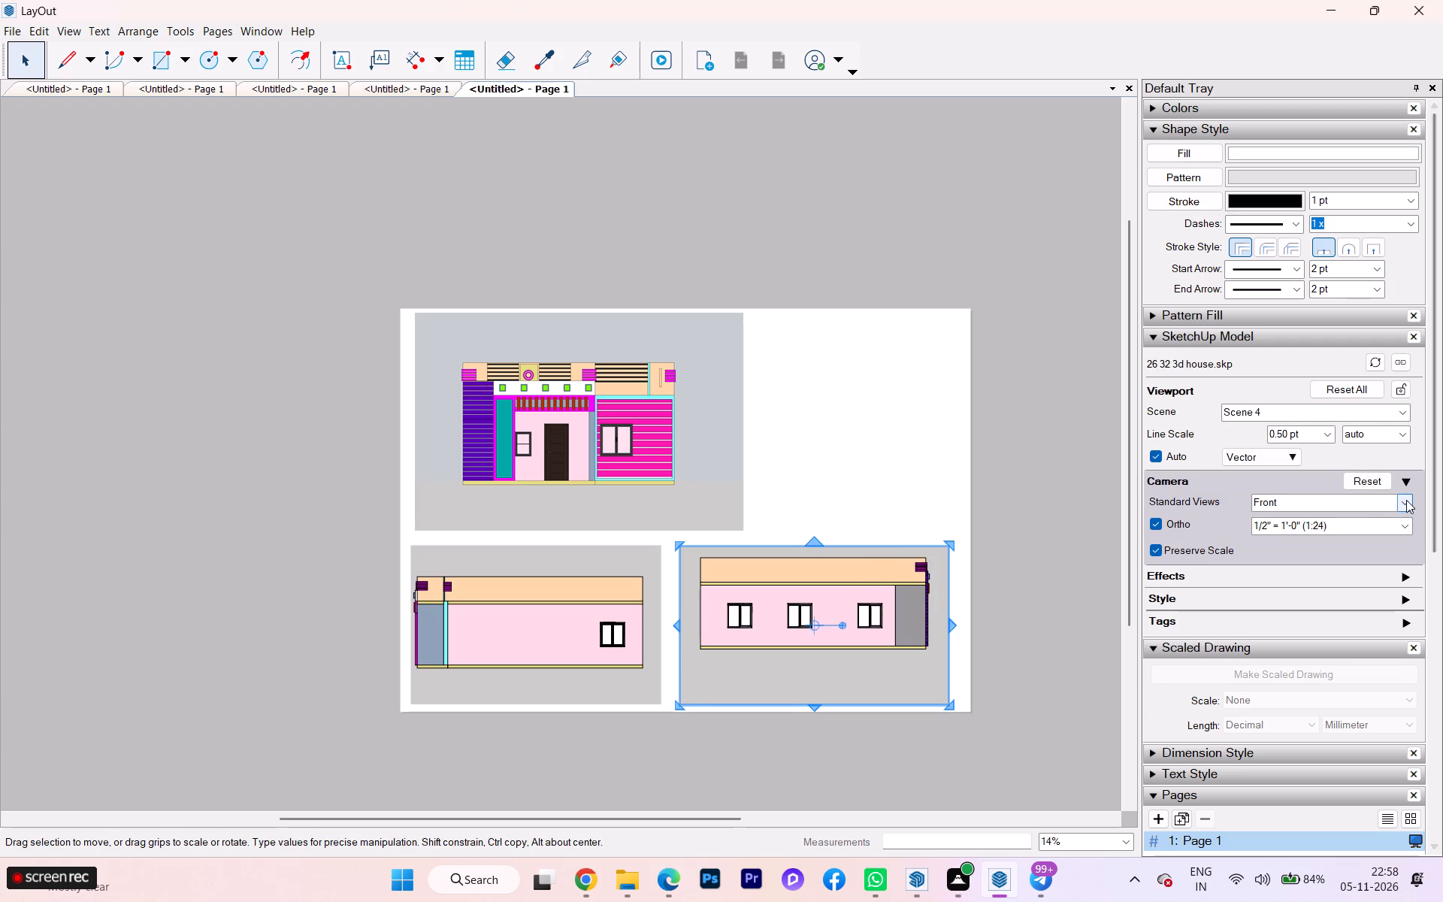
pyautogui.click(1406, 500)
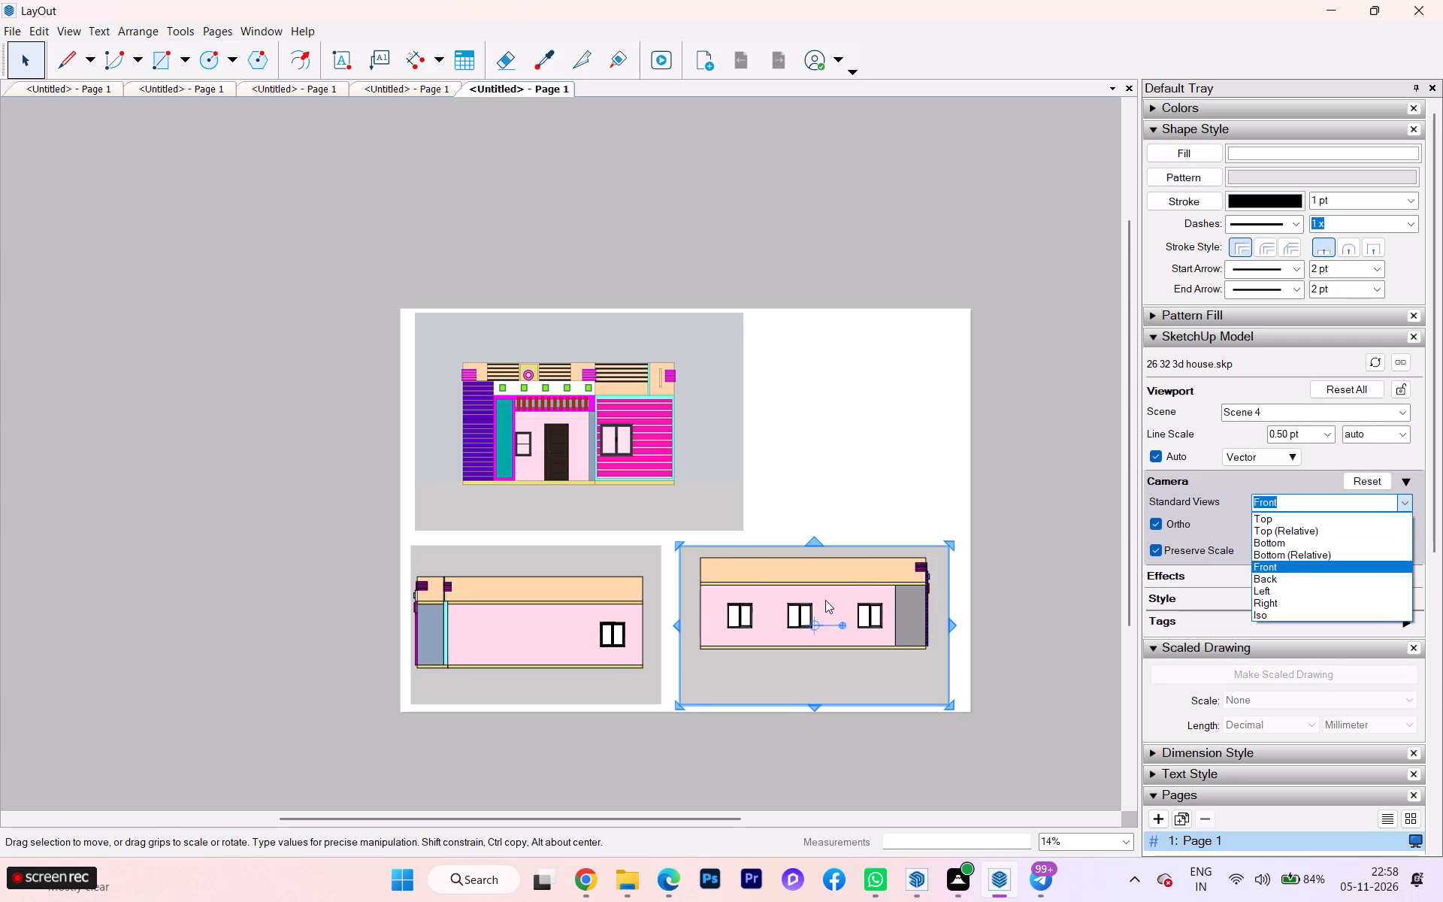
pyautogui.press('m')
pyautogui.moveTo(772, 608); pyautogui.dragTo(793, 481)
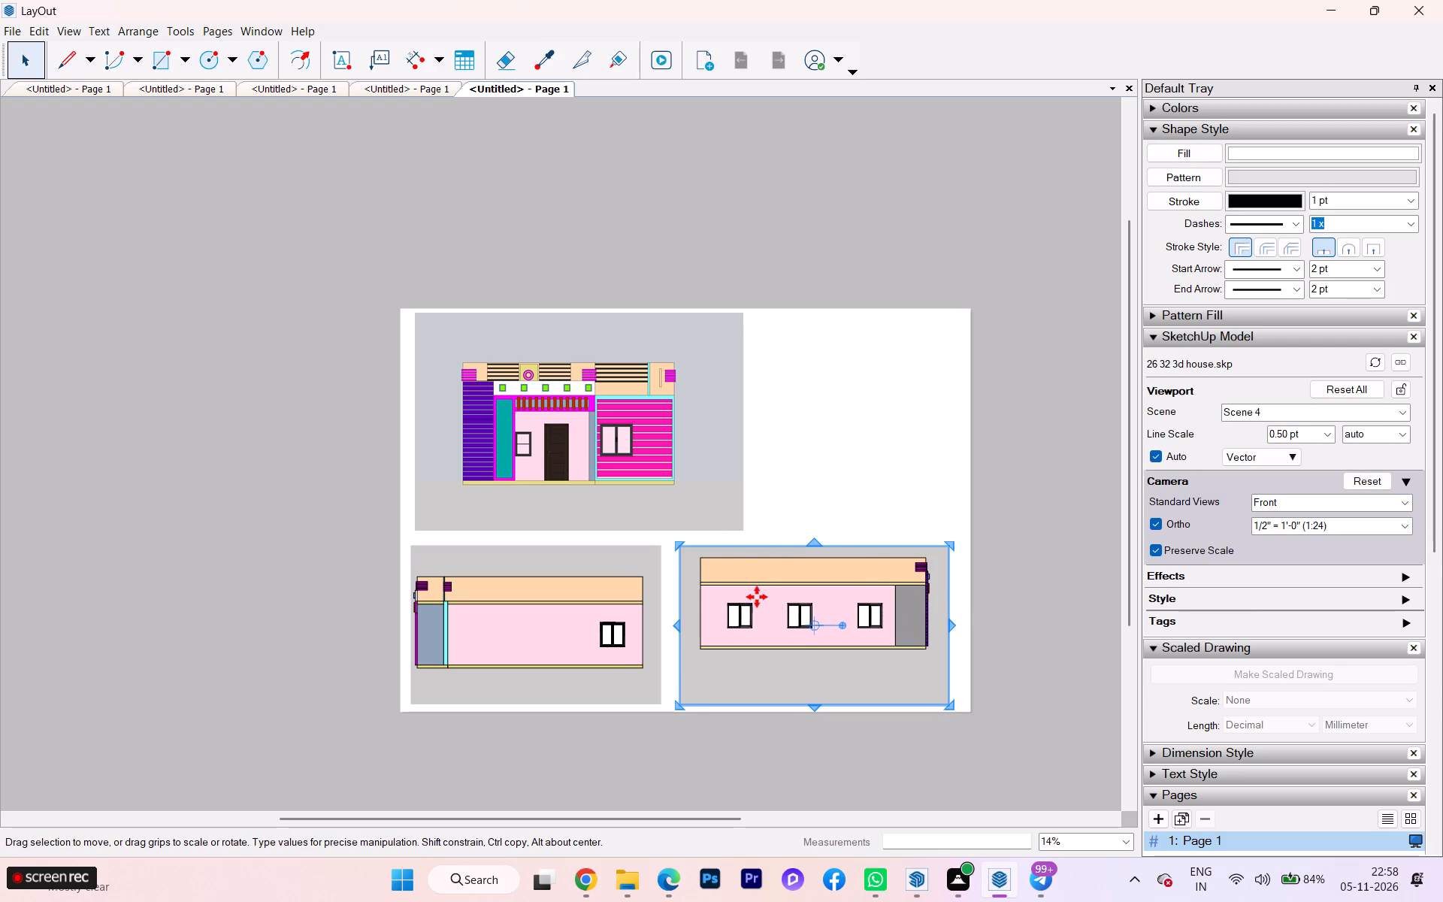
pyautogui.moveTo(755, 595); pyautogui.dragTo(769, 399)
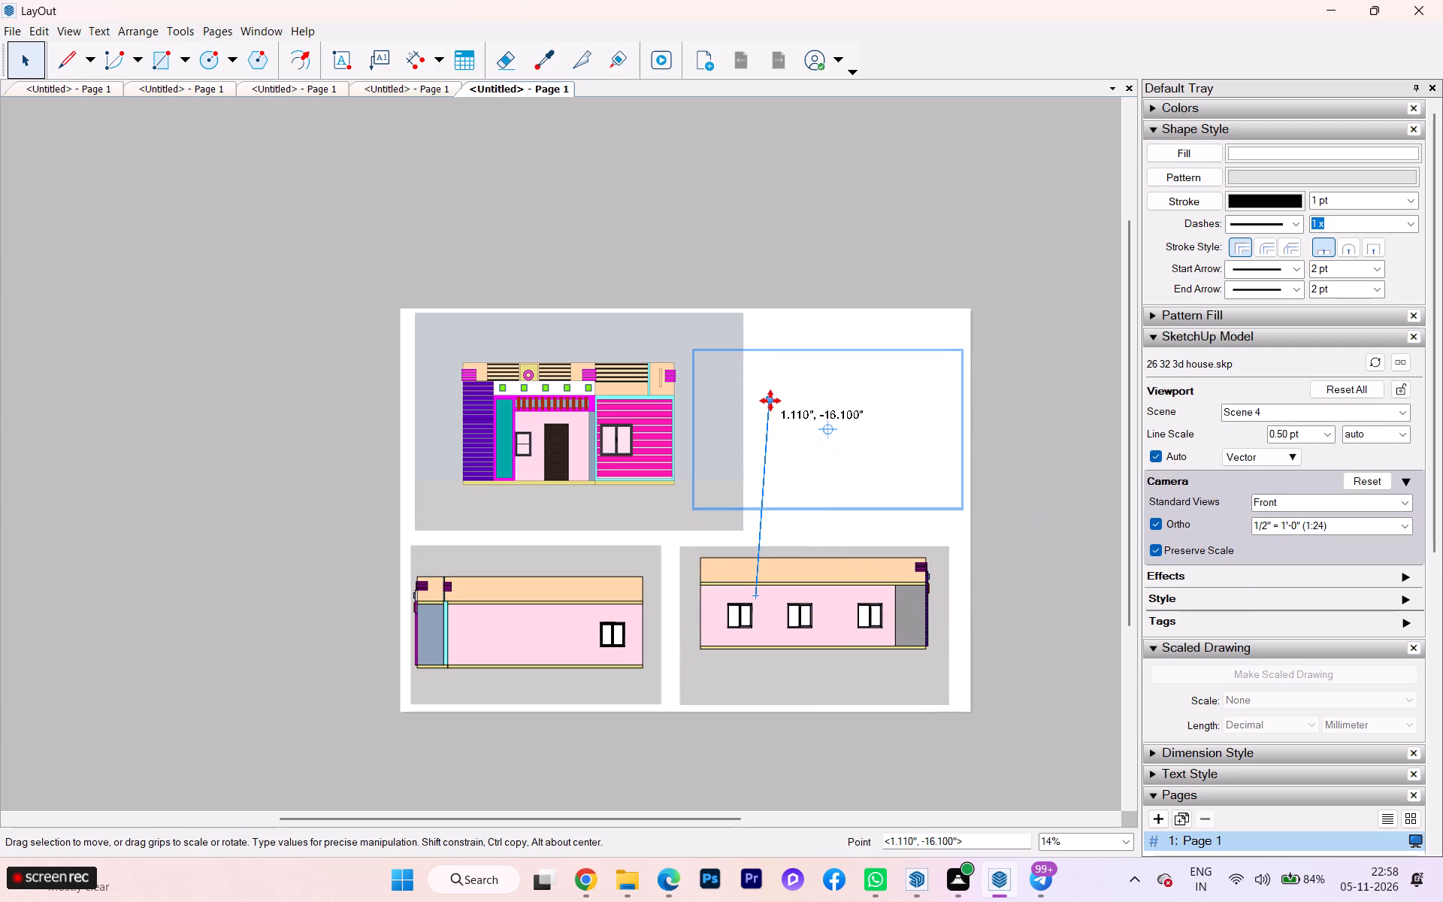
pyautogui.moveTo(769, 399); pyautogui.dragTo(758, 383)
pyautogui.keyDown('ctrl'); pyautogui.moveTo(775, 410); pyautogui.dragTo(755, 586); pyautogui.keyUp('ctrl')
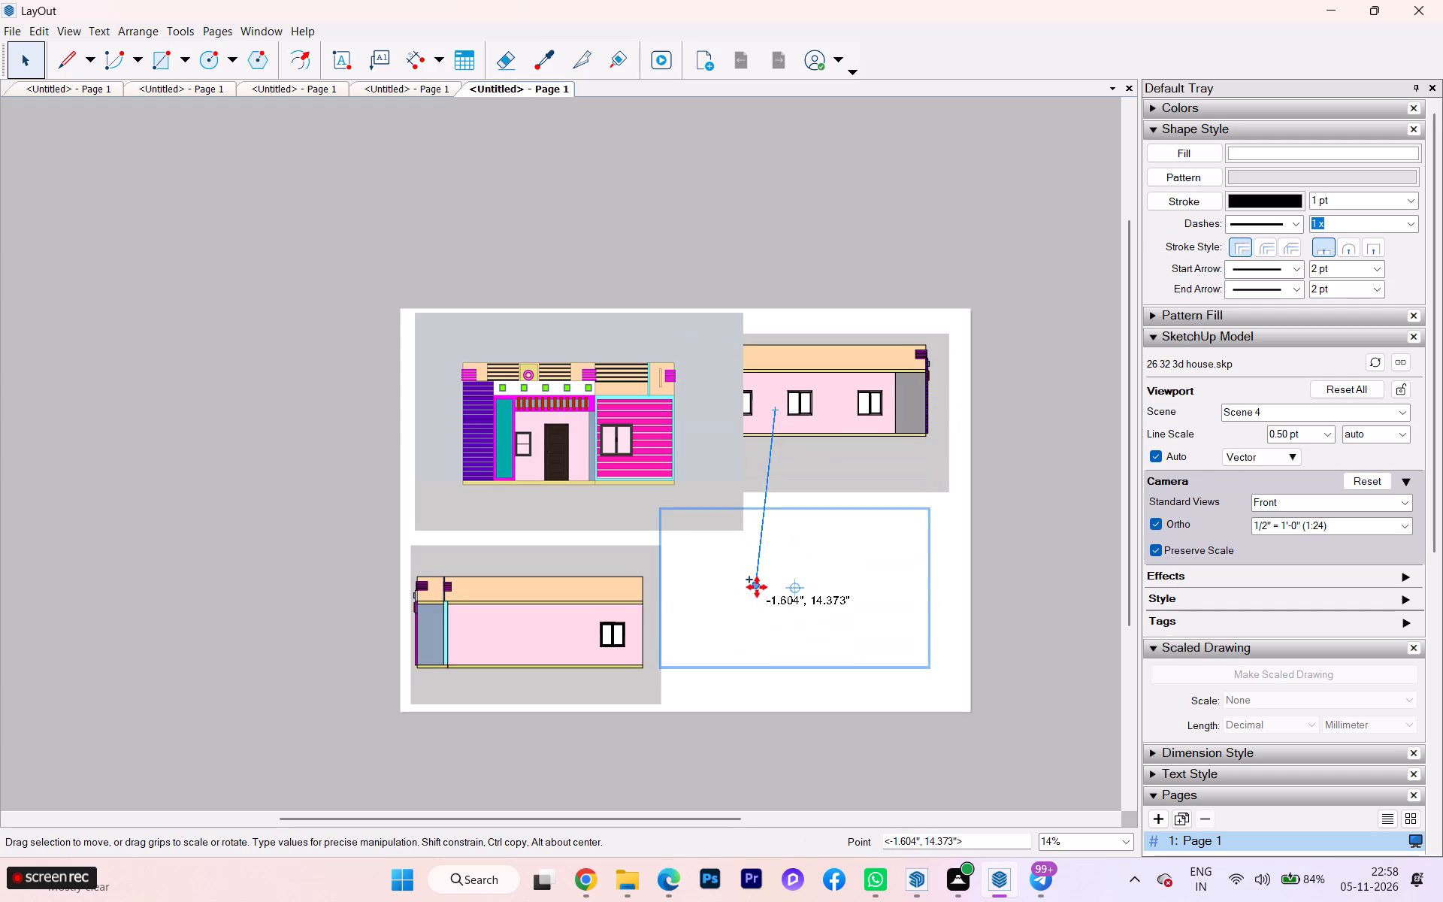
pyautogui.keyDown('ctrl'); pyautogui.moveTo(755, 586); pyautogui.dragTo(767, 617); pyautogui.keyUp('ctrl')
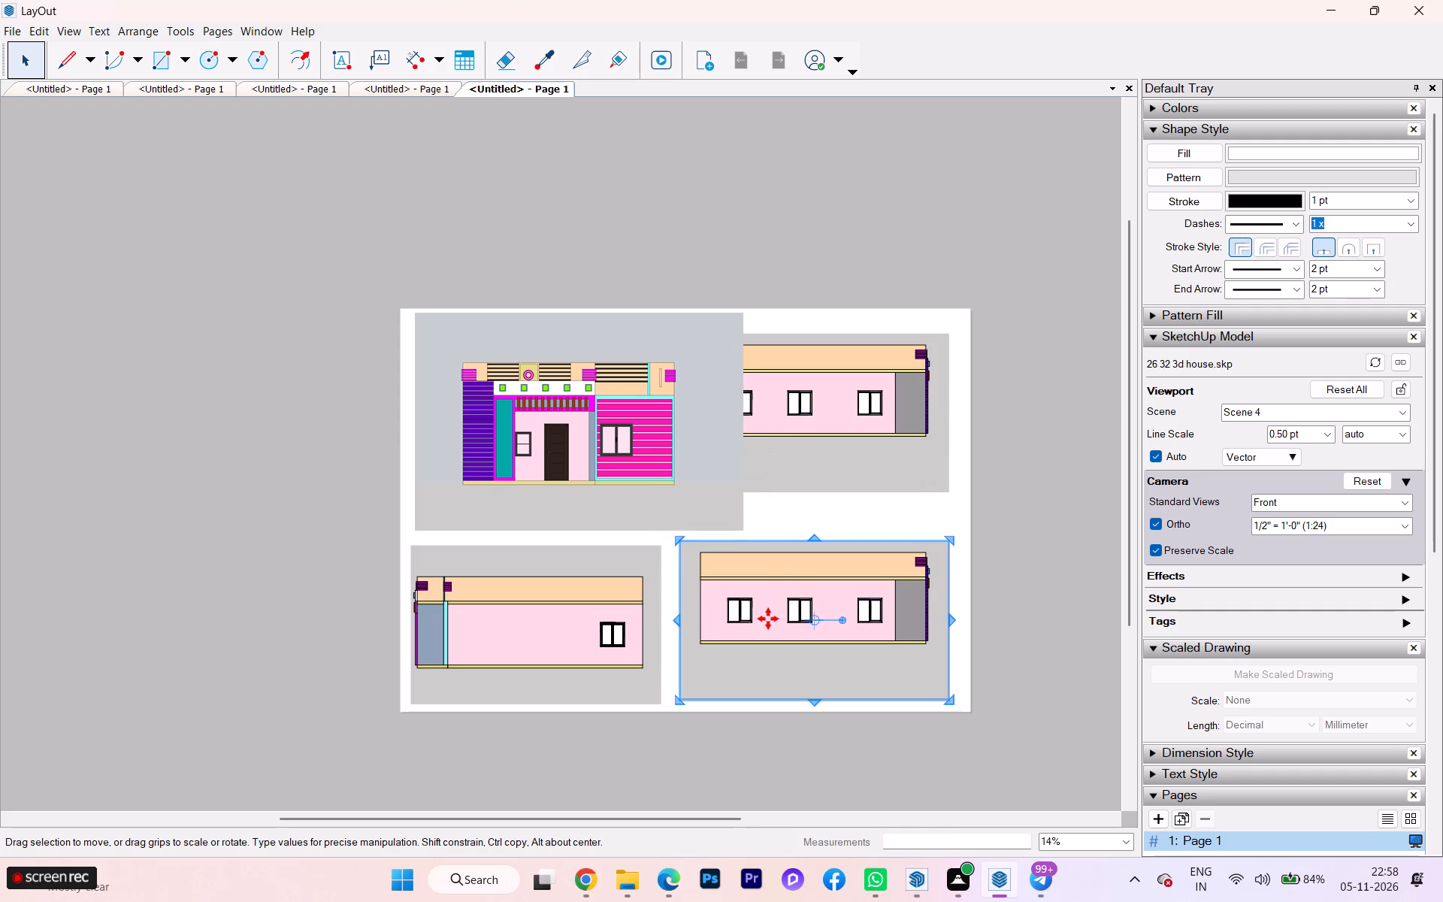
# Try the Left standard view on the three-window viewport beside the coloured facade, and set it to Iso instead.
pyautogui.click(805, 416)
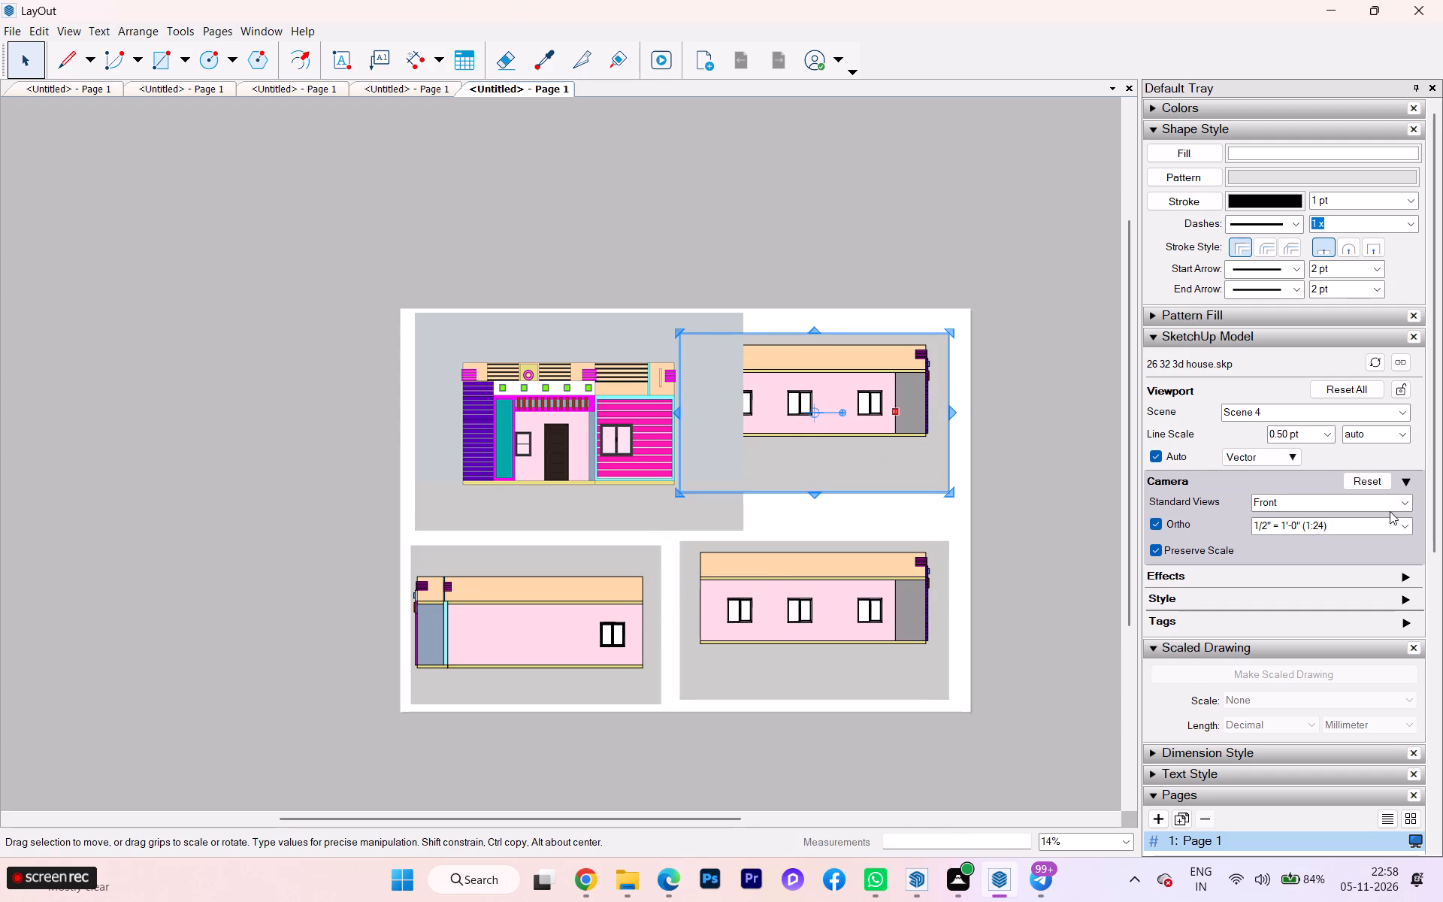
pyautogui.click(1406, 499)
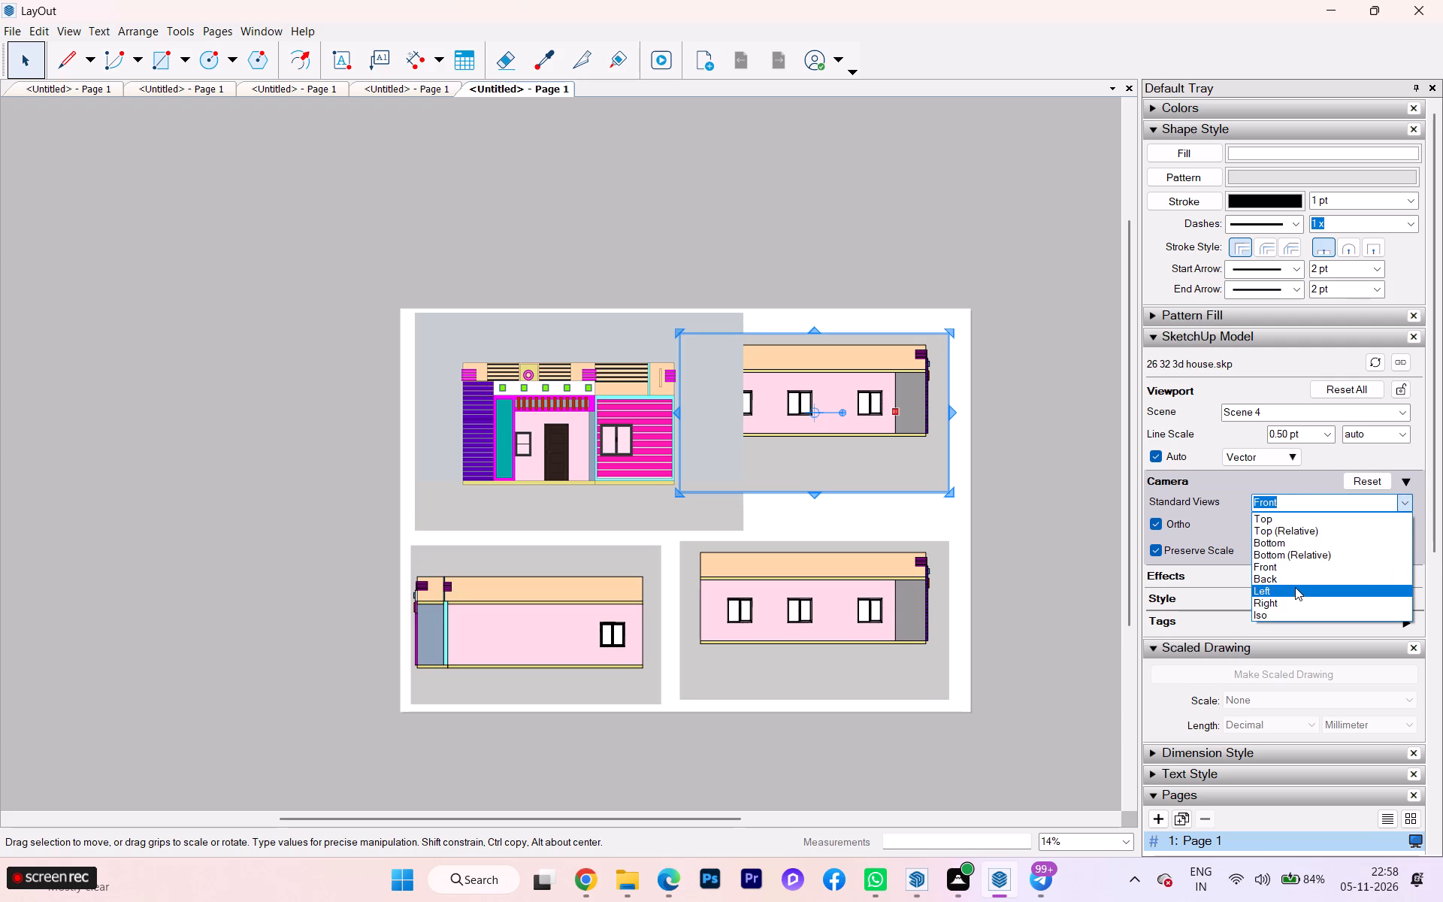
pyautogui.click(1295, 587)
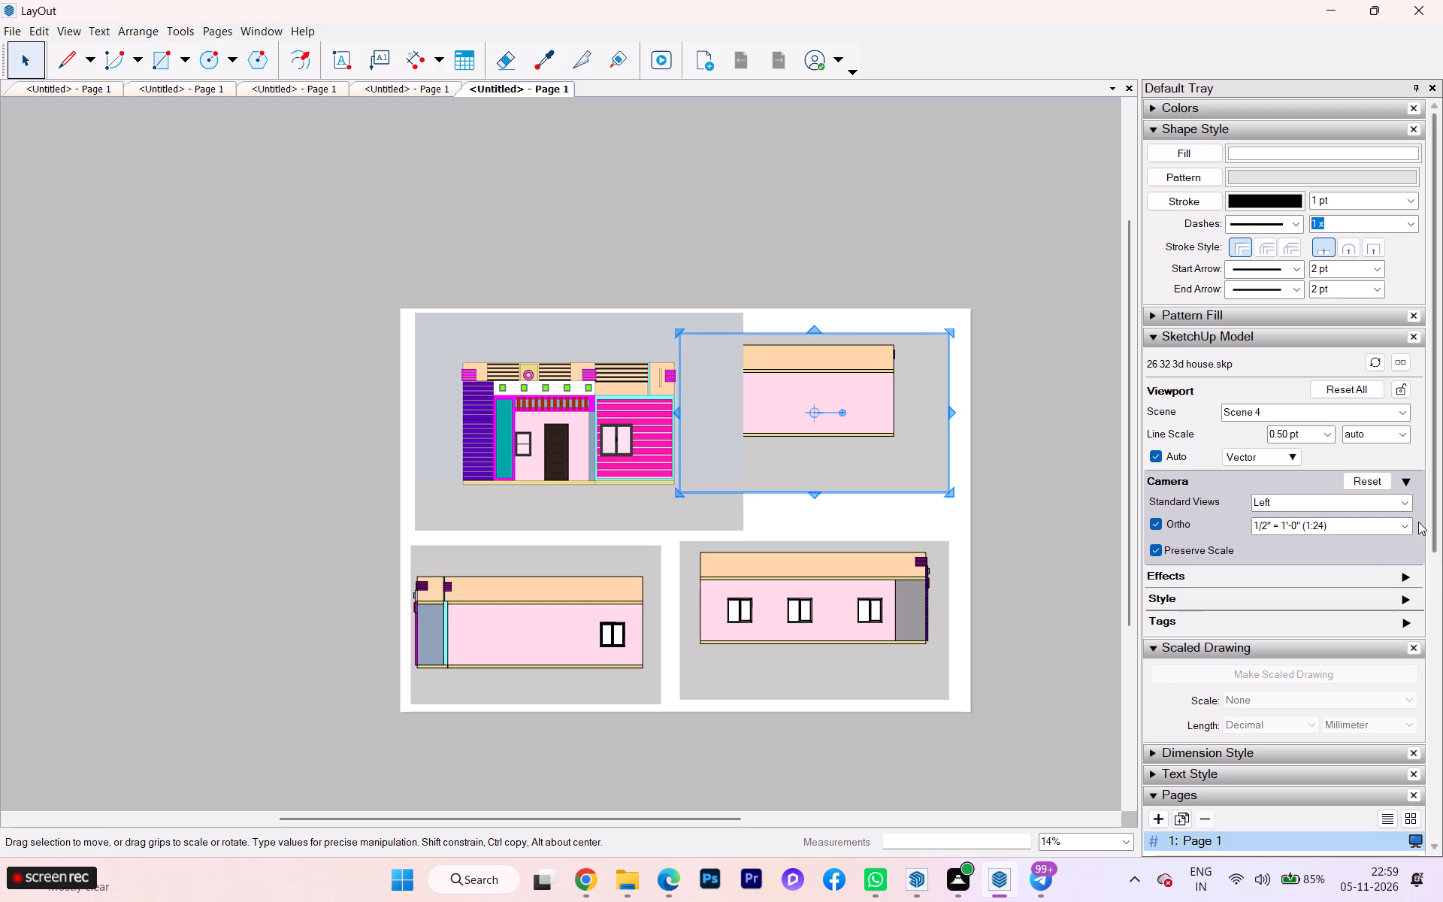
pyautogui.click(1406, 503)
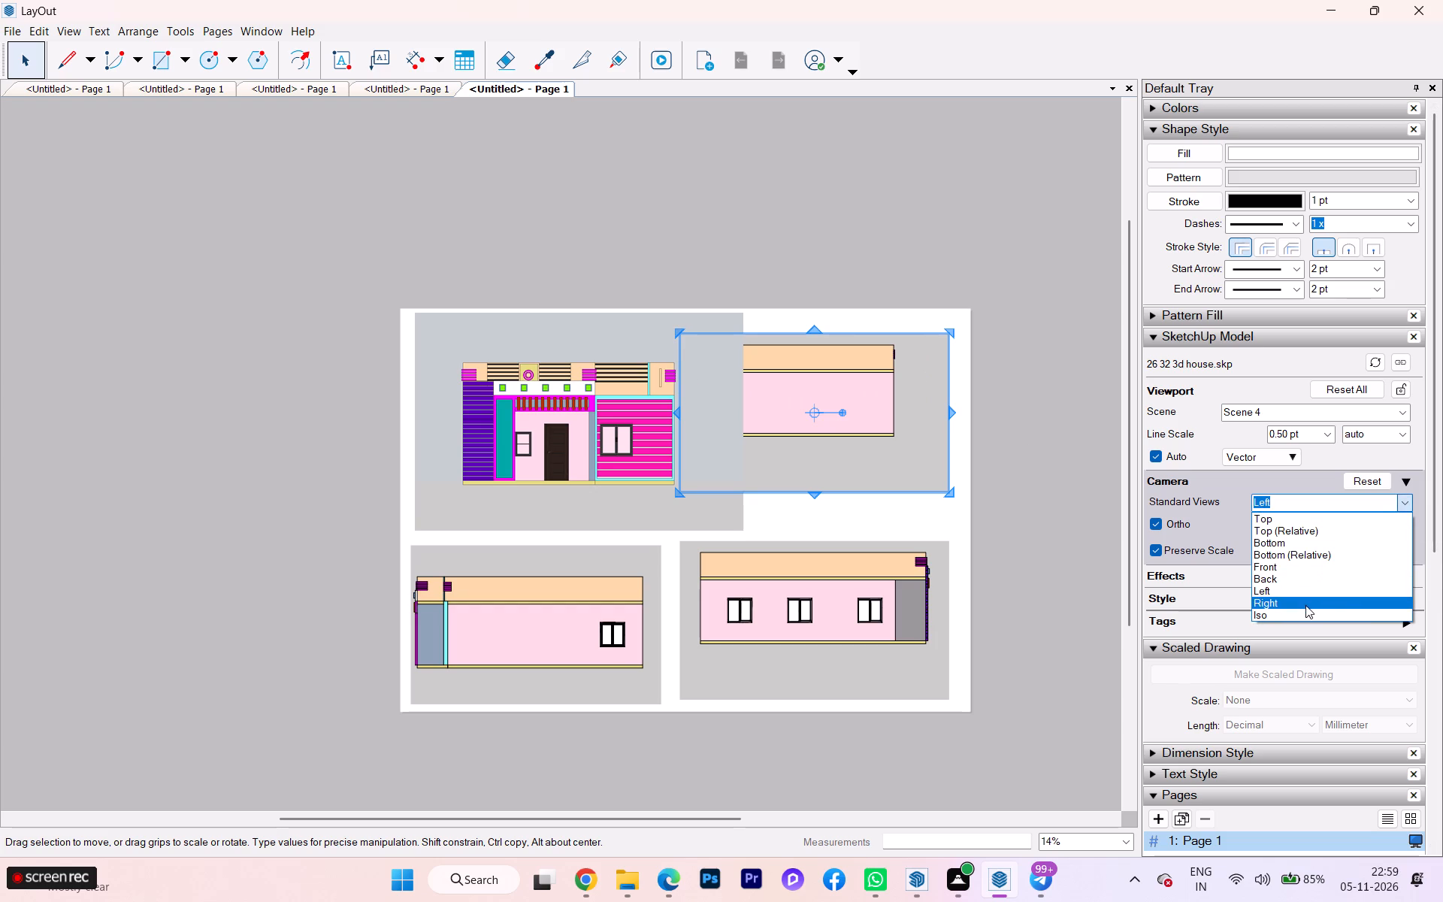
pyautogui.click(1273, 616)
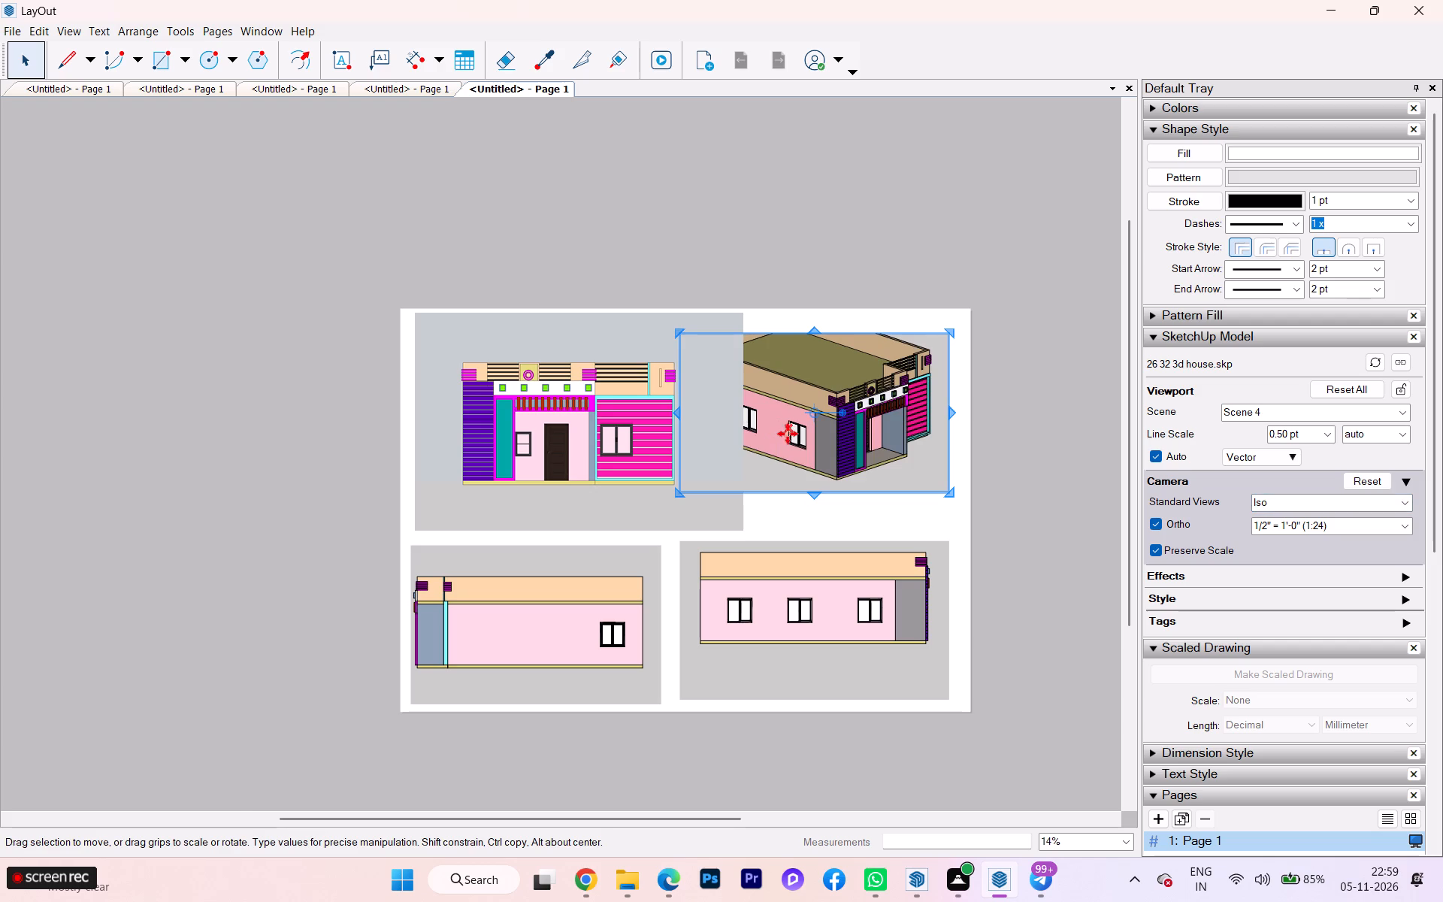
# Reposition the Iso viewport beside the coloured facade, and trim the facade frame's right side to make room for it.
pyautogui.scroll(4, 786, 436)
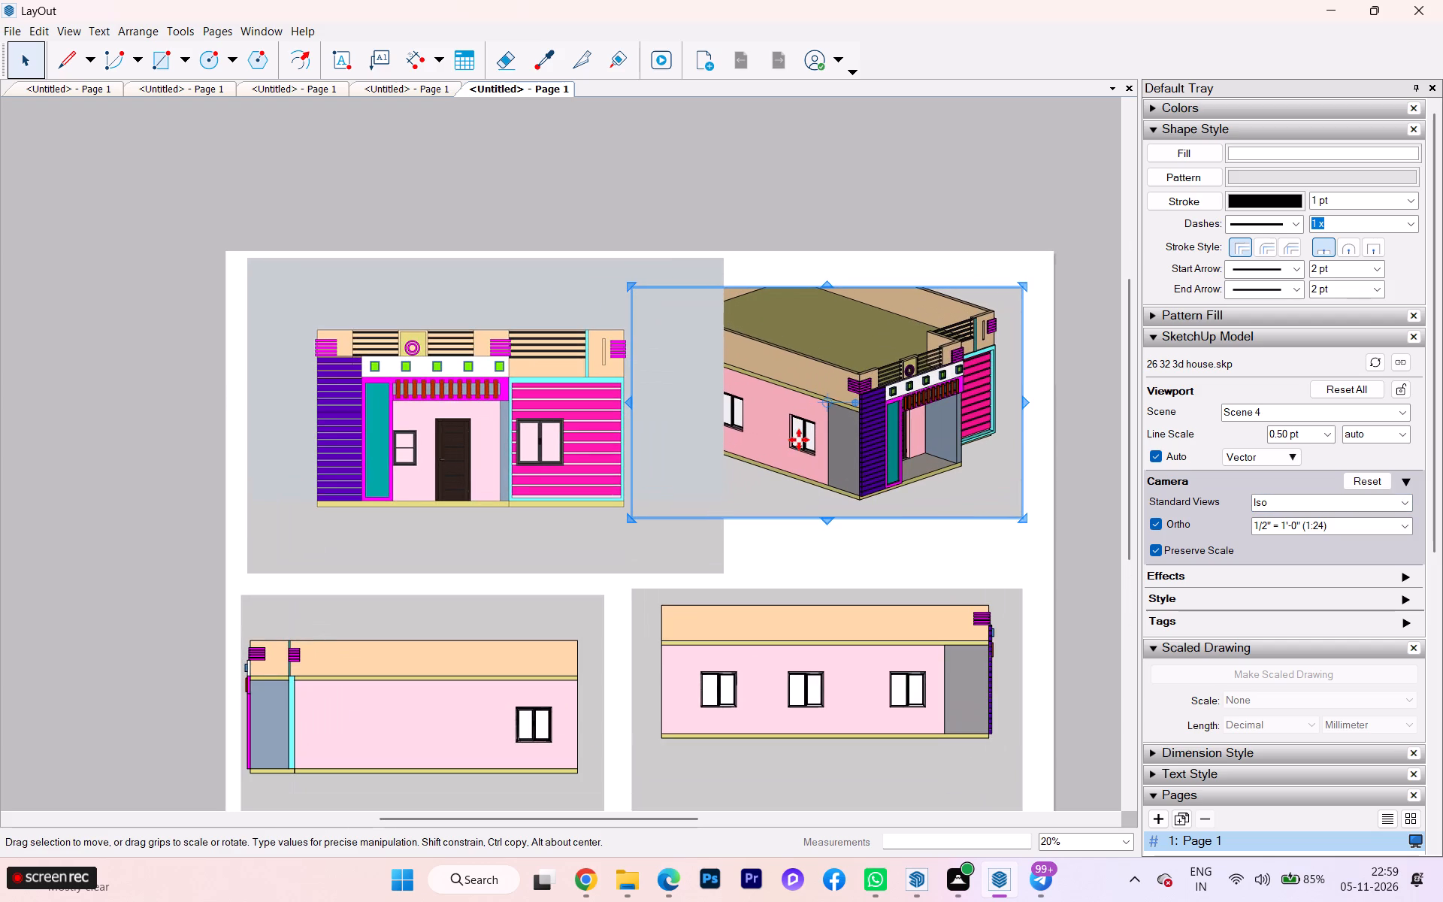
pyautogui.press('m')
pyautogui.moveTo(850, 440); pyautogui.dragTo(890, 470)
pyautogui.moveTo(836, 441); pyautogui.dragTo(871, 441)
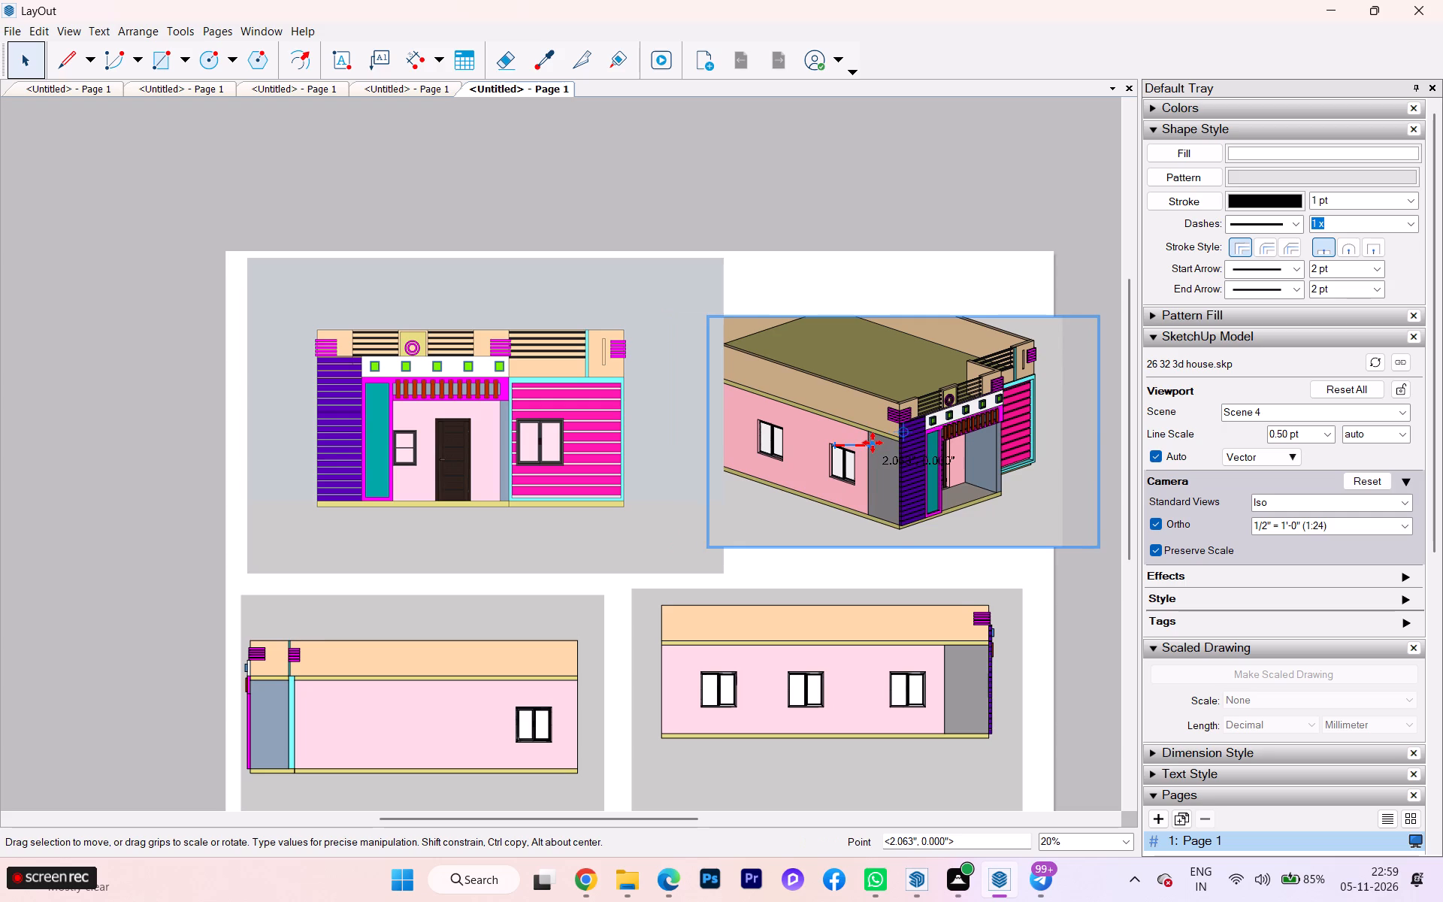
pyautogui.click(555, 393)
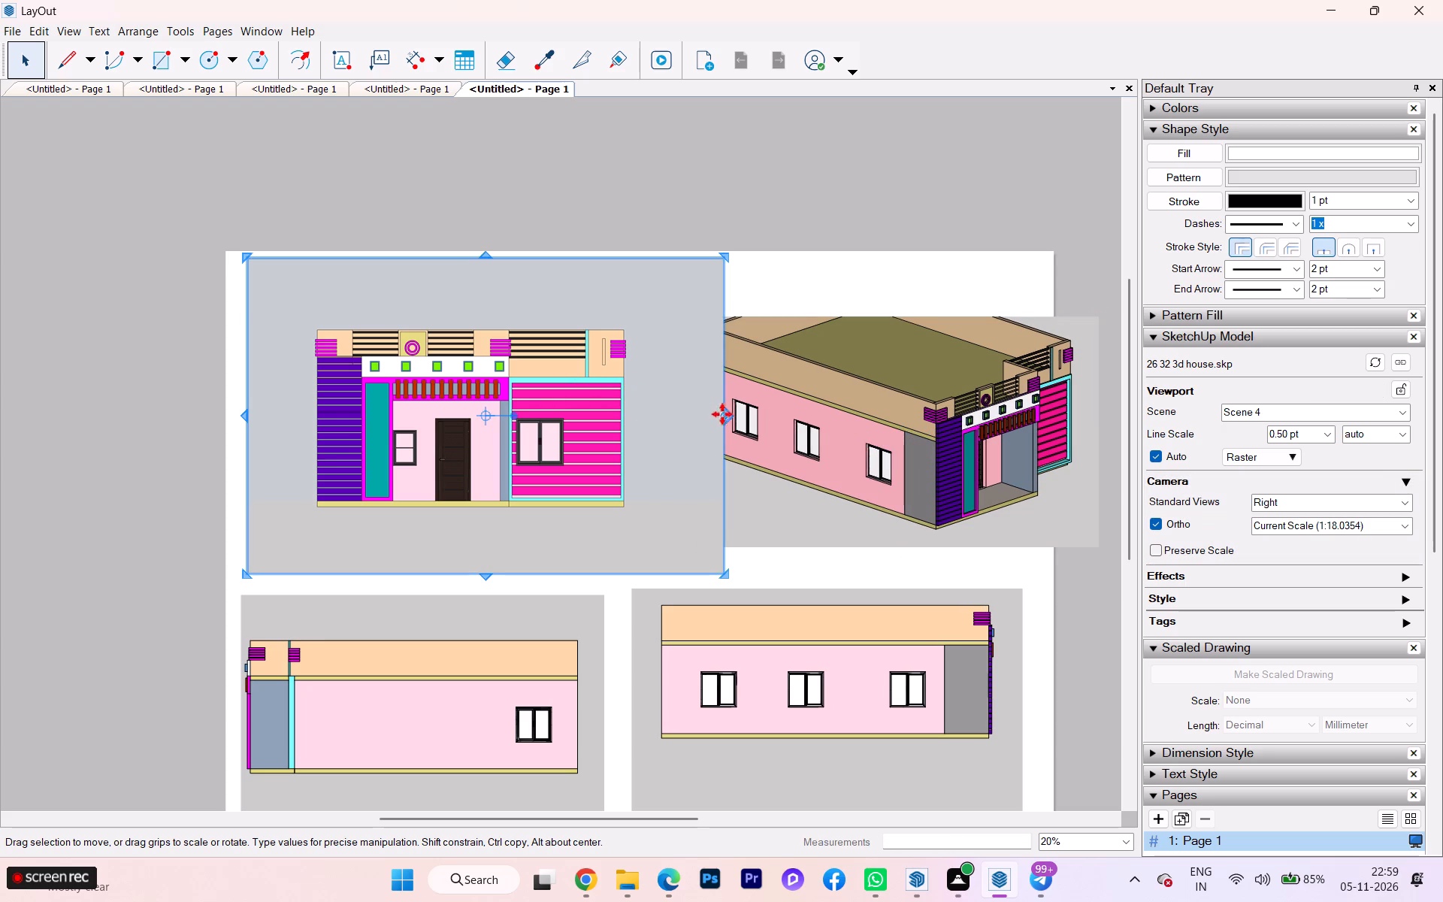
pyautogui.moveTo(725, 417); pyautogui.dragTo(658, 398)
pyautogui.click(658, 398)
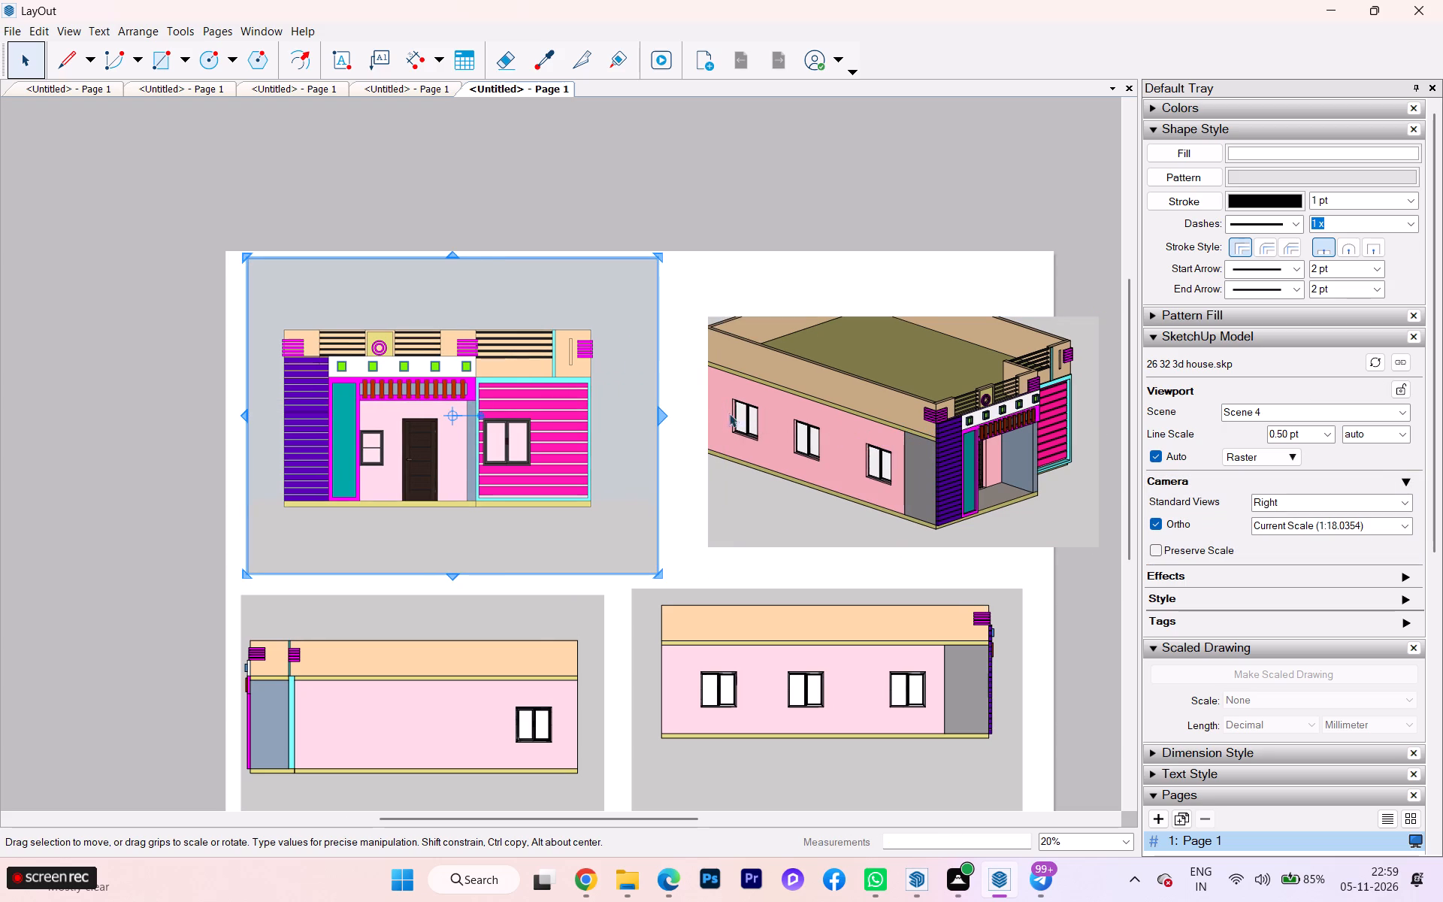
pyautogui.click(858, 428)
pyautogui.moveTo(873, 428); pyautogui.dragTo(818, 410)
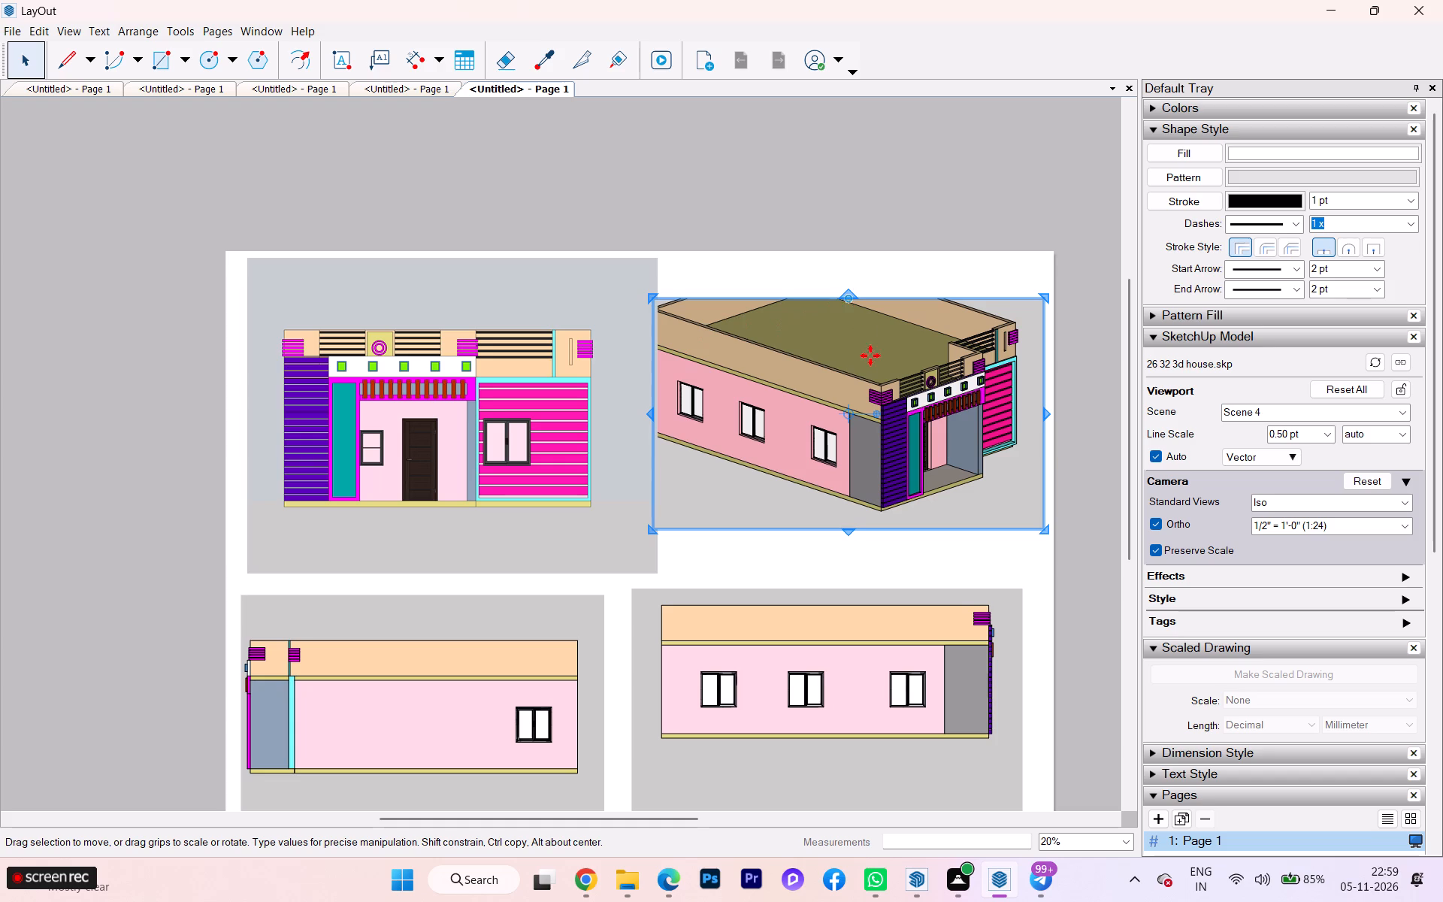
pyautogui.click(582, 404)
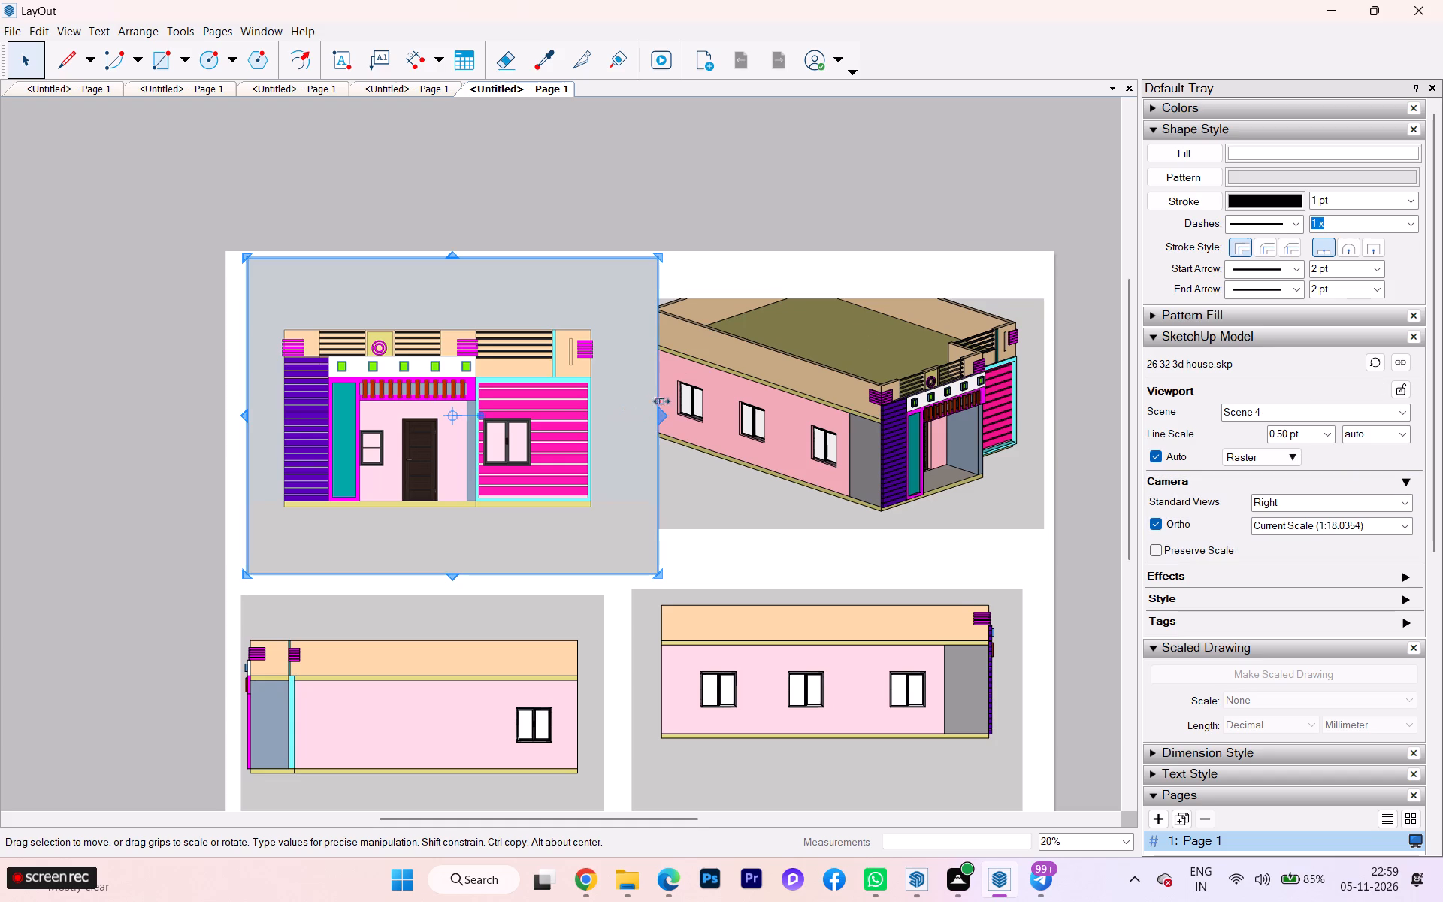
pyautogui.moveTo(661, 410); pyautogui.dragTo(607, 418)
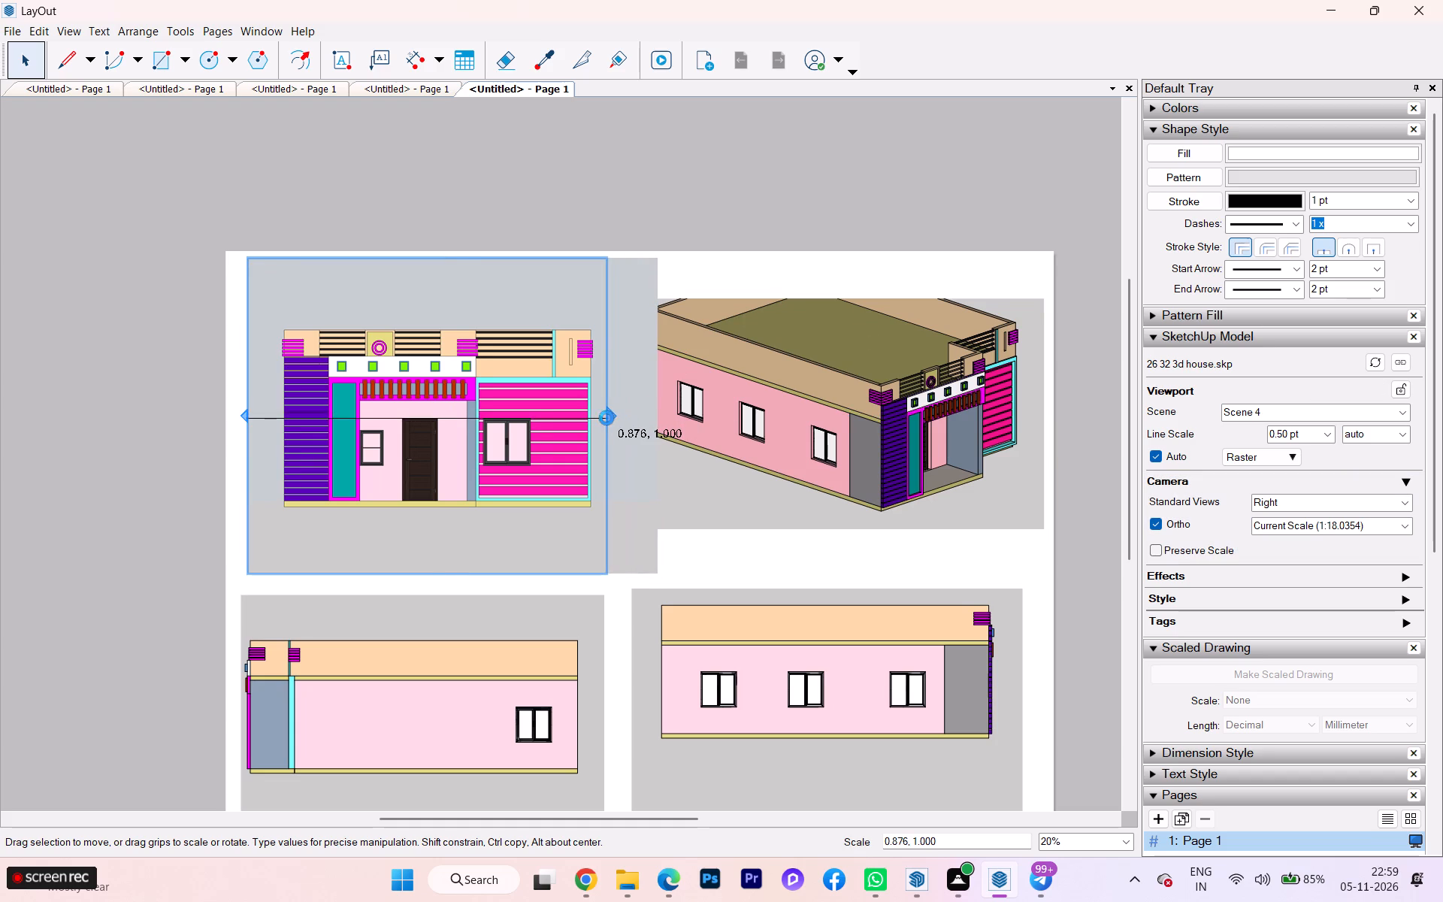
# Shift the Iso viewport toward the facade and extend its frame at the top, bottom and right to show more of the house.
pyautogui.click(782, 409)
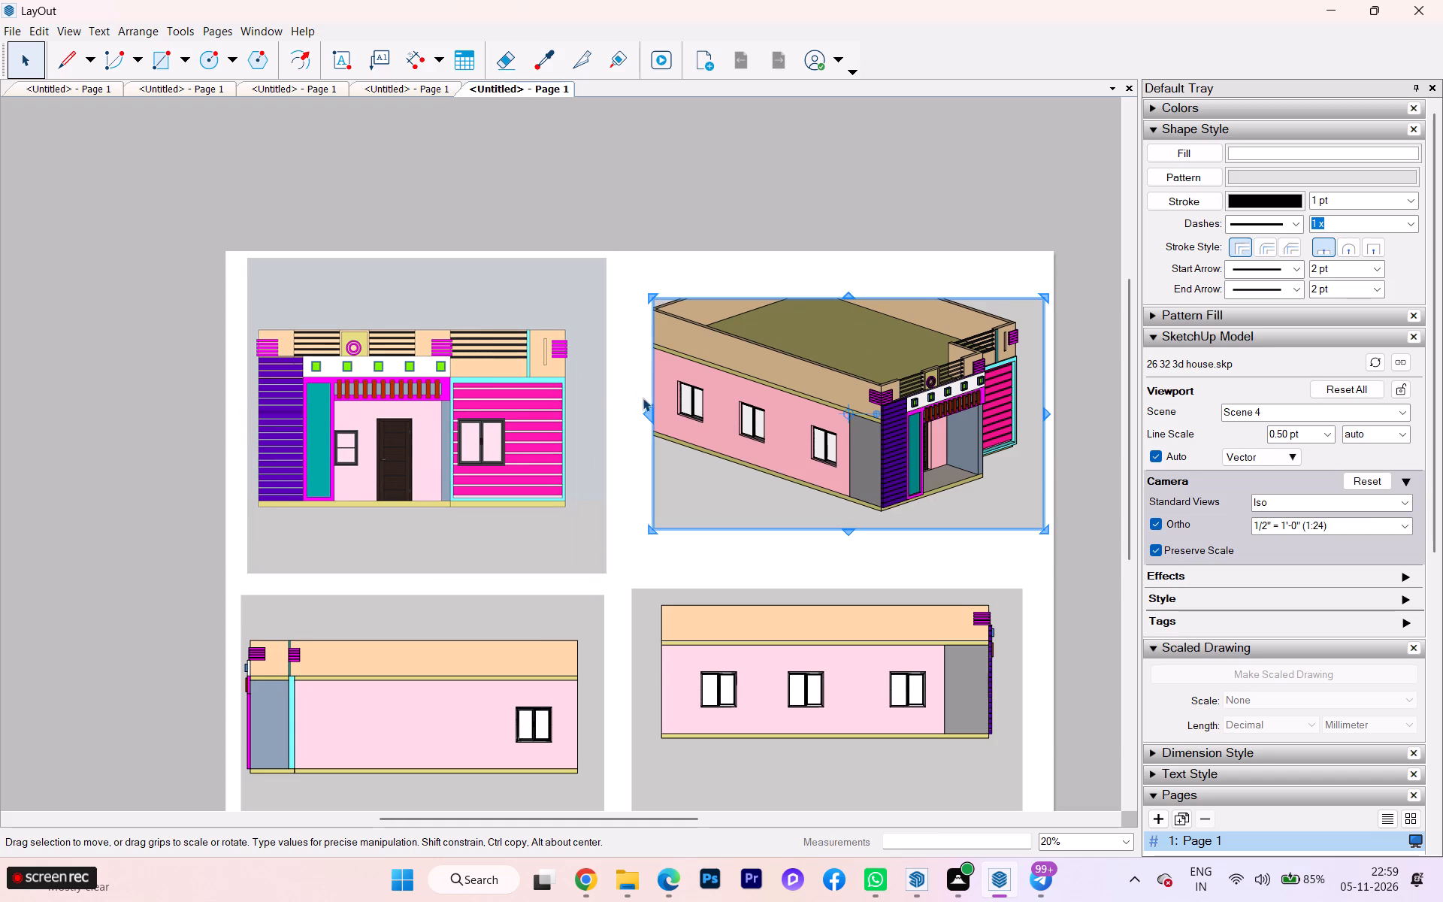
pyautogui.moveTo(655, 412); pyautogui.dragTo(617, 413)
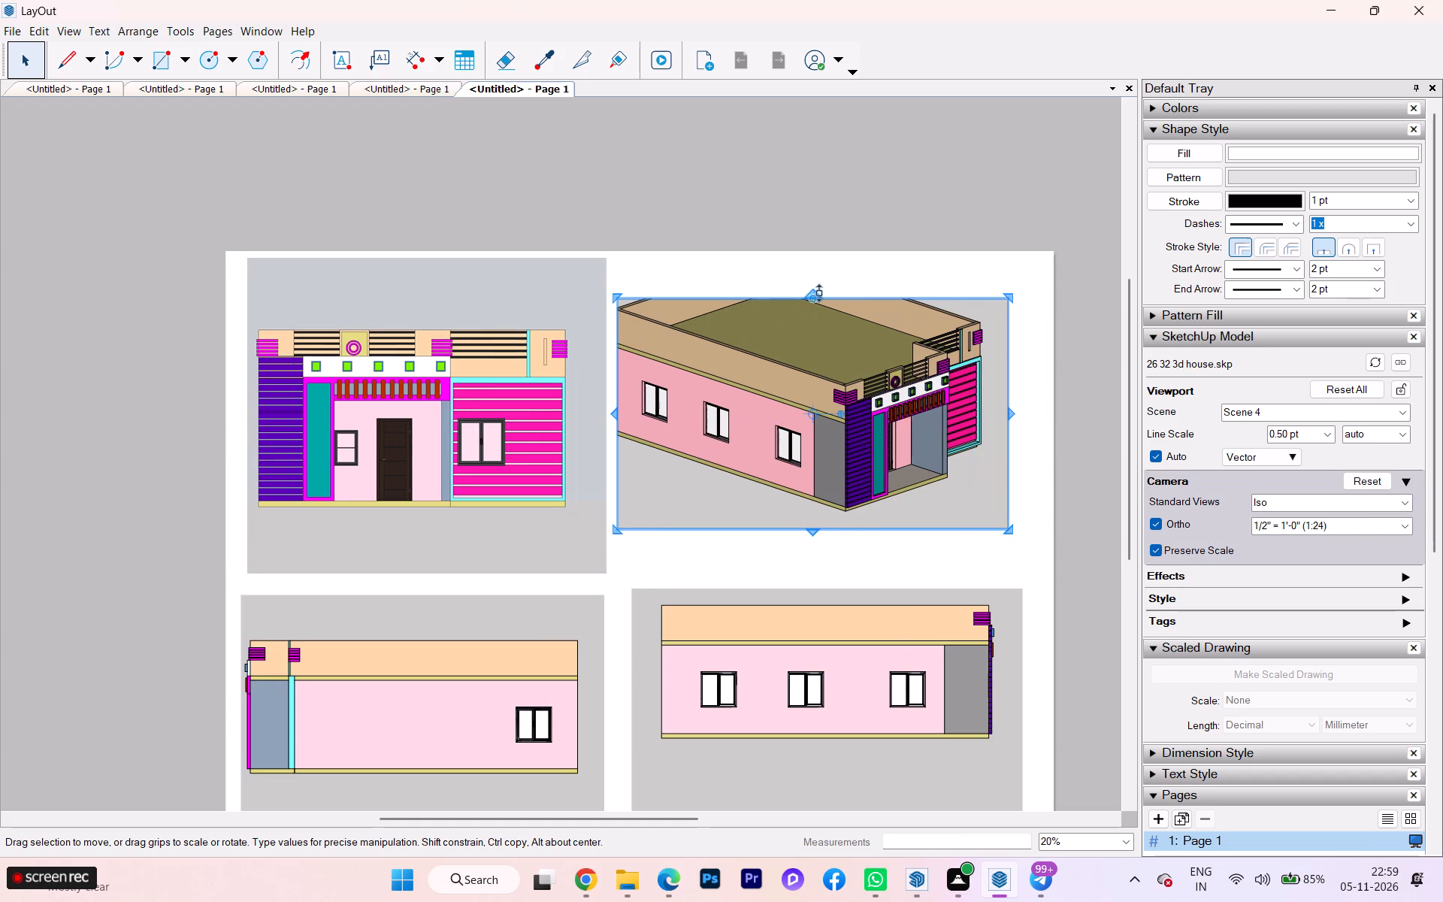
pyautogui.moveTo(804, 296); pyautogui.dragTo(811, 267)
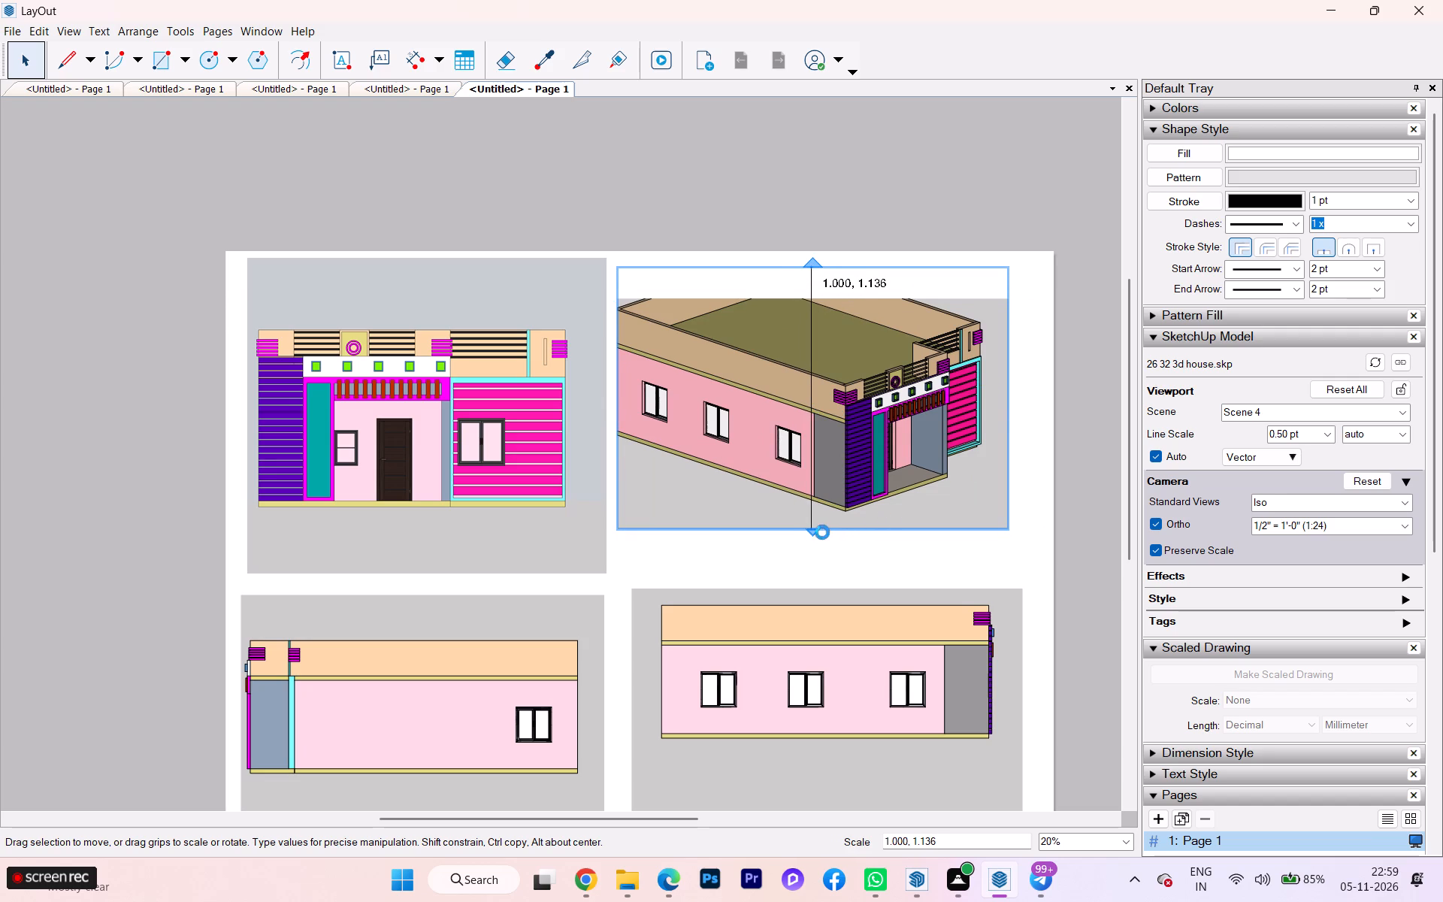
pyautogui.moveTo(812, 529); pyautogui.dragTo(820, 561)
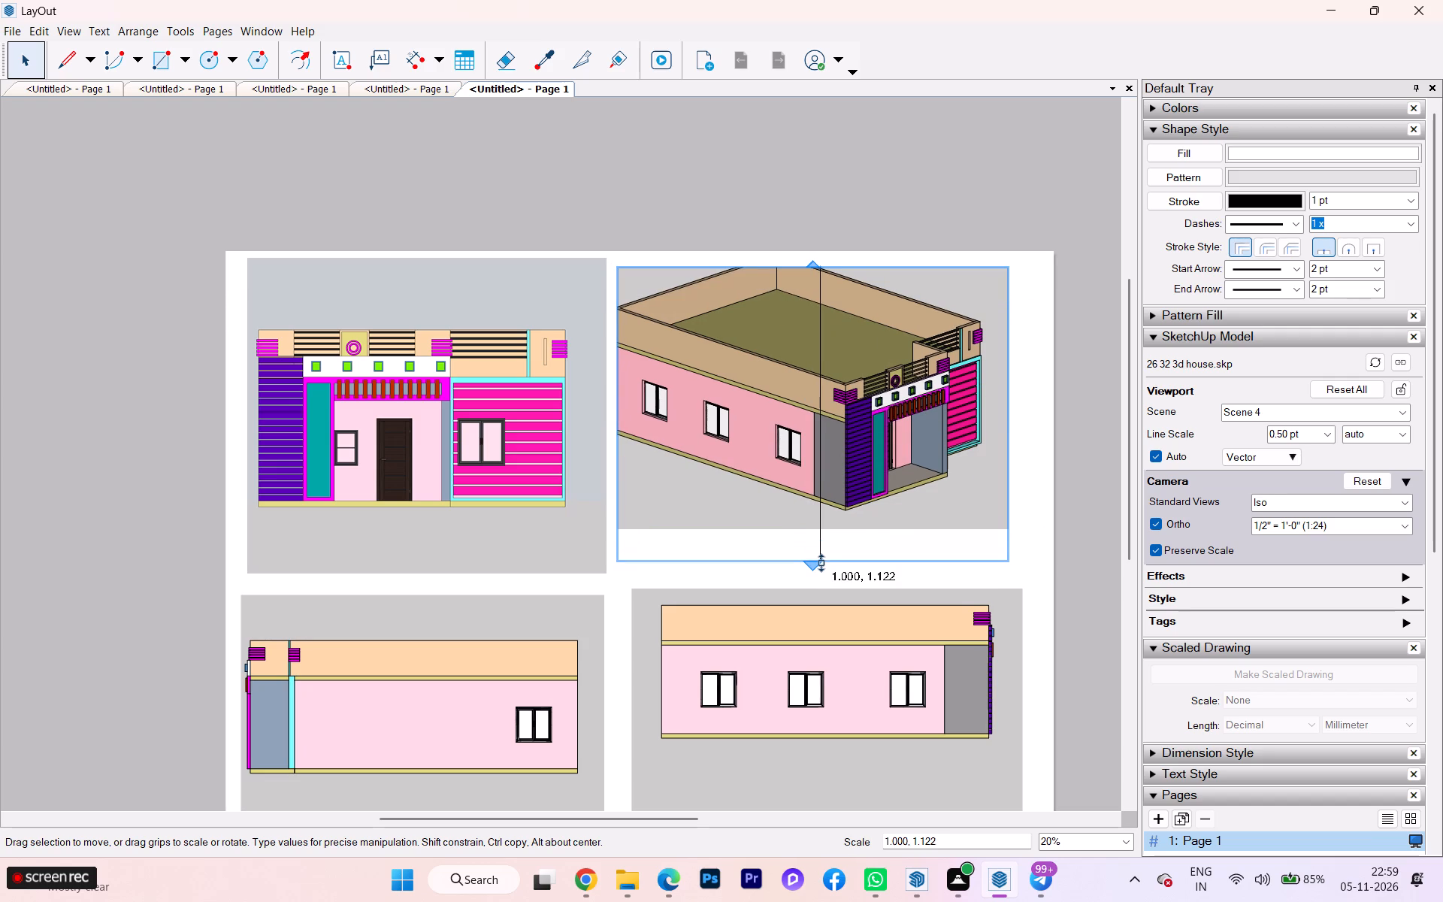
pyautogui.moveTo(820, 561); pyautogui.dragTo(821, 569)
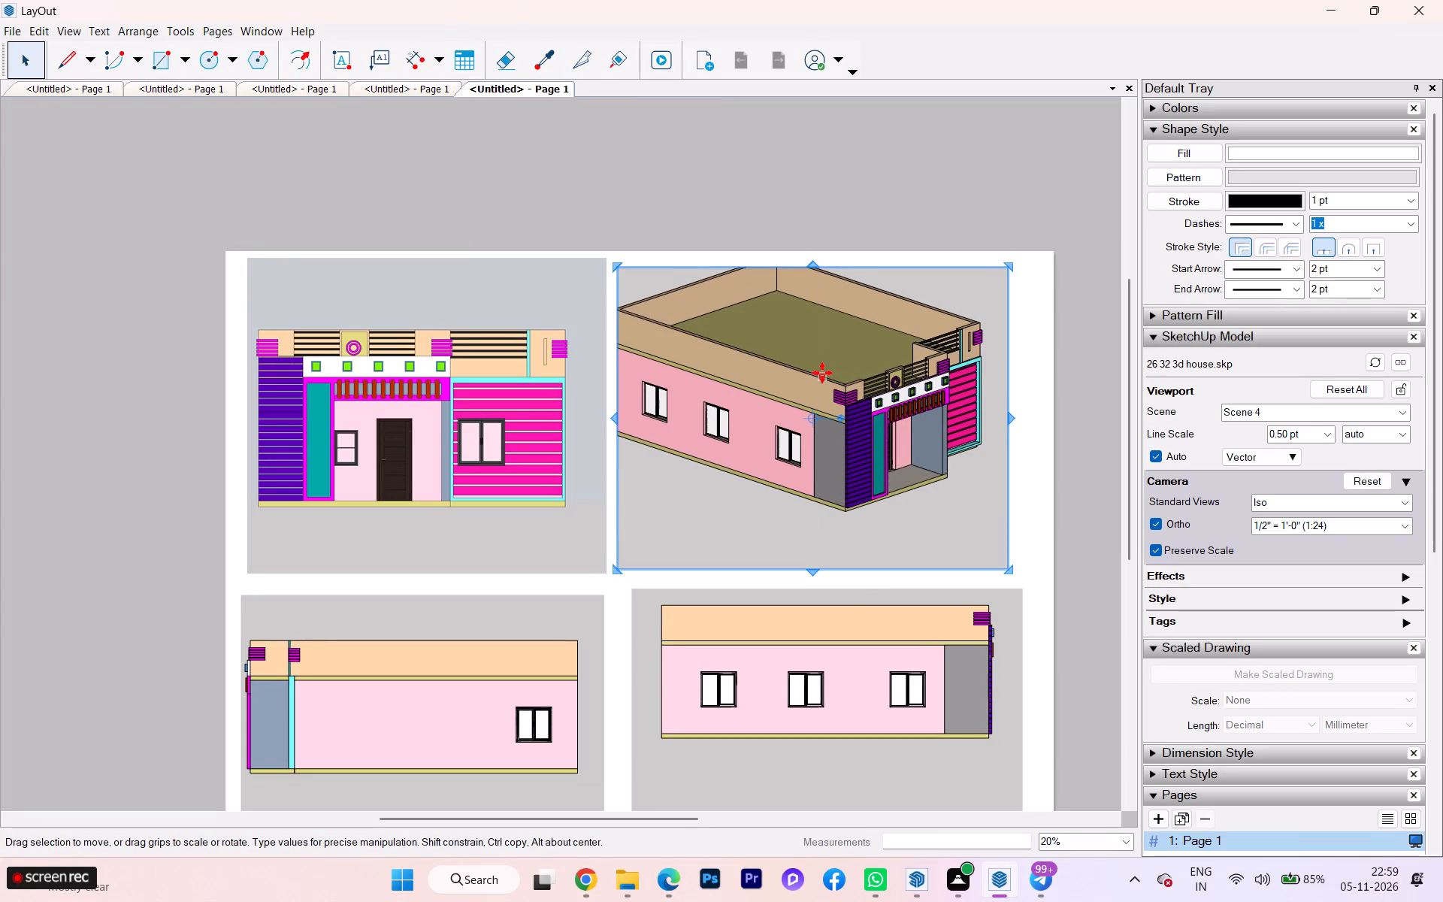
pyautogui.moveTo(1014, 419); pyautogui.dragTo(1036, 414)
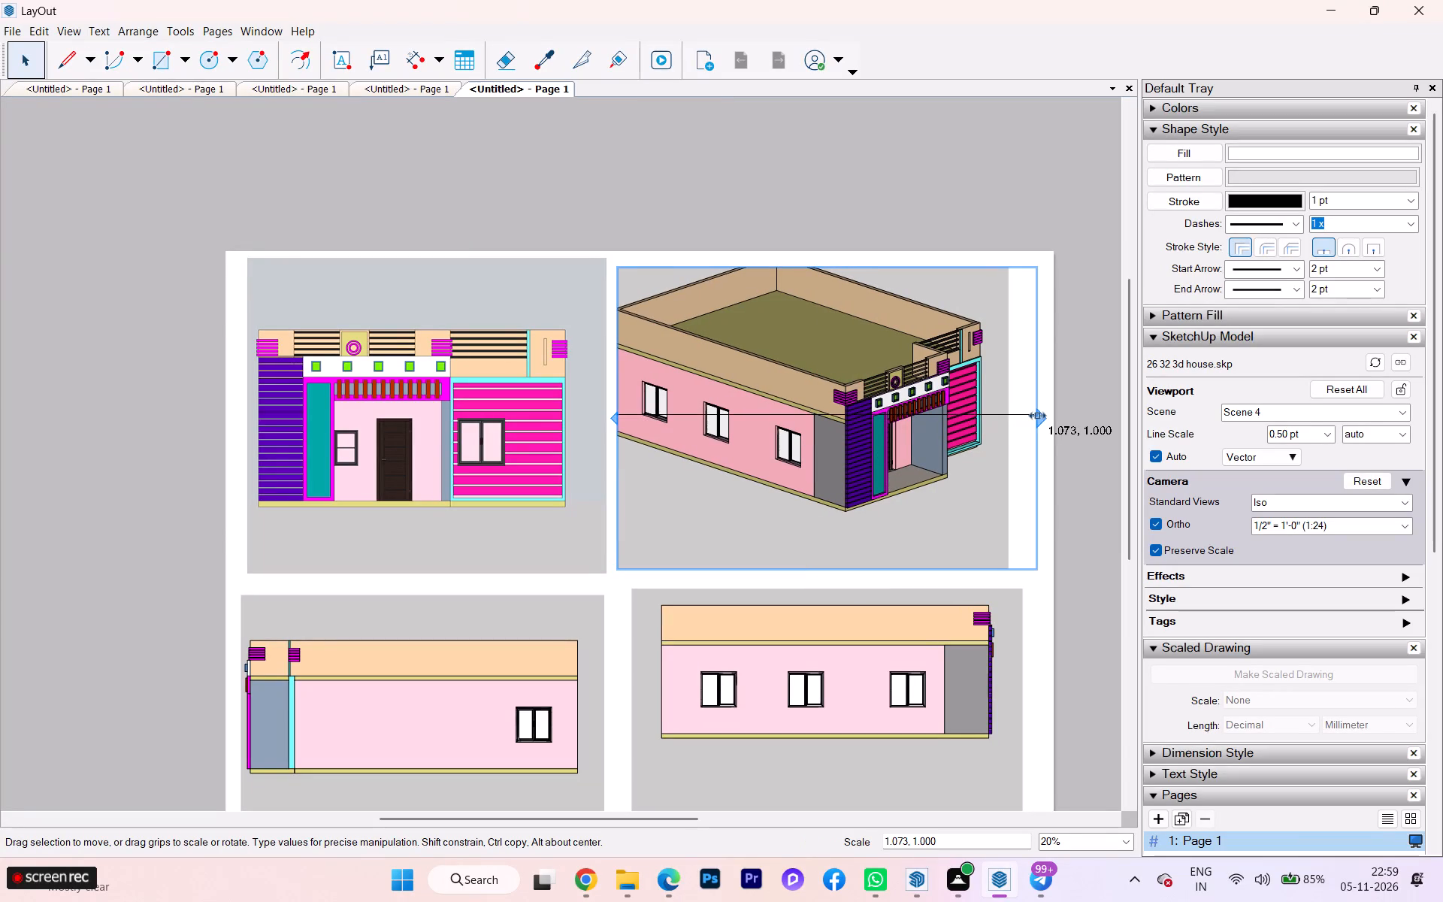
pyautogui.moveTo(1036, 414); pyautogui.dragTo(1042, 413)
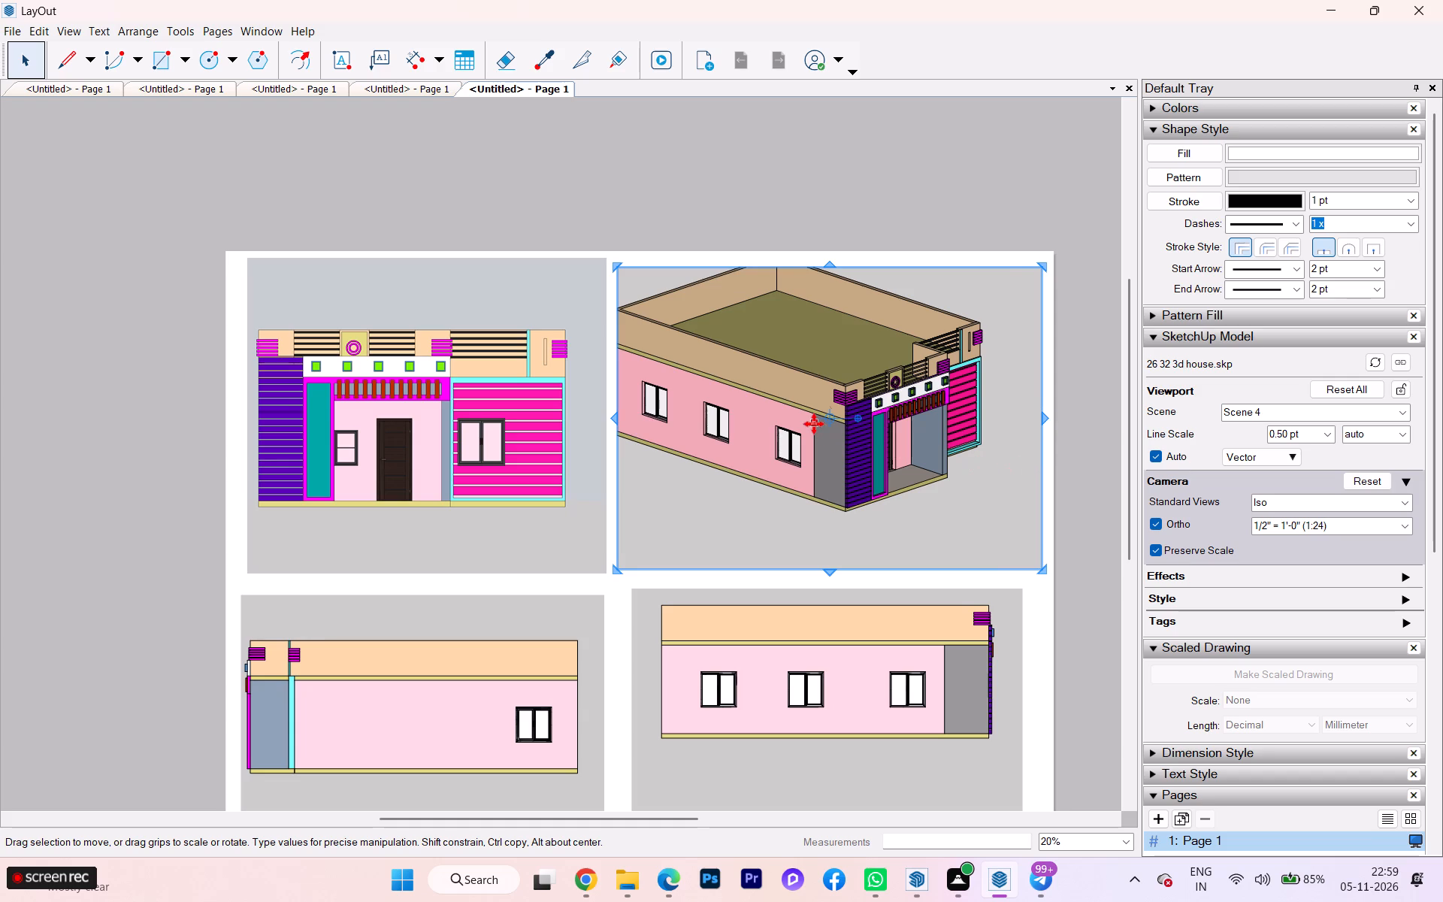
# Extend the Iso viewport's upper-left corner to show the whole house, and shift the viewport about 0.56" away from the facade.
pyautogui.moveTo(830, 416); pyautogui.dragTo(861, 425)
pyautogui.moveTo(616, 264); pyautogui.dragTo(604, 257)
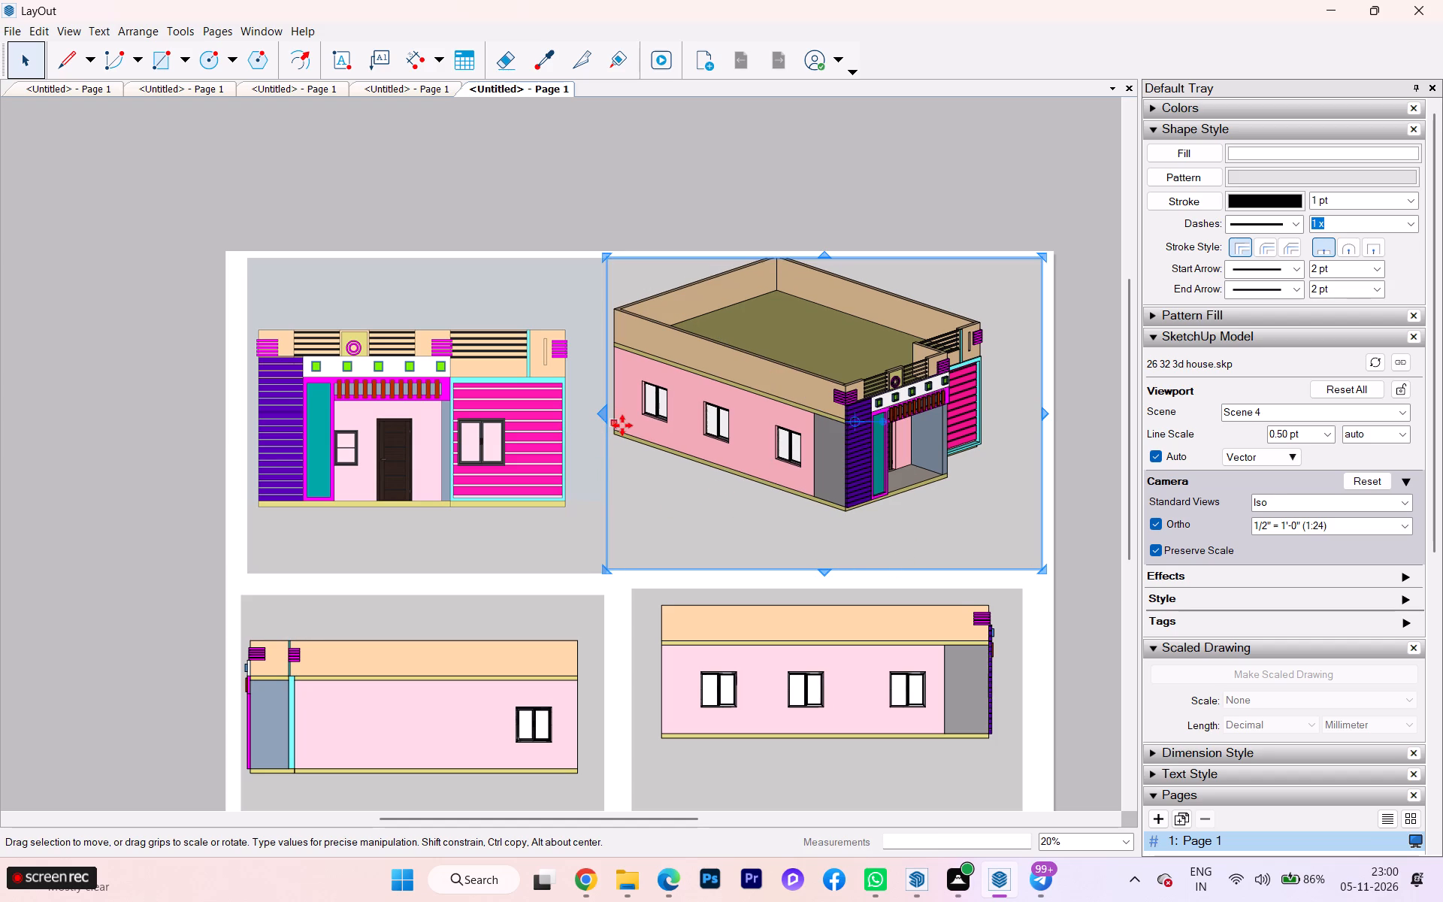
pyautogui.press('m')
pyautogui.click(675, 420)
pyautogui.moveTo(692, 415); pyautogui.dragTo(702, 416)
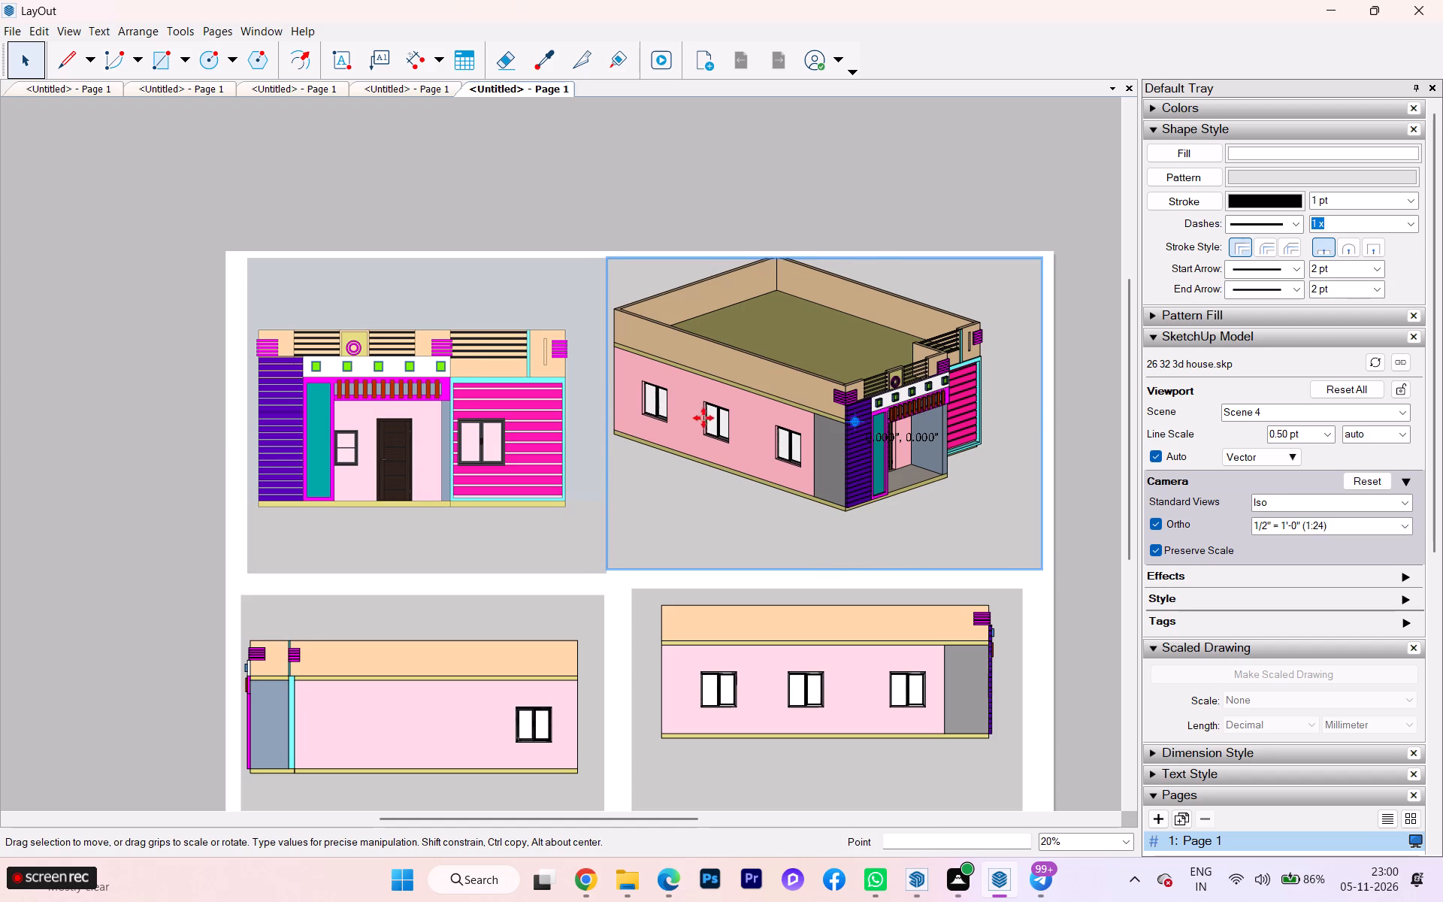
pyautogui.moveTo(702, 416); pyautogui.dragTo(864, 425)
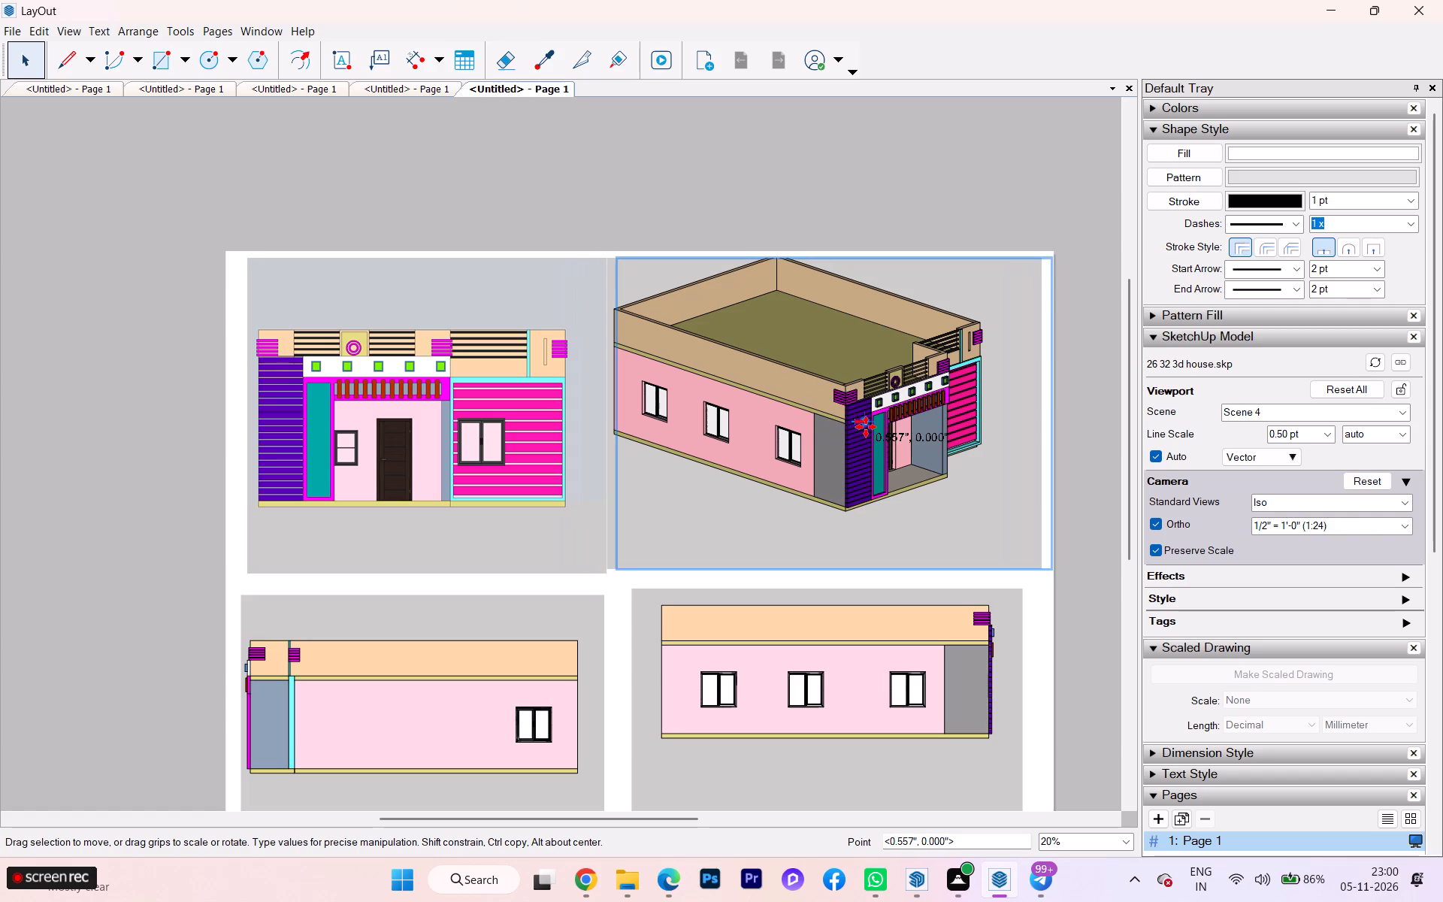
pyautogui.moveTo(864, 425); pyautogui.dragTo(864, 425)
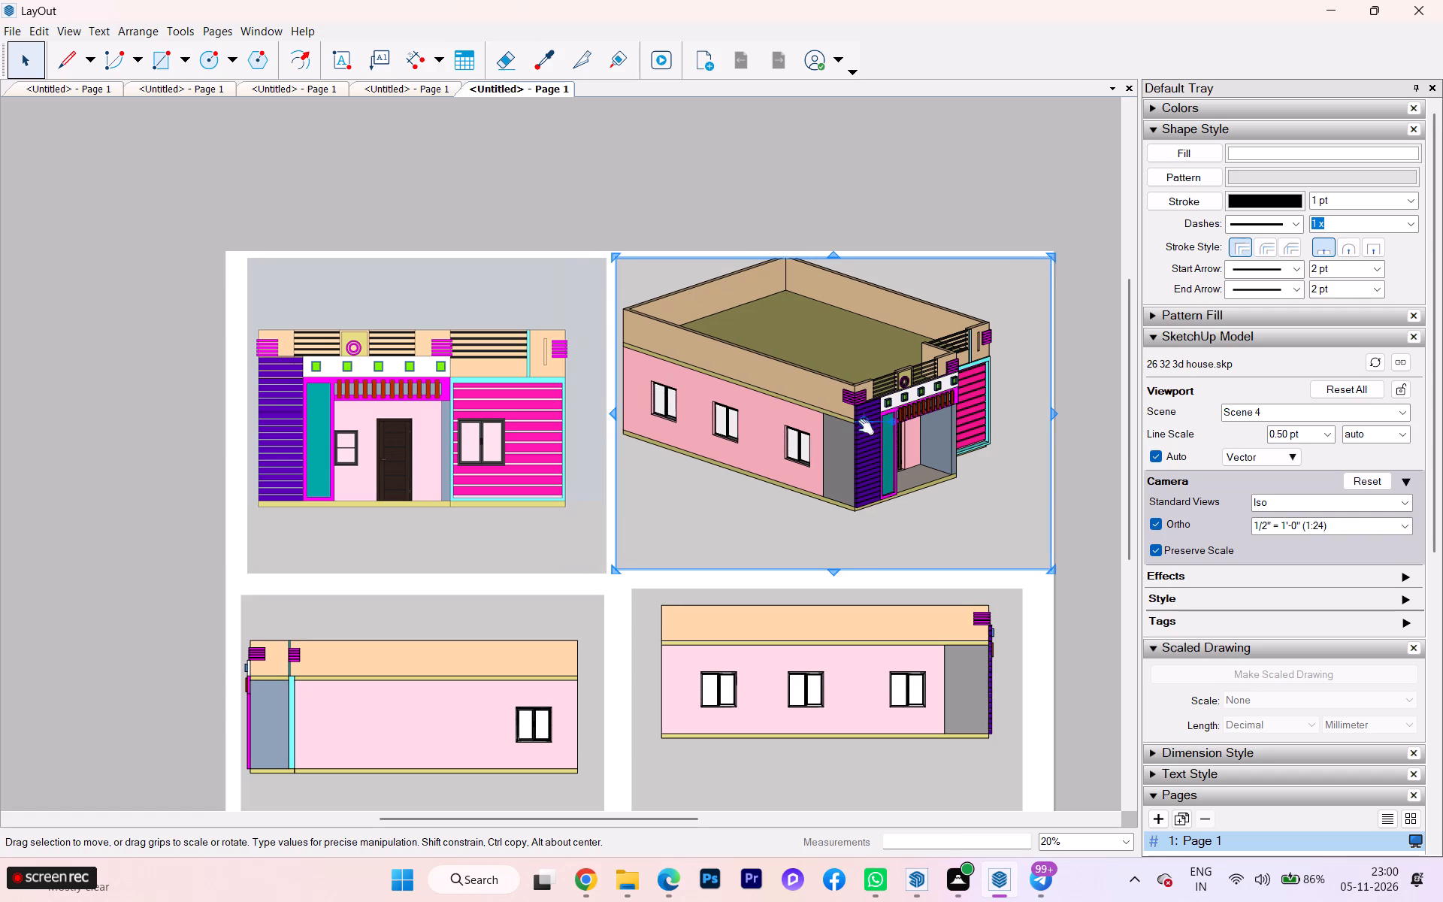
pyautogui.click(237, 237)
pyautogui.scroll(-3, 596, 322)
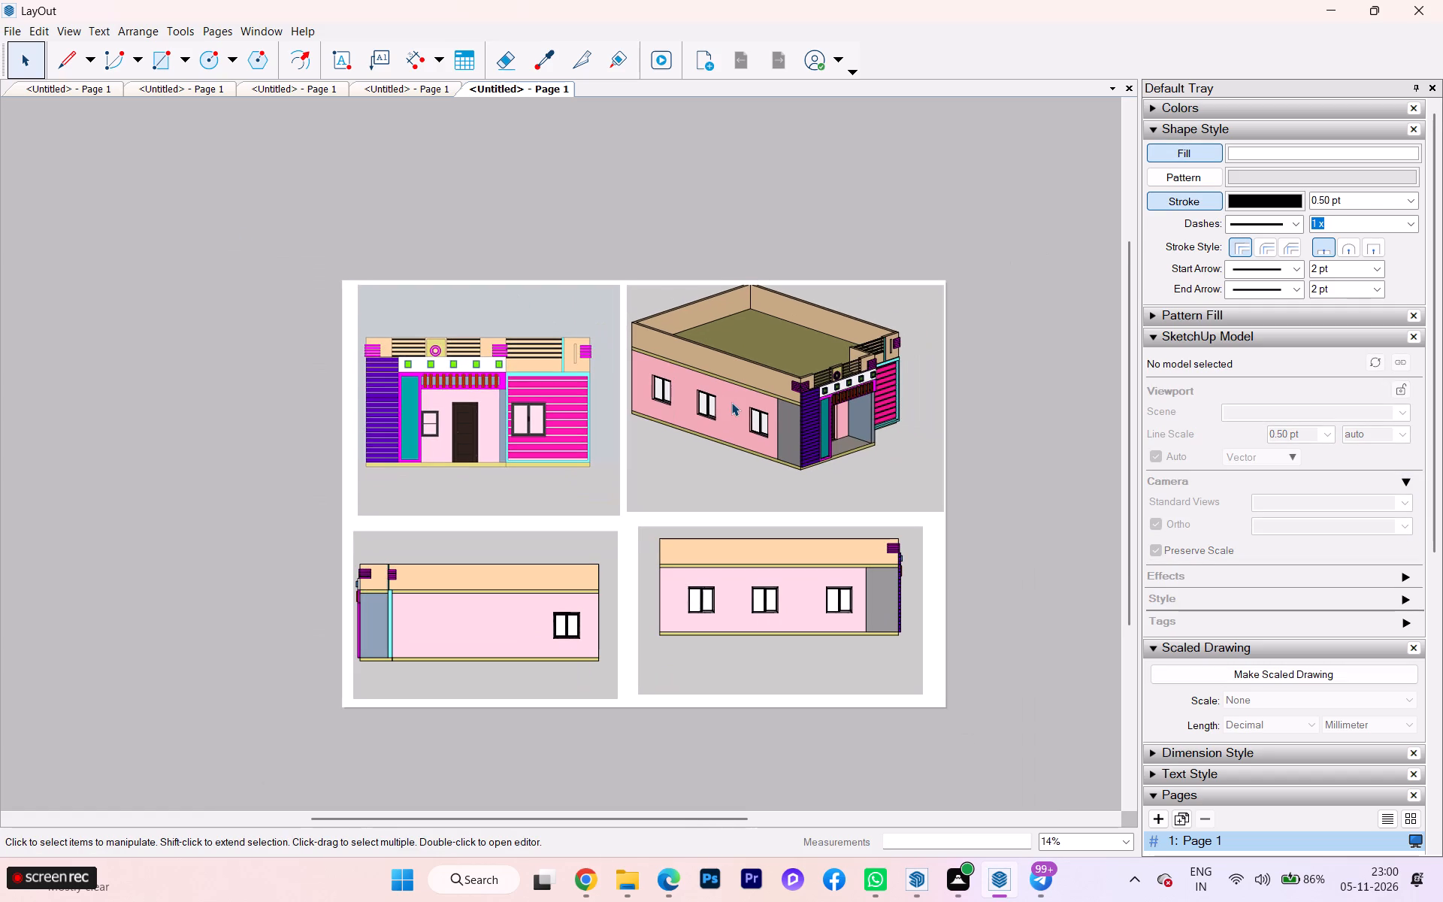
pyautogui.scroll(1, 747, 416)
pyautogui.scroll(-1, 673, 392)
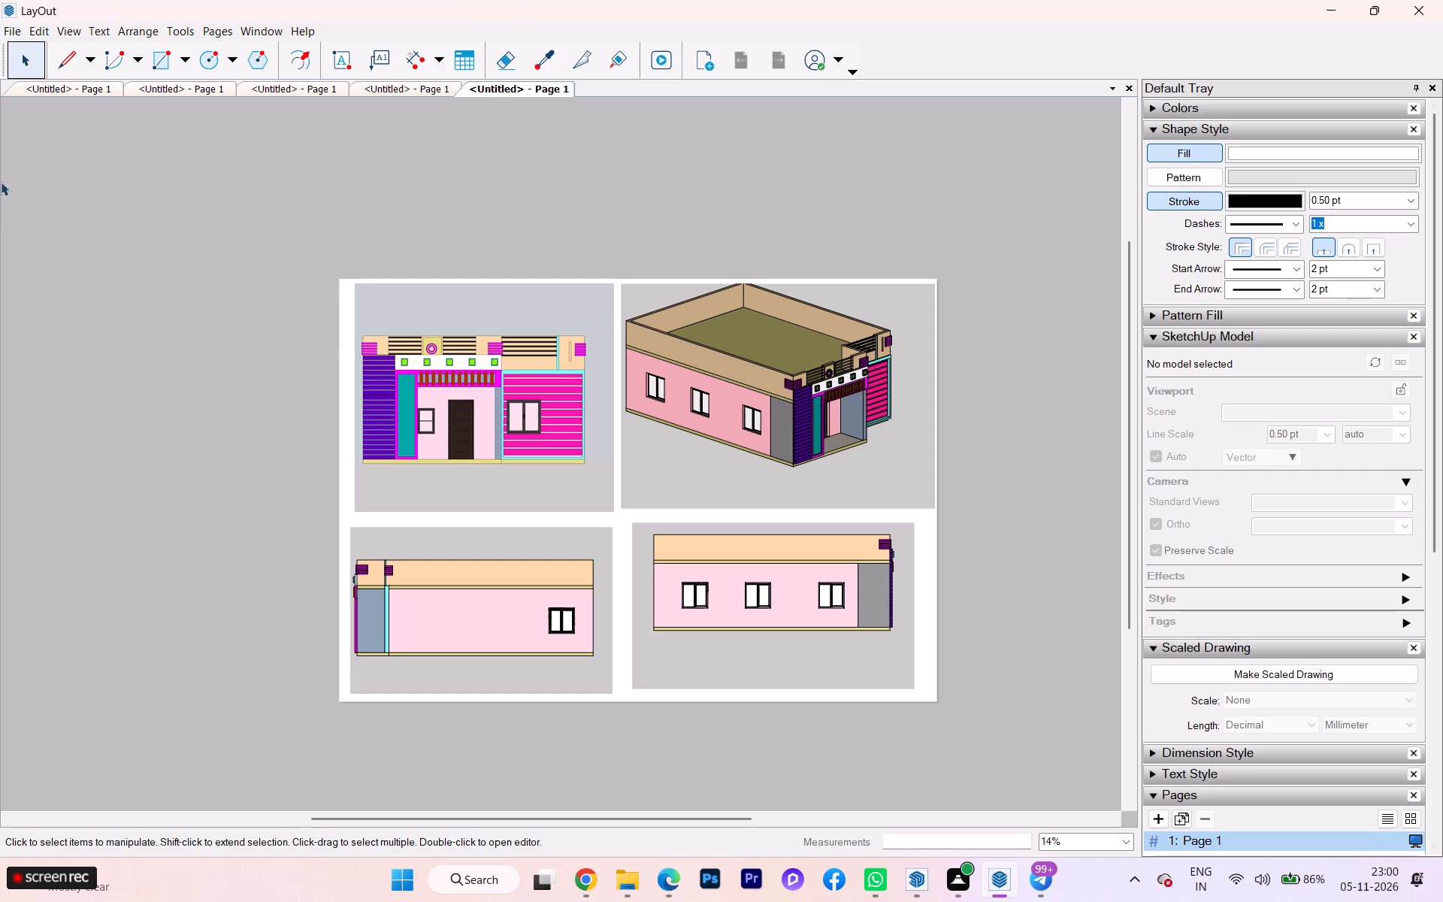
# Start a PDF export into the skp pdfs folder within internship files, beginning the file name with 26 32.
pyautogui.click(17, 29)
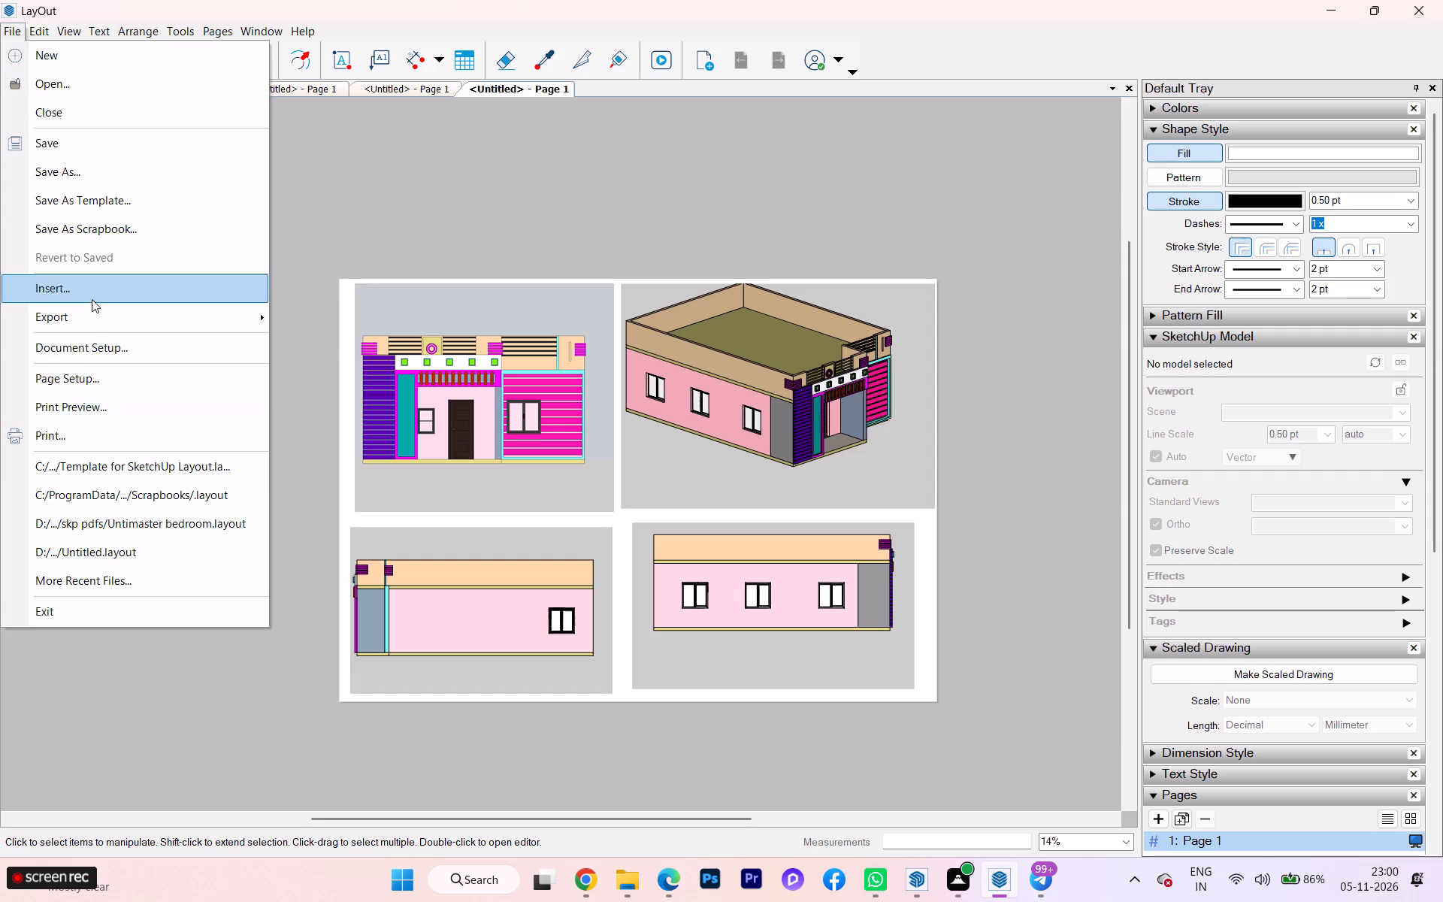
pyautogui.click(78, 325)
pyautogui.click(322, 345)
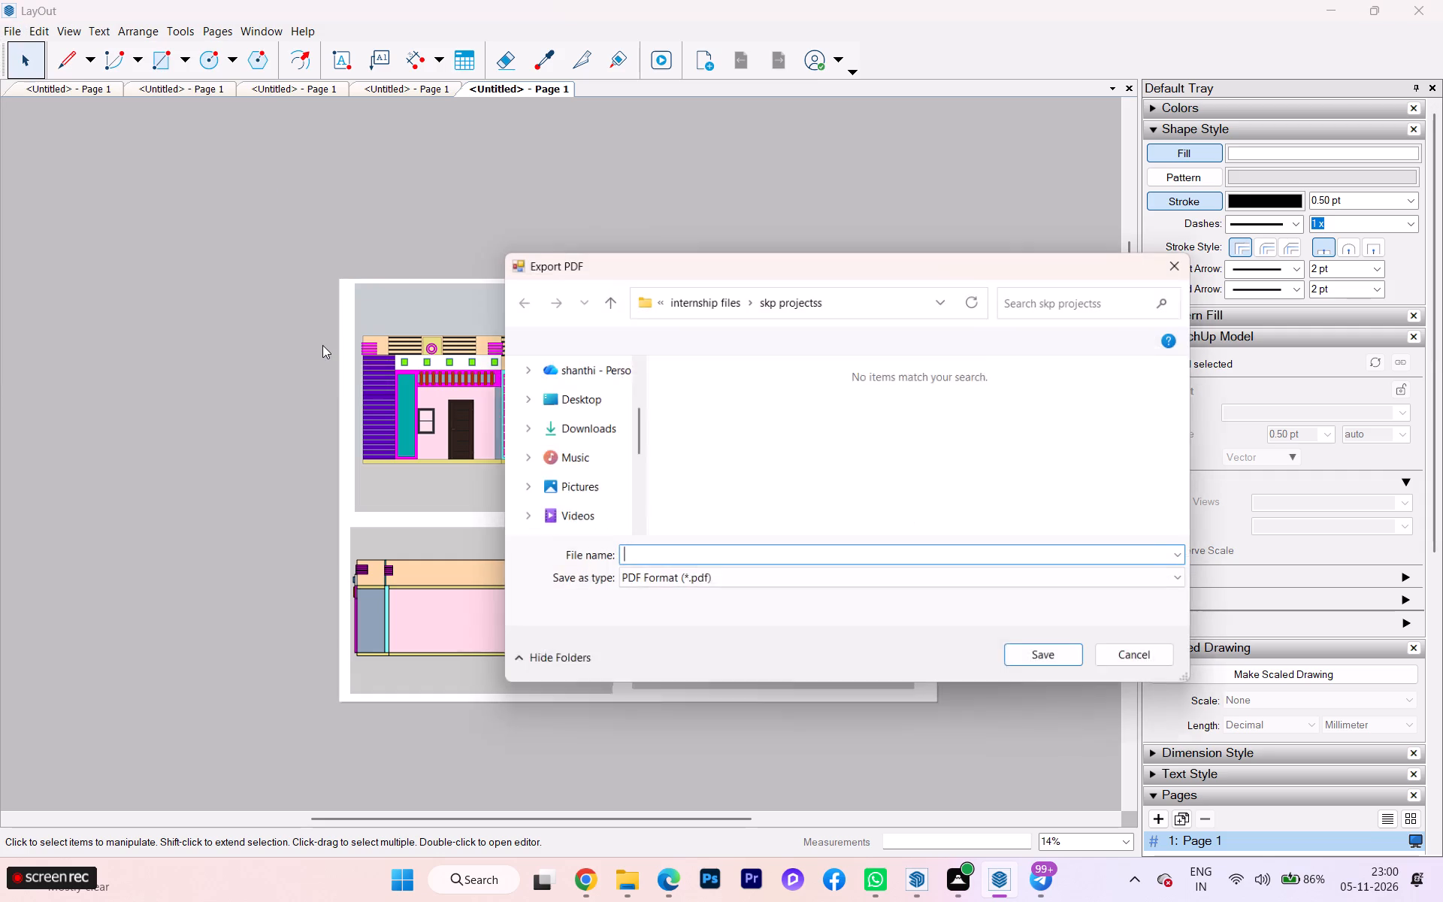
pyautogui.click(707, 293)
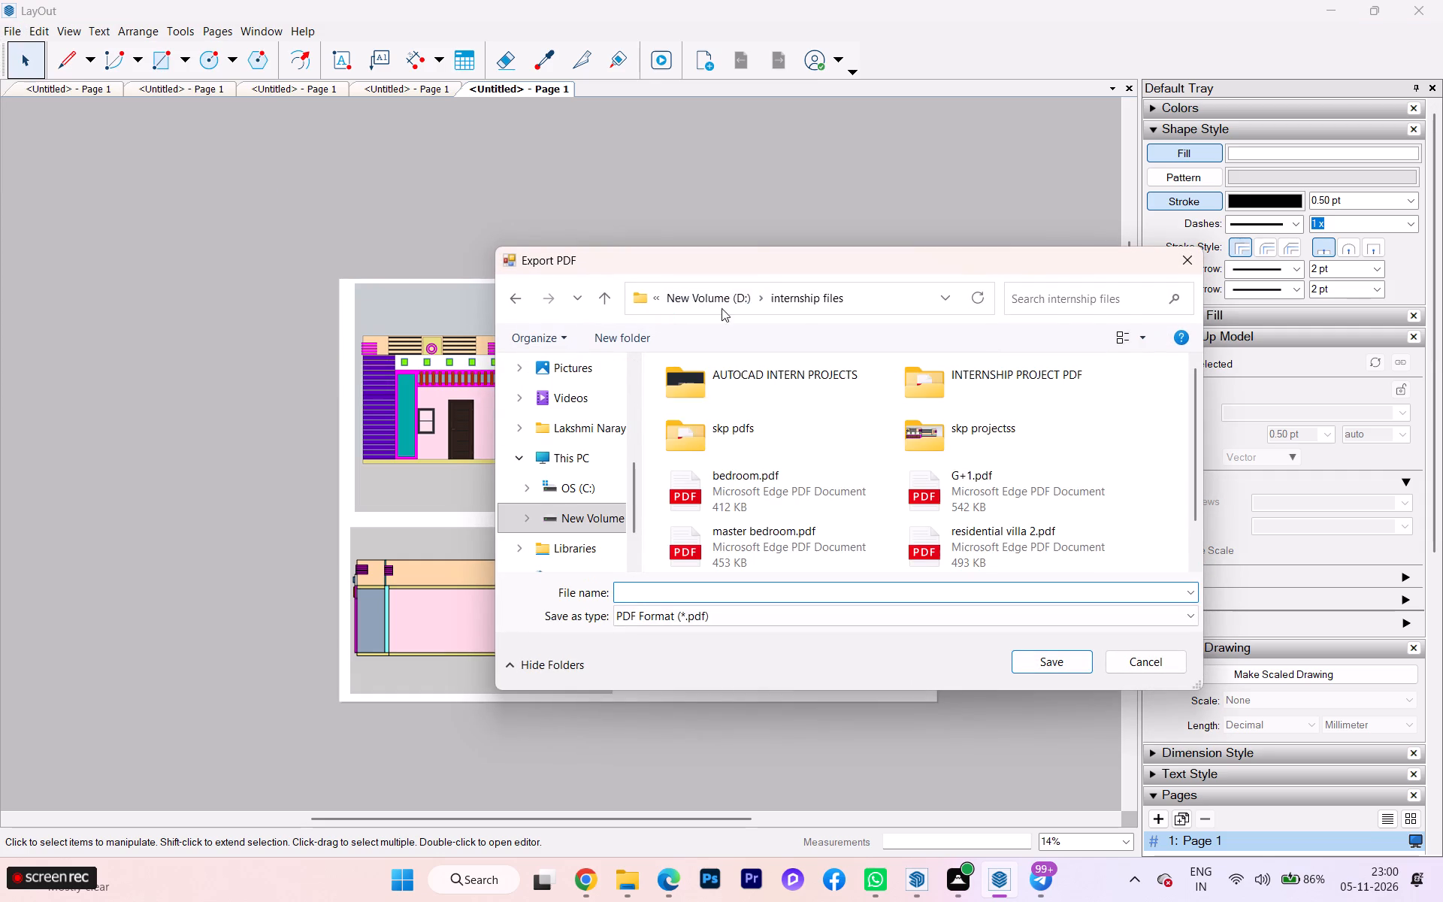
pyautogui.doubleClick(775, 443)
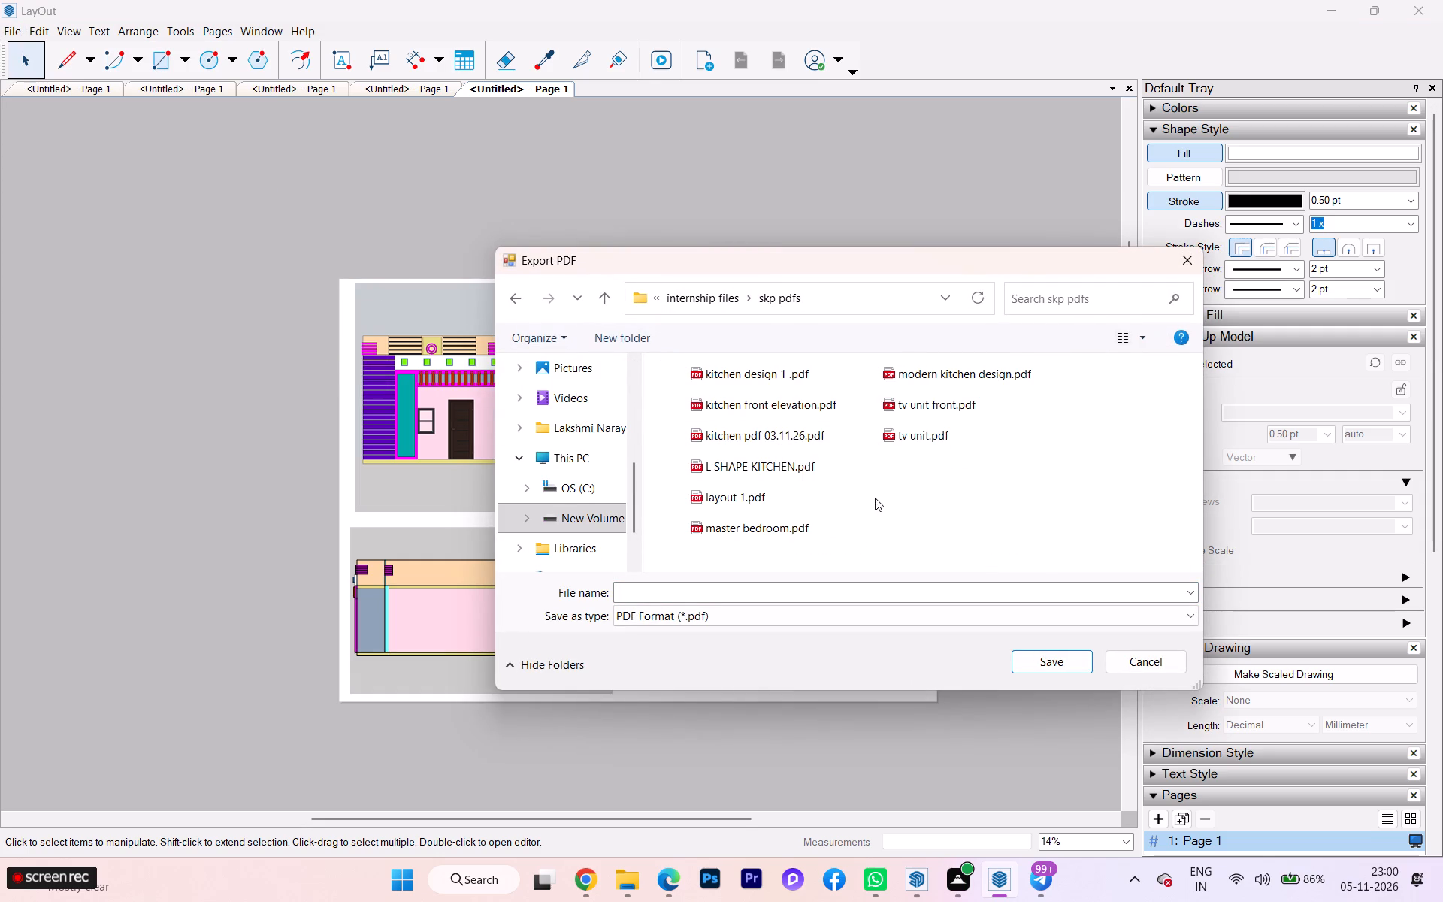
pyautogui.click(679, 597)
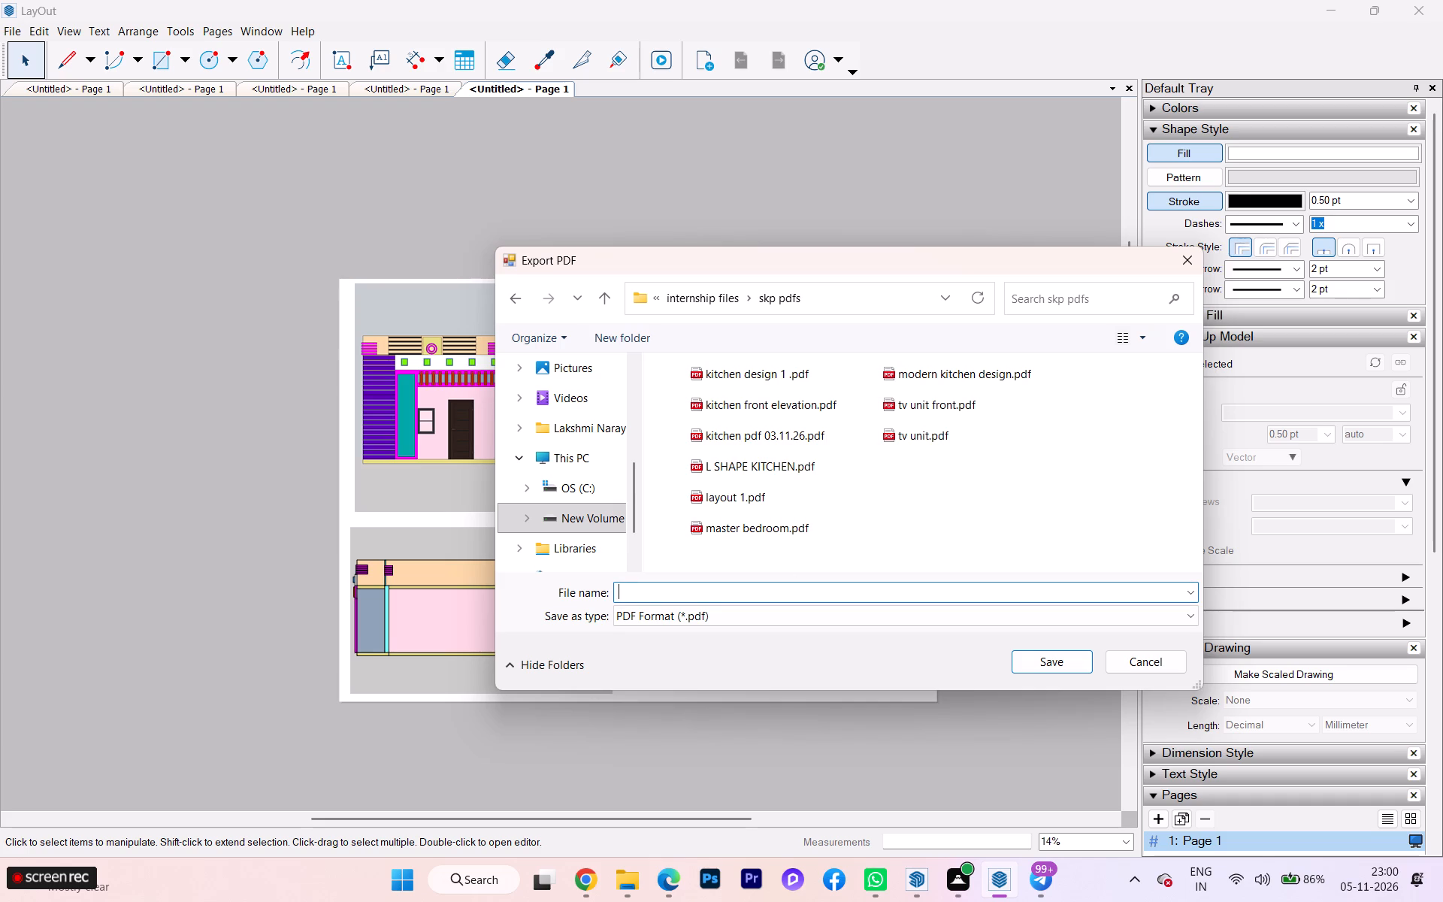
pyautogui.write('26')
pyautogui.press('space')
pyautogui.write('32')
pyautogui.press('space')
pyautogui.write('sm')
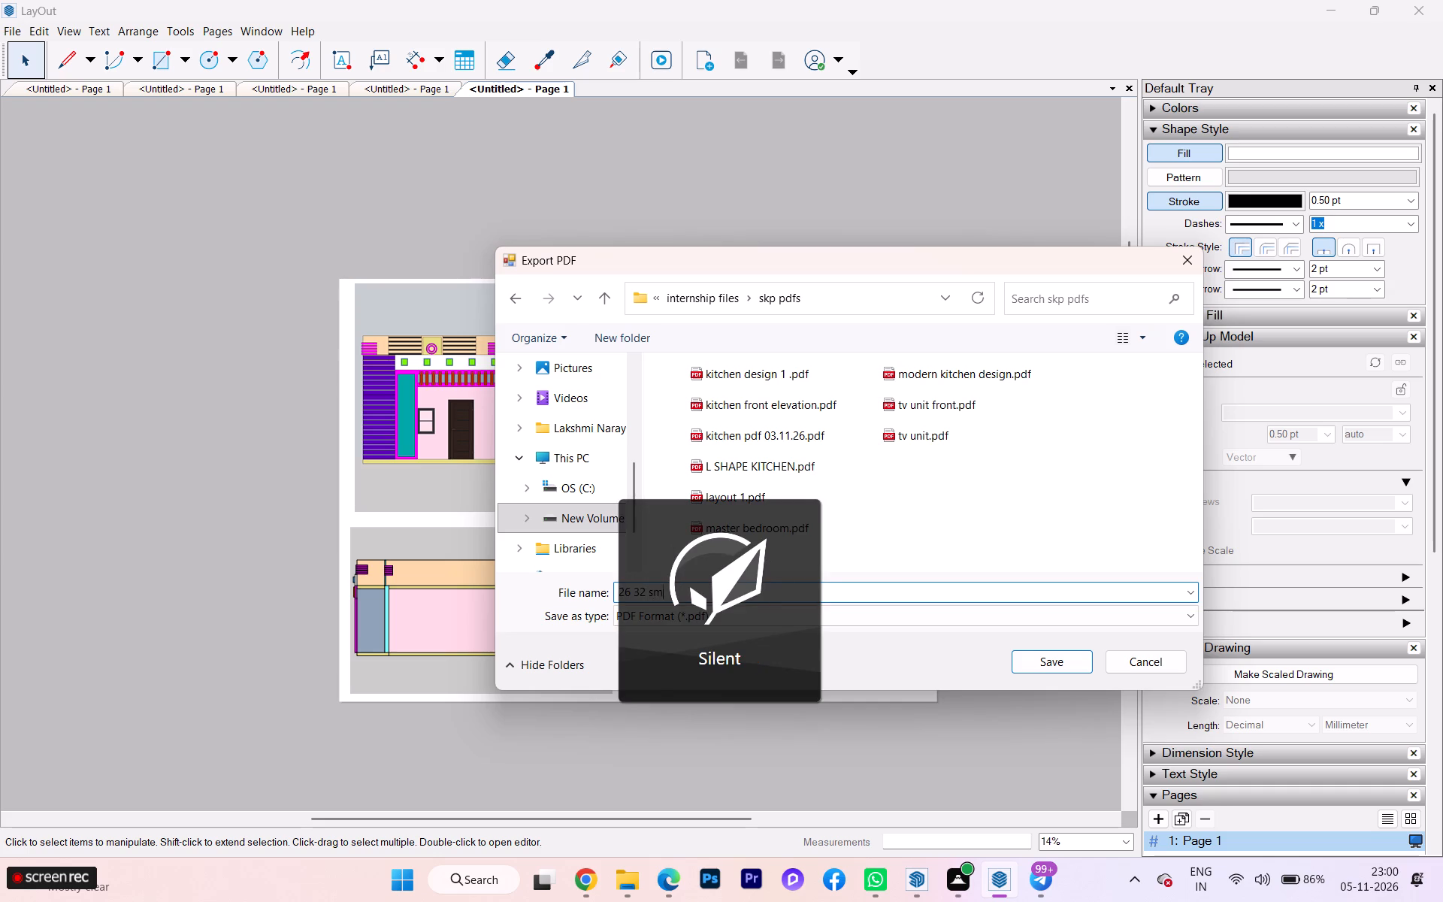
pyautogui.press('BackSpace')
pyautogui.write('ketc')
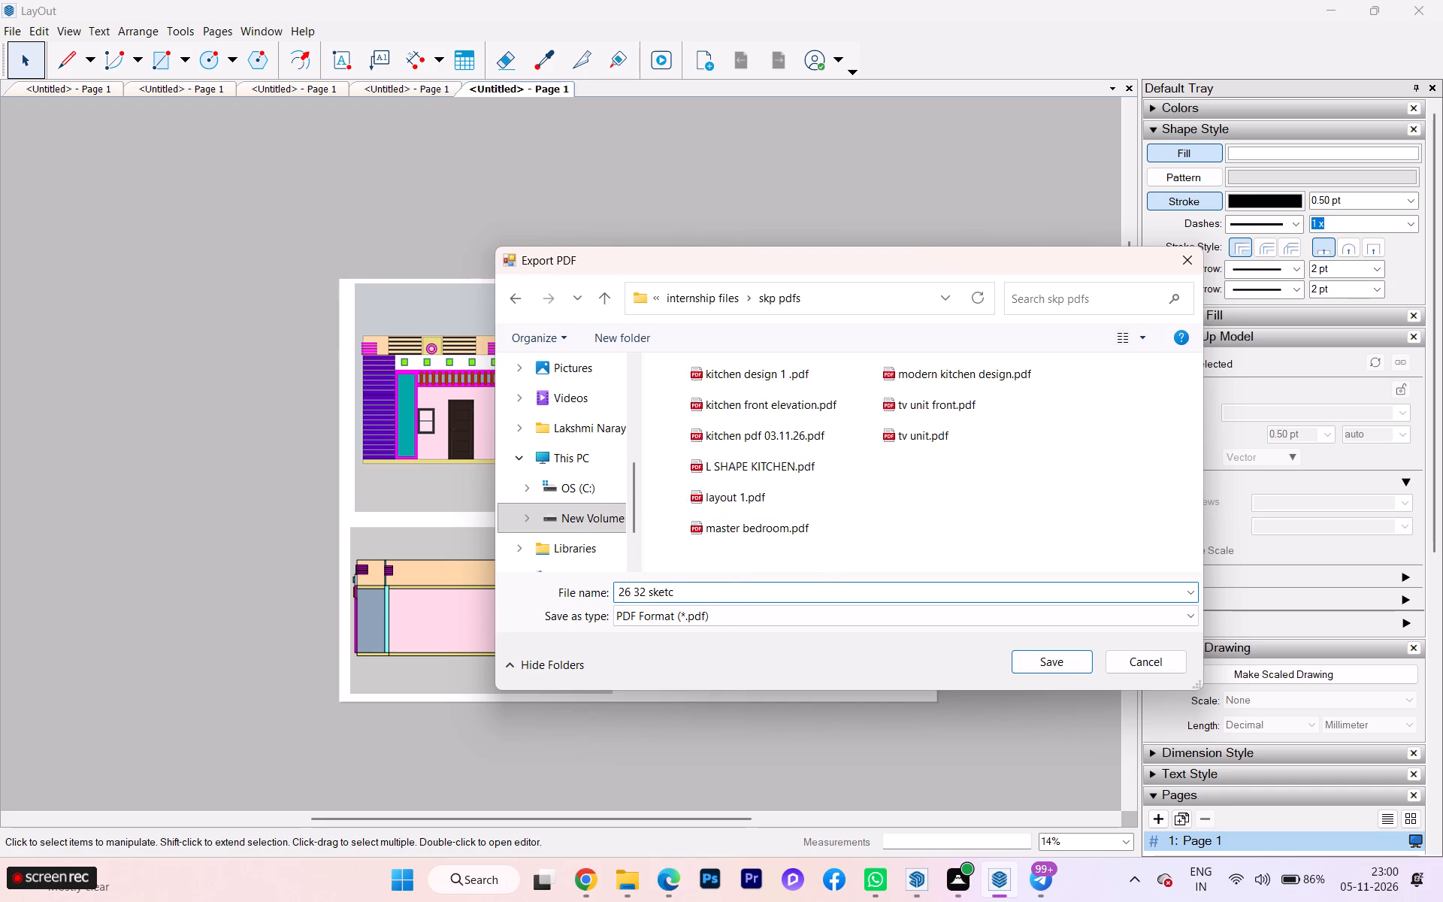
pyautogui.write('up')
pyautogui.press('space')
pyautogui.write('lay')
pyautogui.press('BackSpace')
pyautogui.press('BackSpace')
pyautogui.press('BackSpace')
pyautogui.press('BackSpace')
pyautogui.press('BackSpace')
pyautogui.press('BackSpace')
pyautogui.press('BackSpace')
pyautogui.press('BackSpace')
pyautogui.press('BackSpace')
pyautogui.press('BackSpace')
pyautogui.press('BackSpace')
# Complete the file name as 26 32 house layout and export the sheet as a PDF.
pyautogui.write('house')
pyautogui.press('space')
pyautogui.press('l')
pyautogui.write('ay')
pyautogui.write('out')
pyautogui.click(1040, 657)
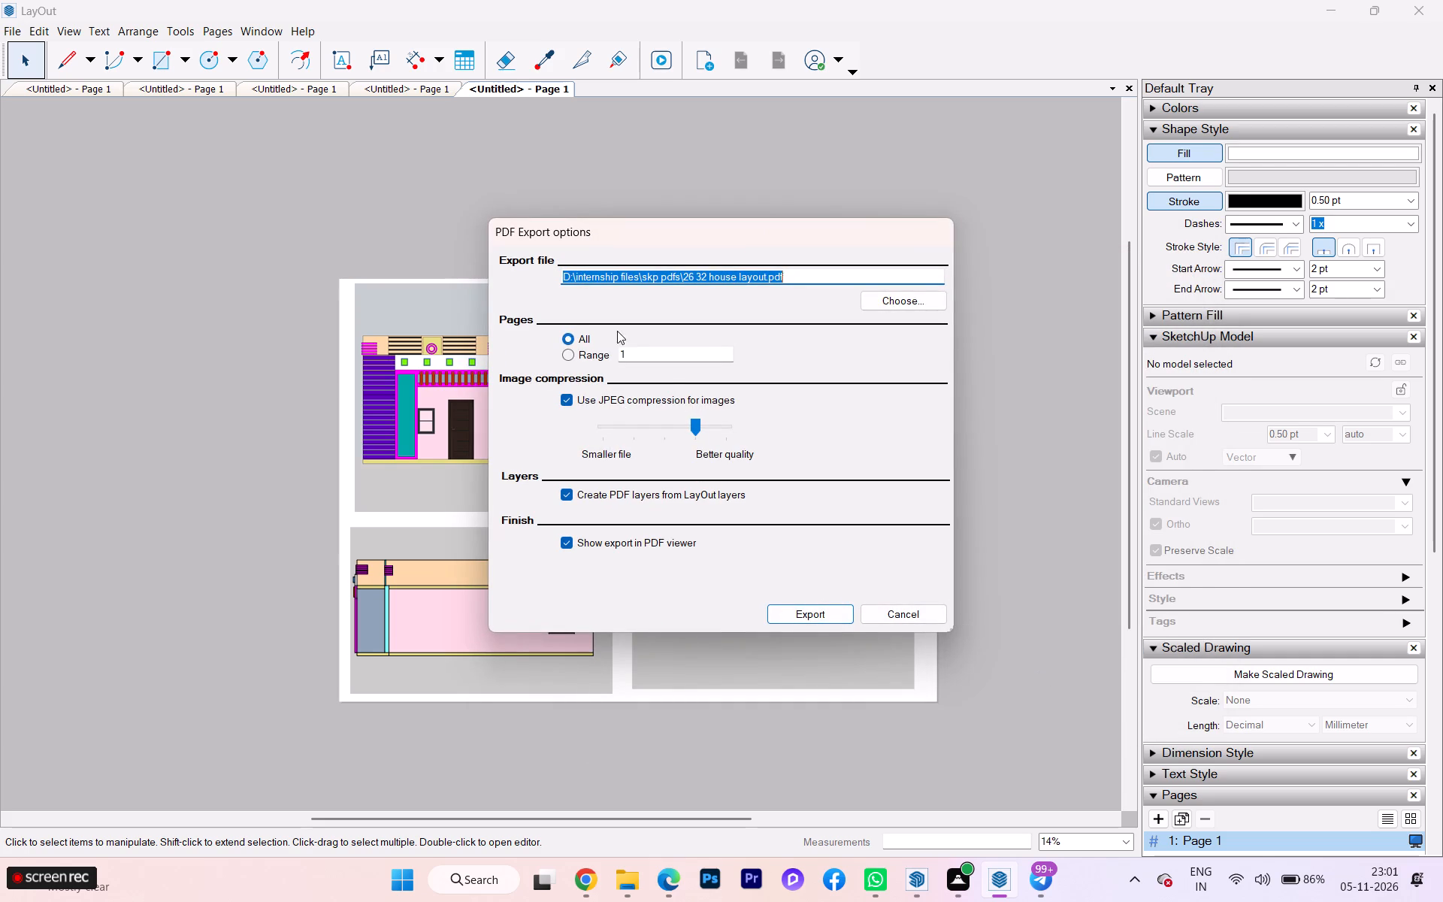
pyautogui.click(803, 616)
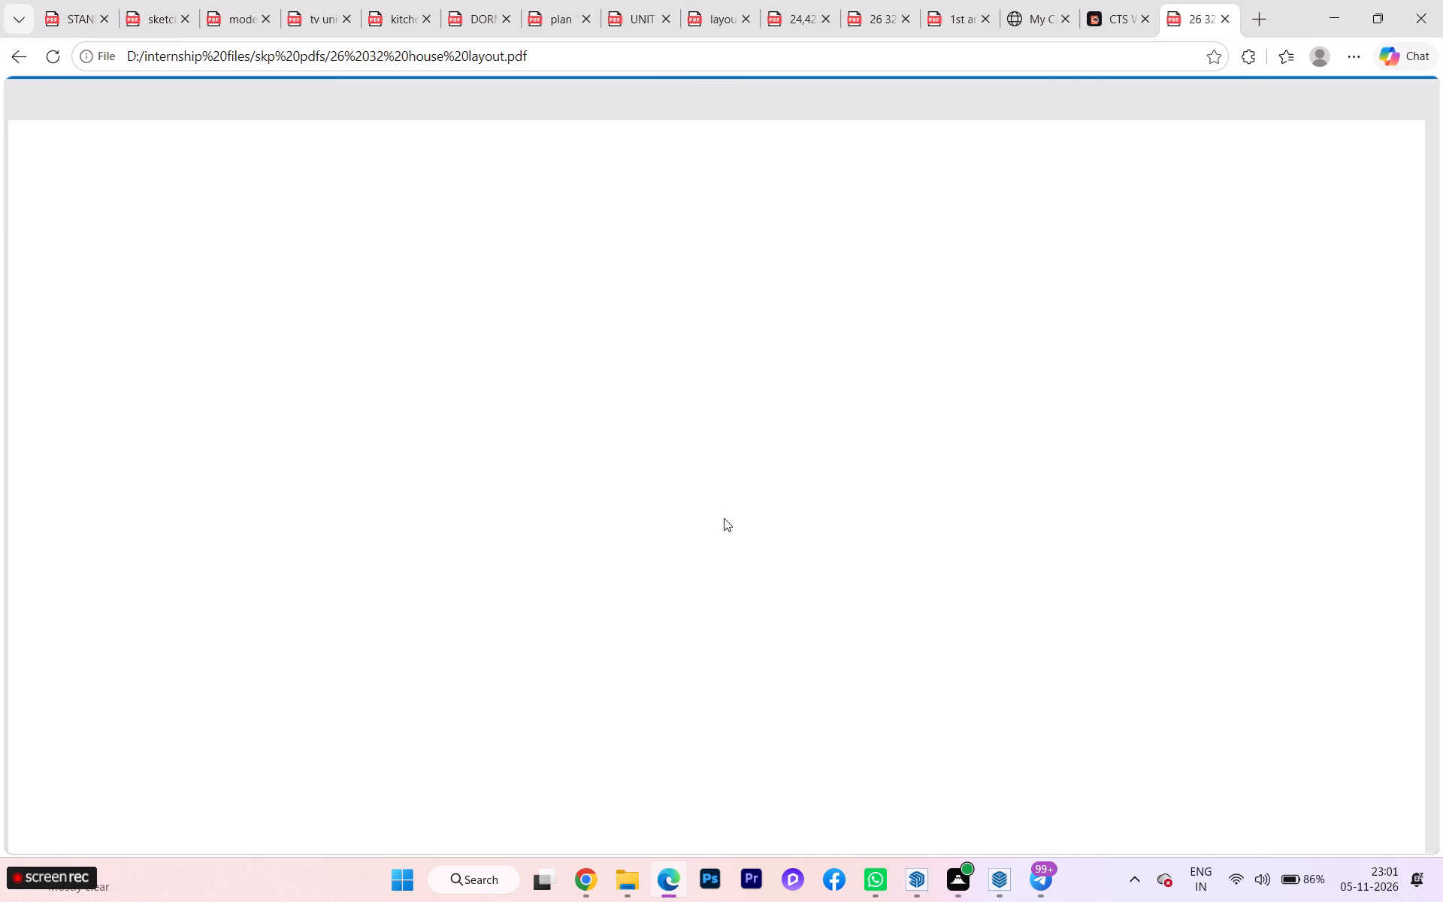
# Examine all four house views in the exported PDF in Microsoft Edge.
pyautogui.scroll(-4, 763, 498)
pyautogui.scroll(2, 763, 498)
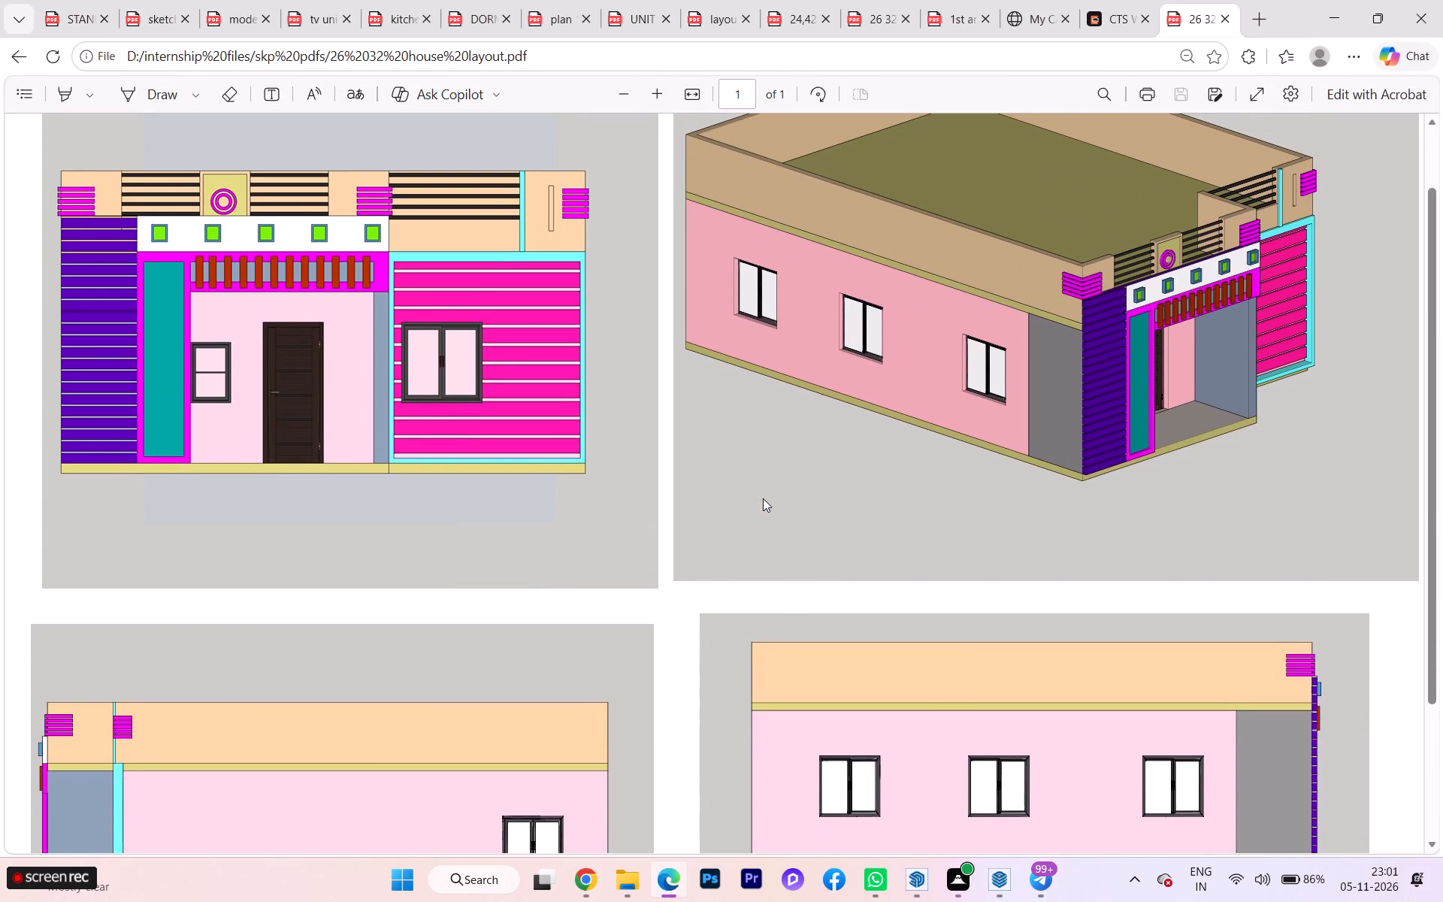
pyautogui.scroll(2, 763, 498)
pyautogui.scroll(-2, 763, 498)
pyautogui.scroll(1, 763, 498)
pyautogui.scroll(-3, 763, 498)
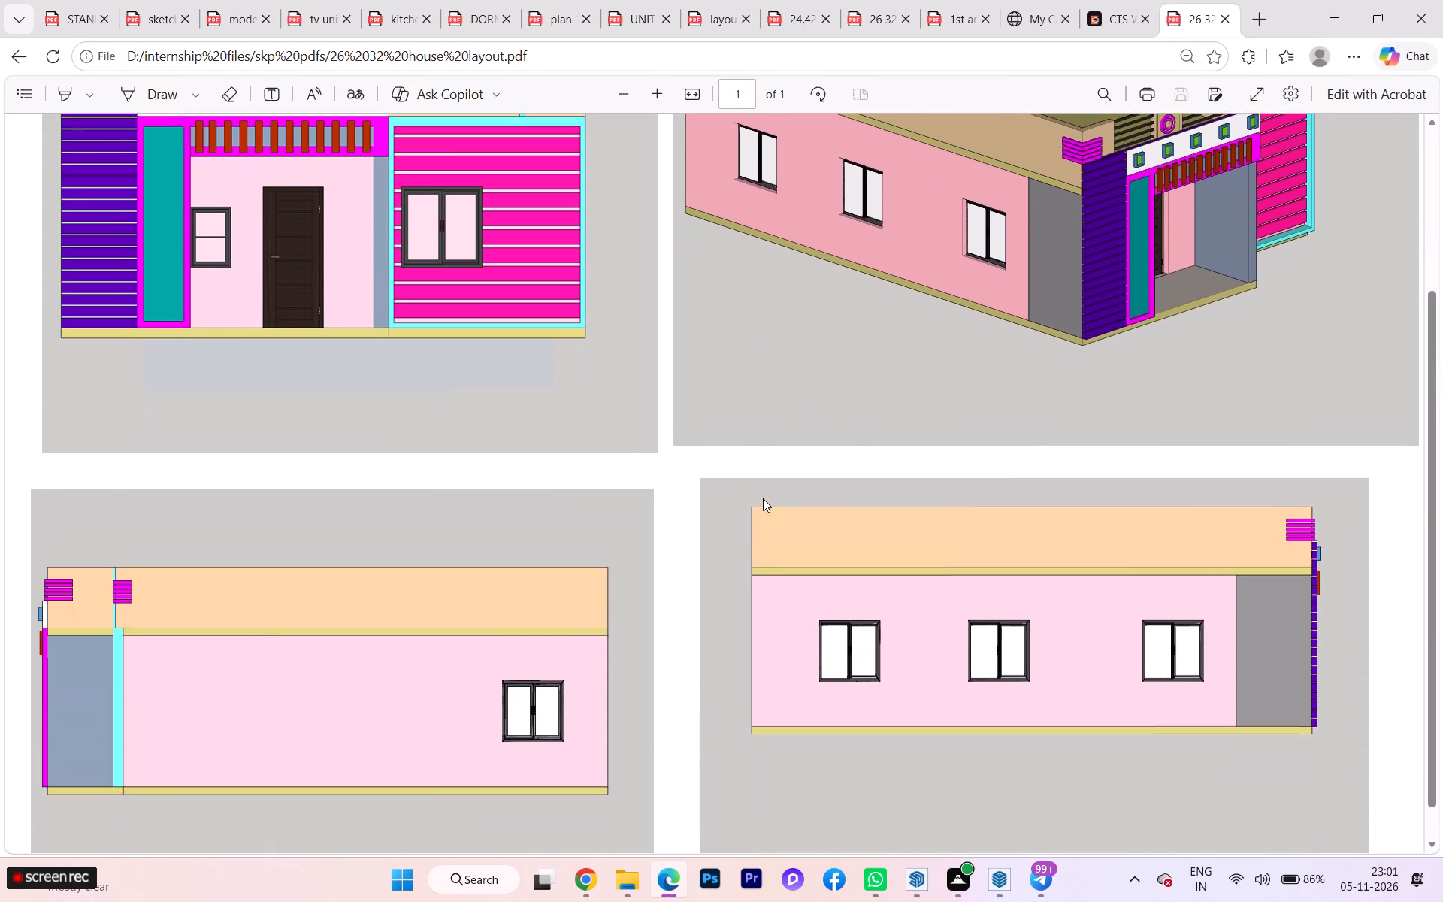
pyautogui.scroll(5, 763, 498)
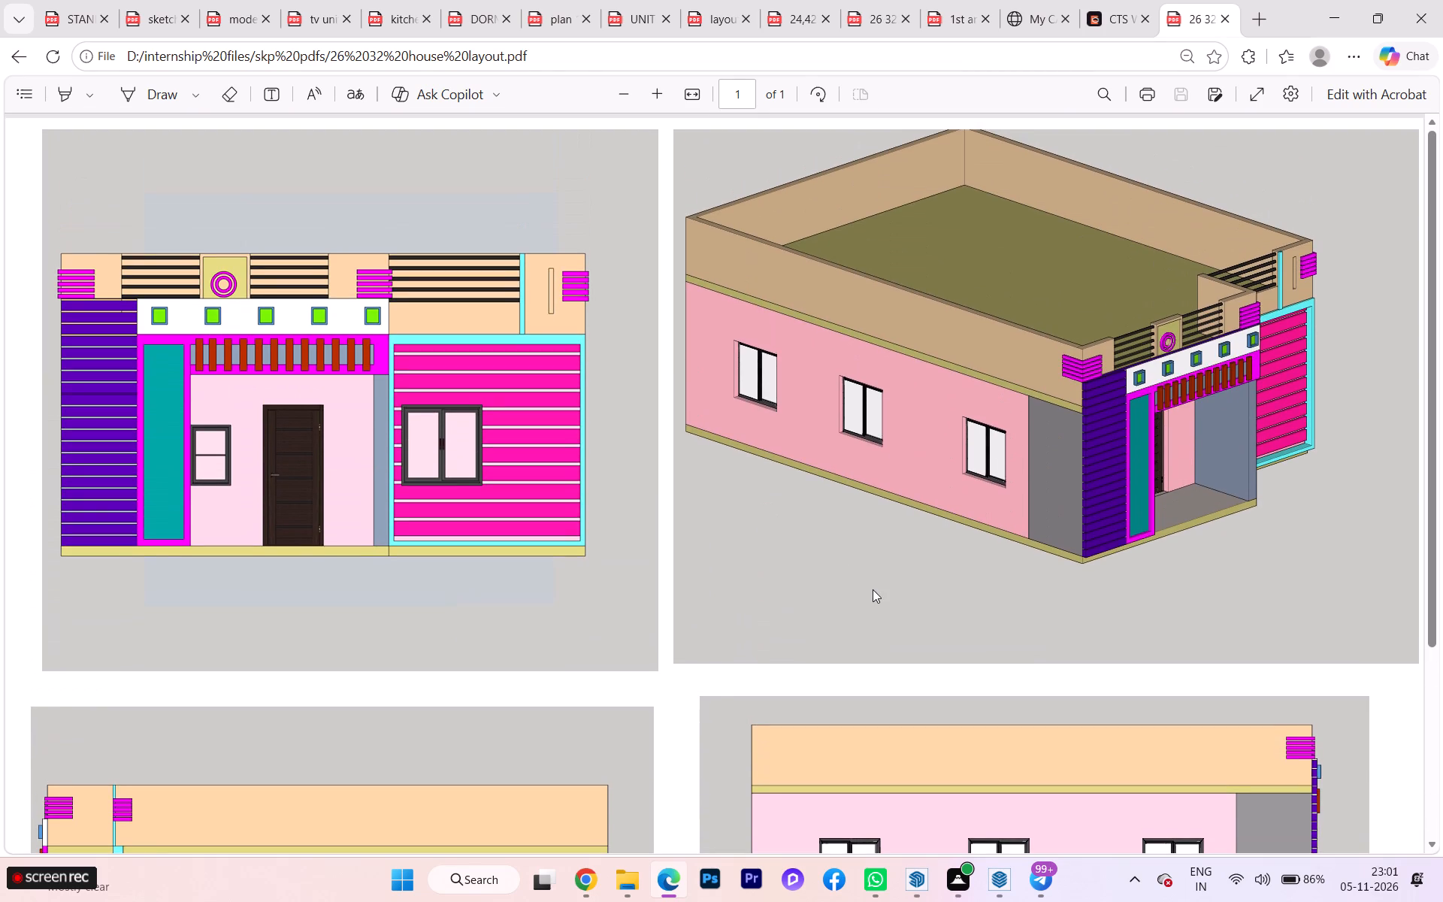
pyautogui.scroll(3, 776, 486)
pyautogui.scroll(2, 815, 545)
pyautogui.scroll(-3, 815, 545)
pyautogui.scroll(2, 815, 545)
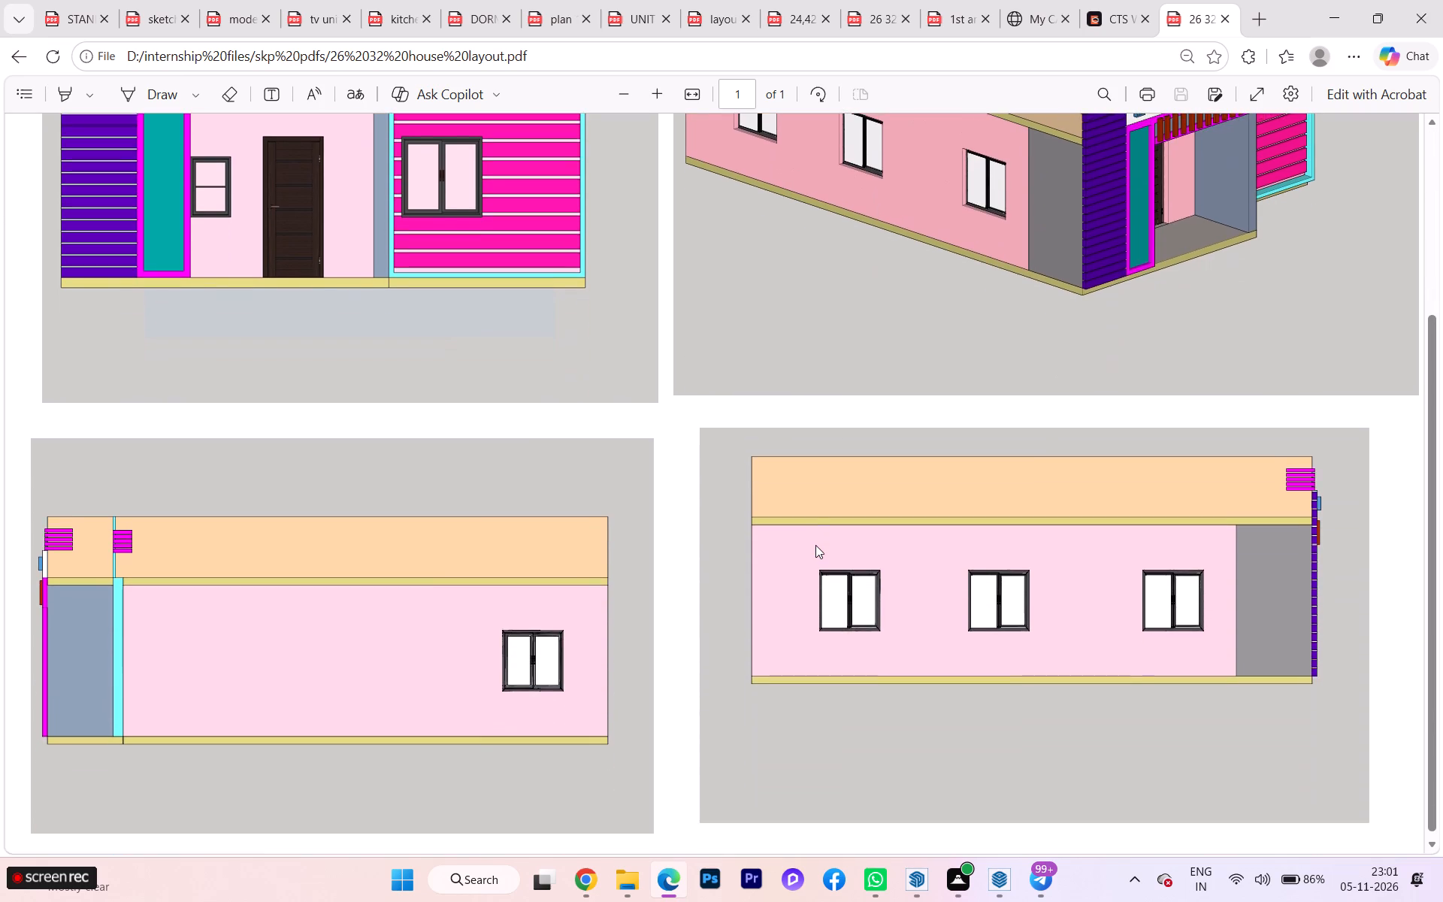
pyautogui.scroll(-1, 815, 545)
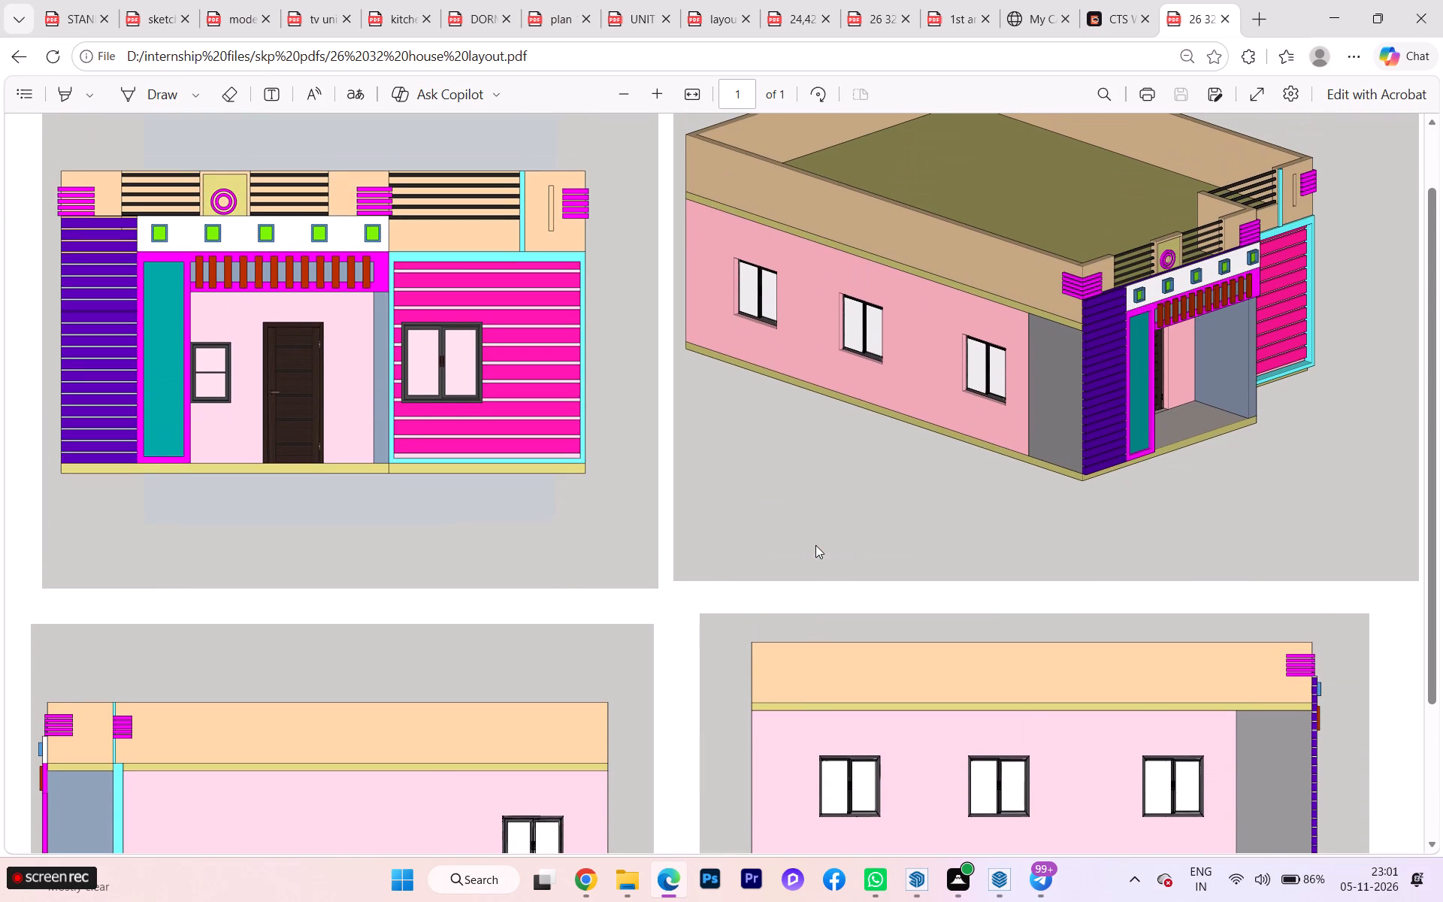
pyautogui.scroll(-2, 815, 545)
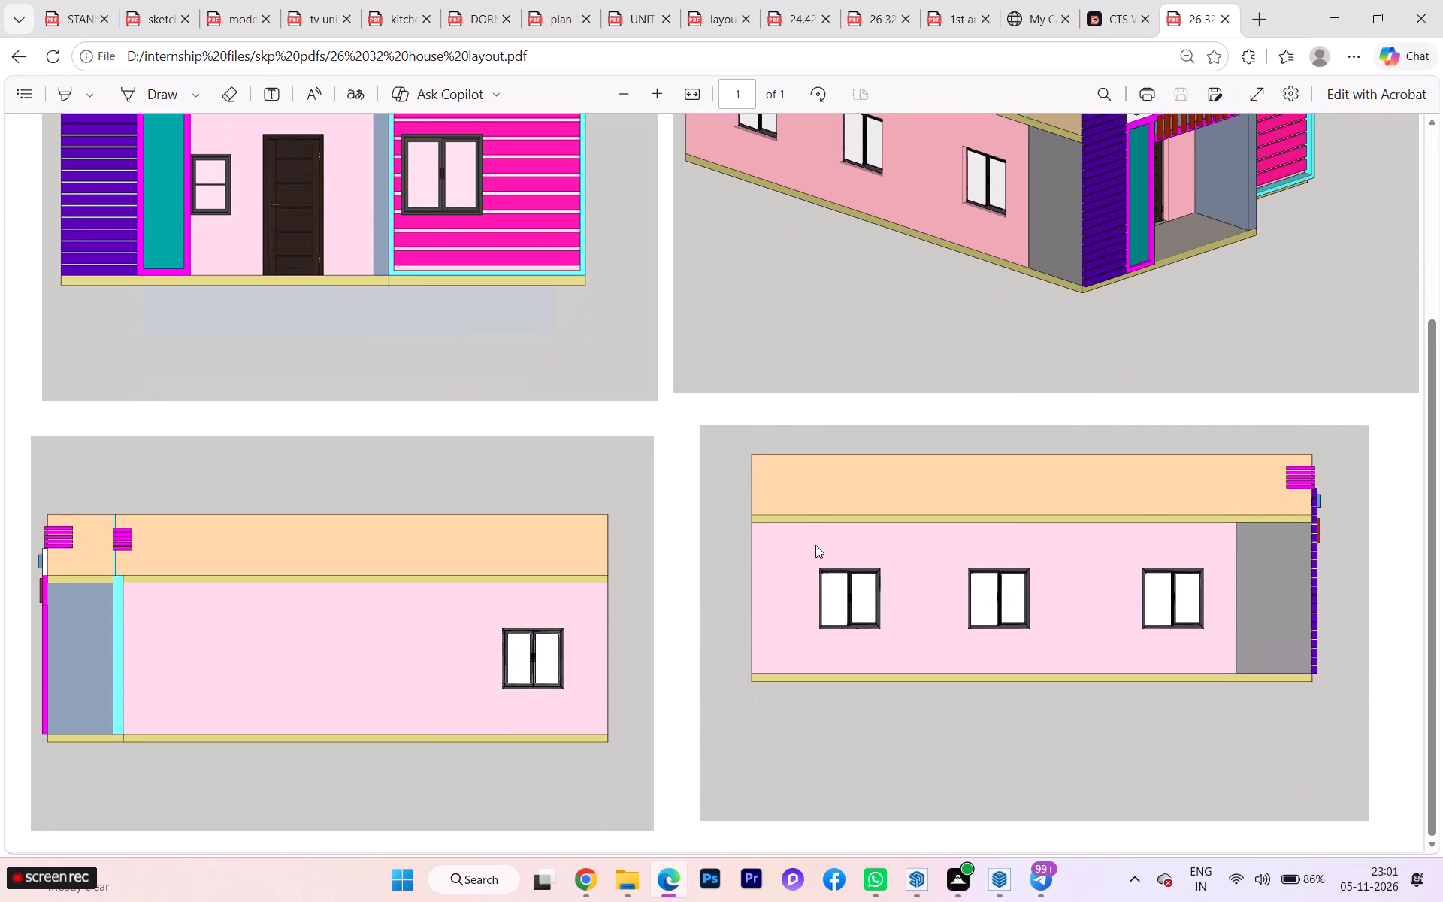